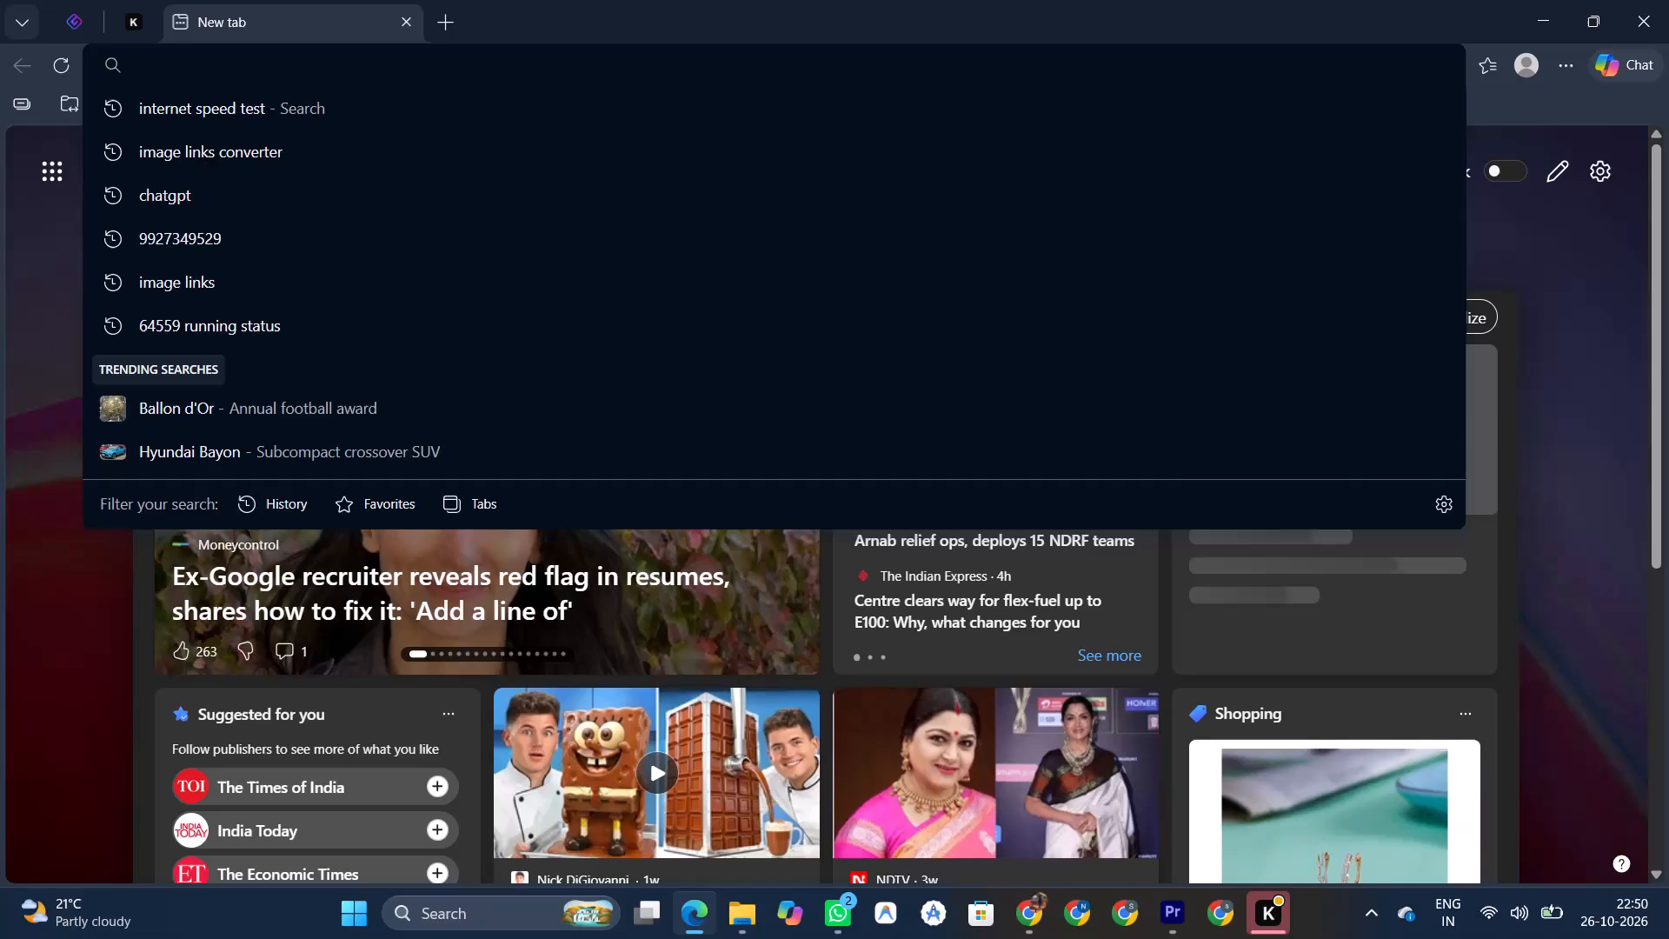
Open pexels.com in the browser and dismiss the Microsoft Rewards pop-up.
type("pexe")
type("ls")
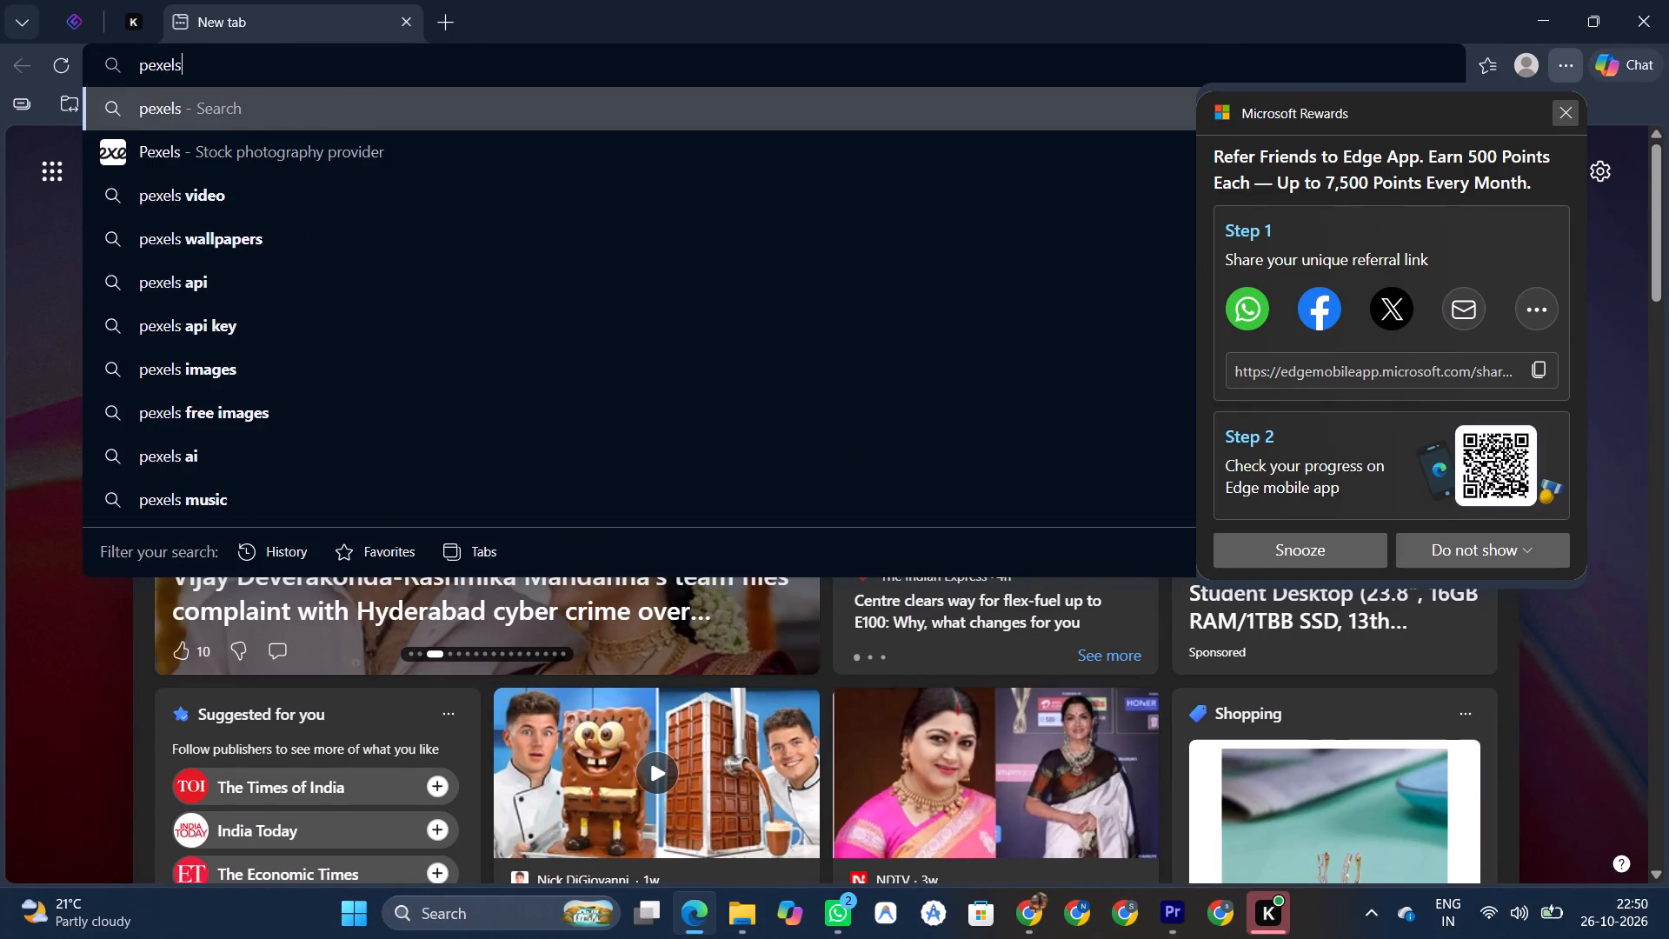
type(".com")
key("Return")
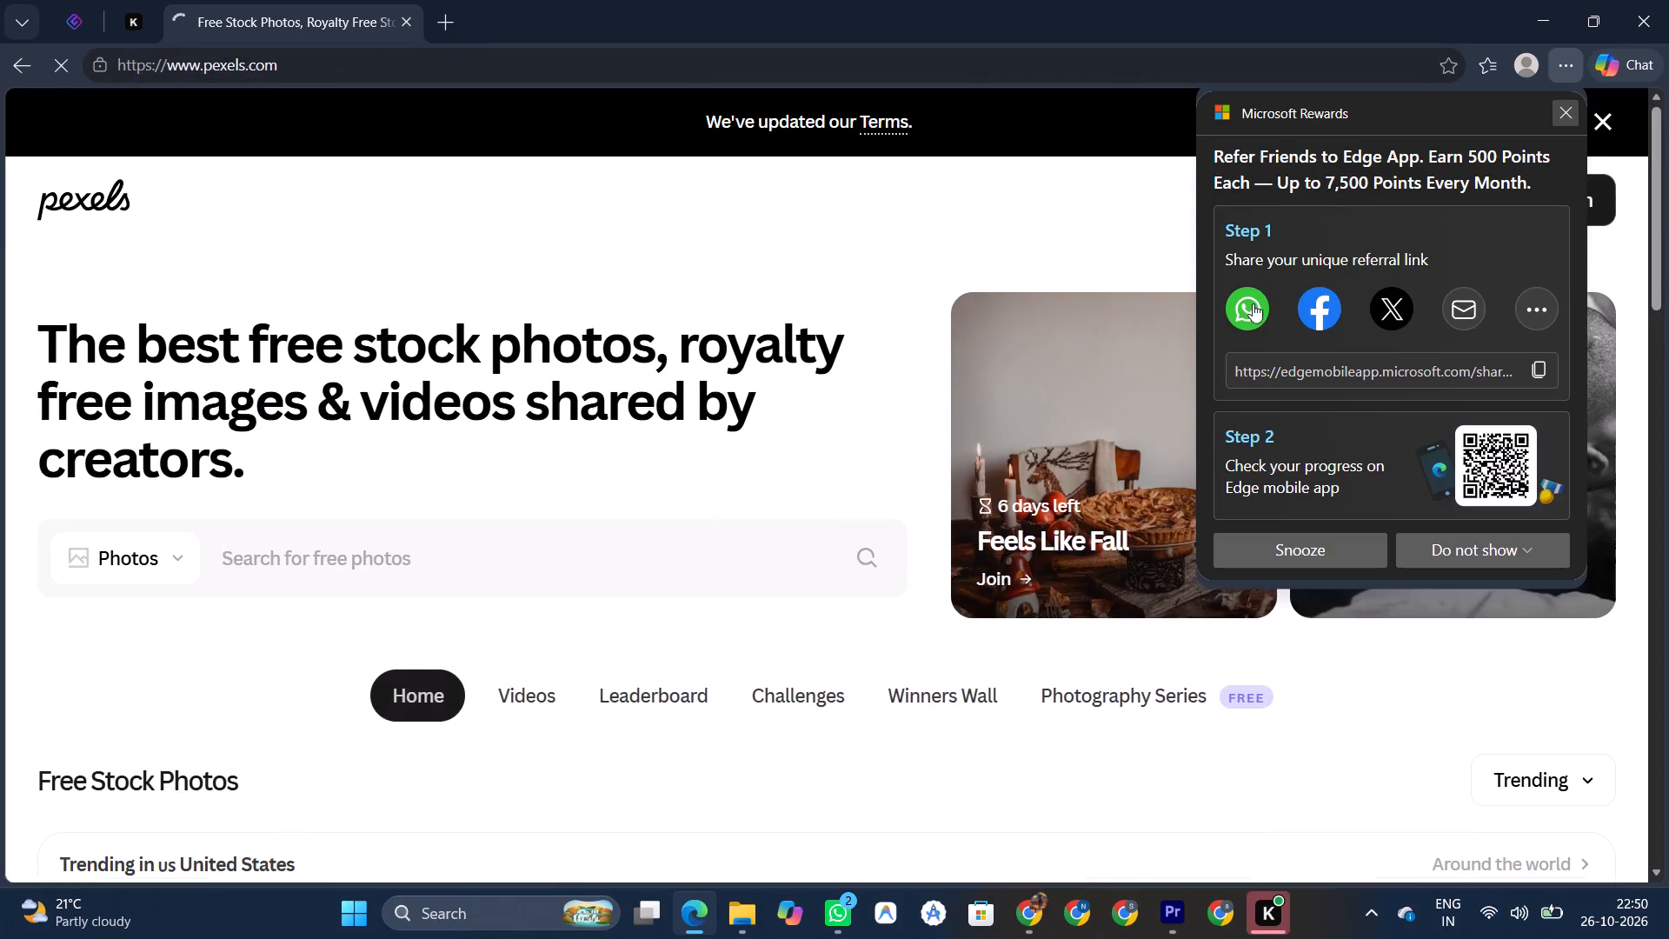
left_click(1563, 114)
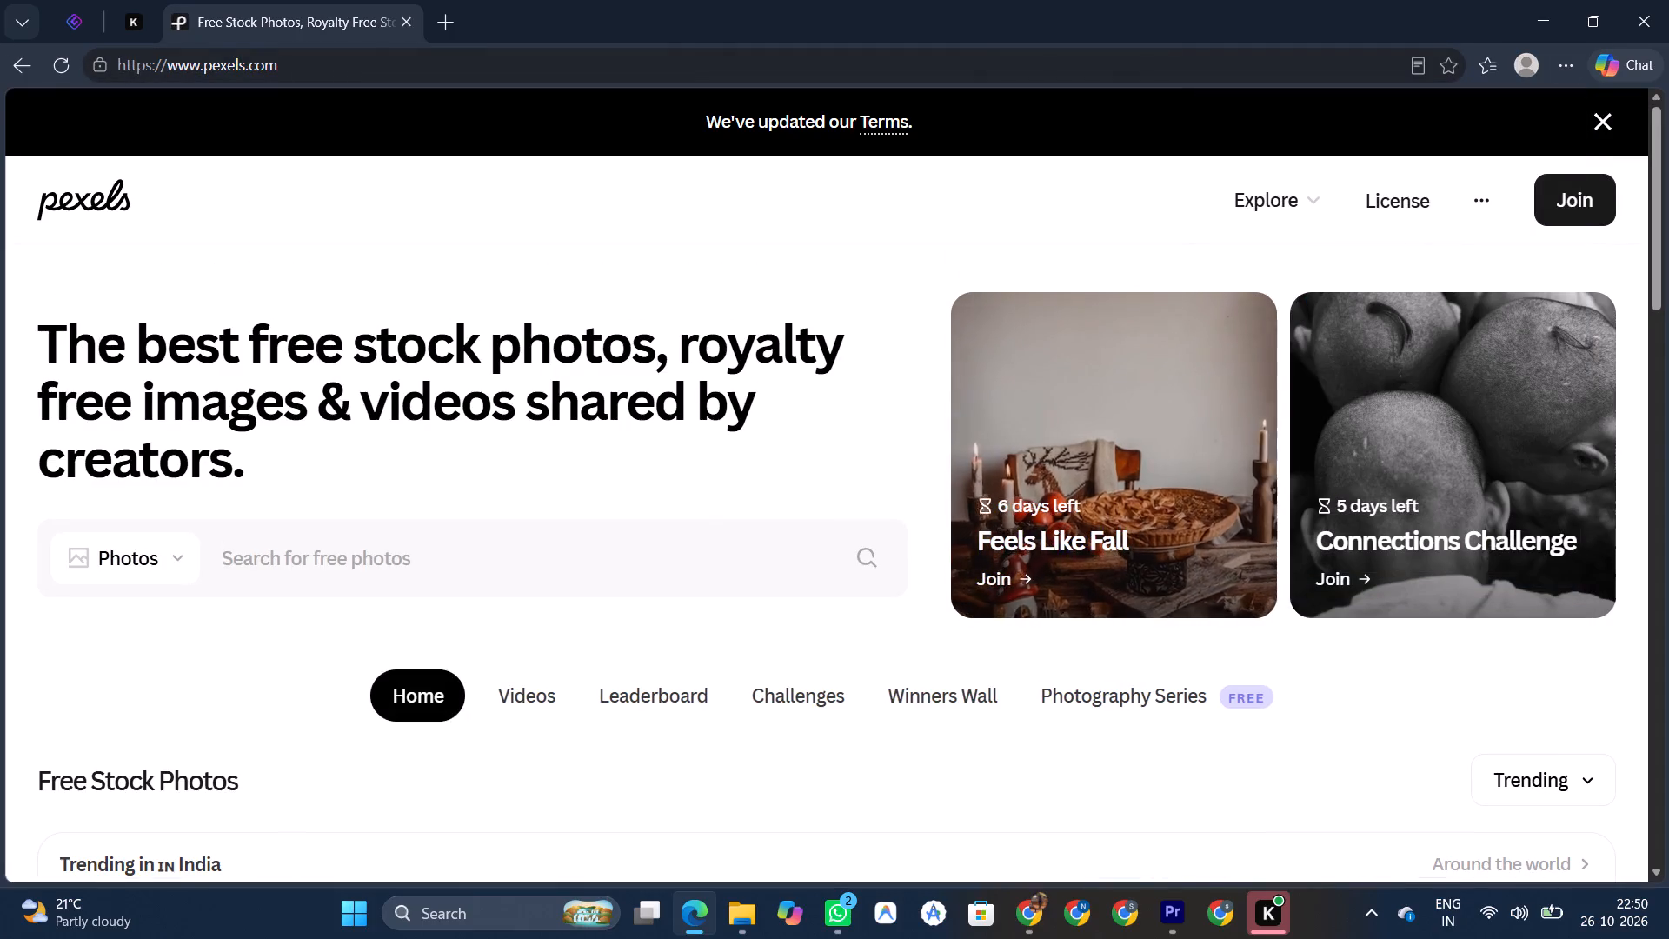
Browse the free stock photos on the Pexels home page.
scroll(741, 334, "down", 16)
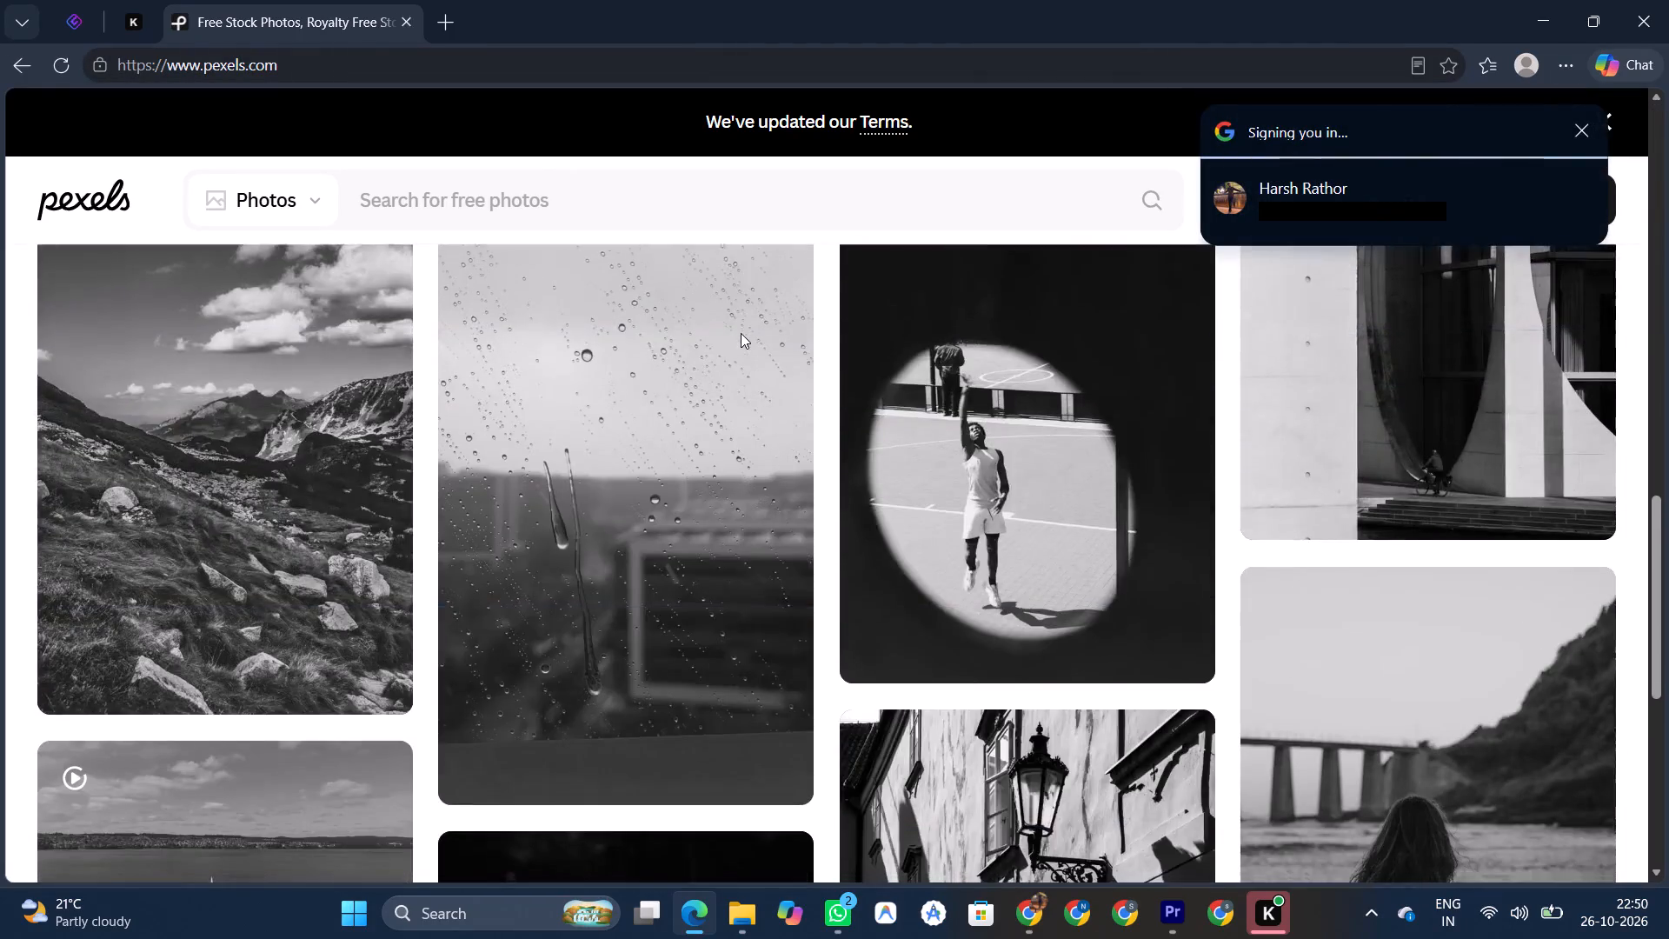
scroll(741, 333, "down", 9)
scroll(740, 333, "up", 9)
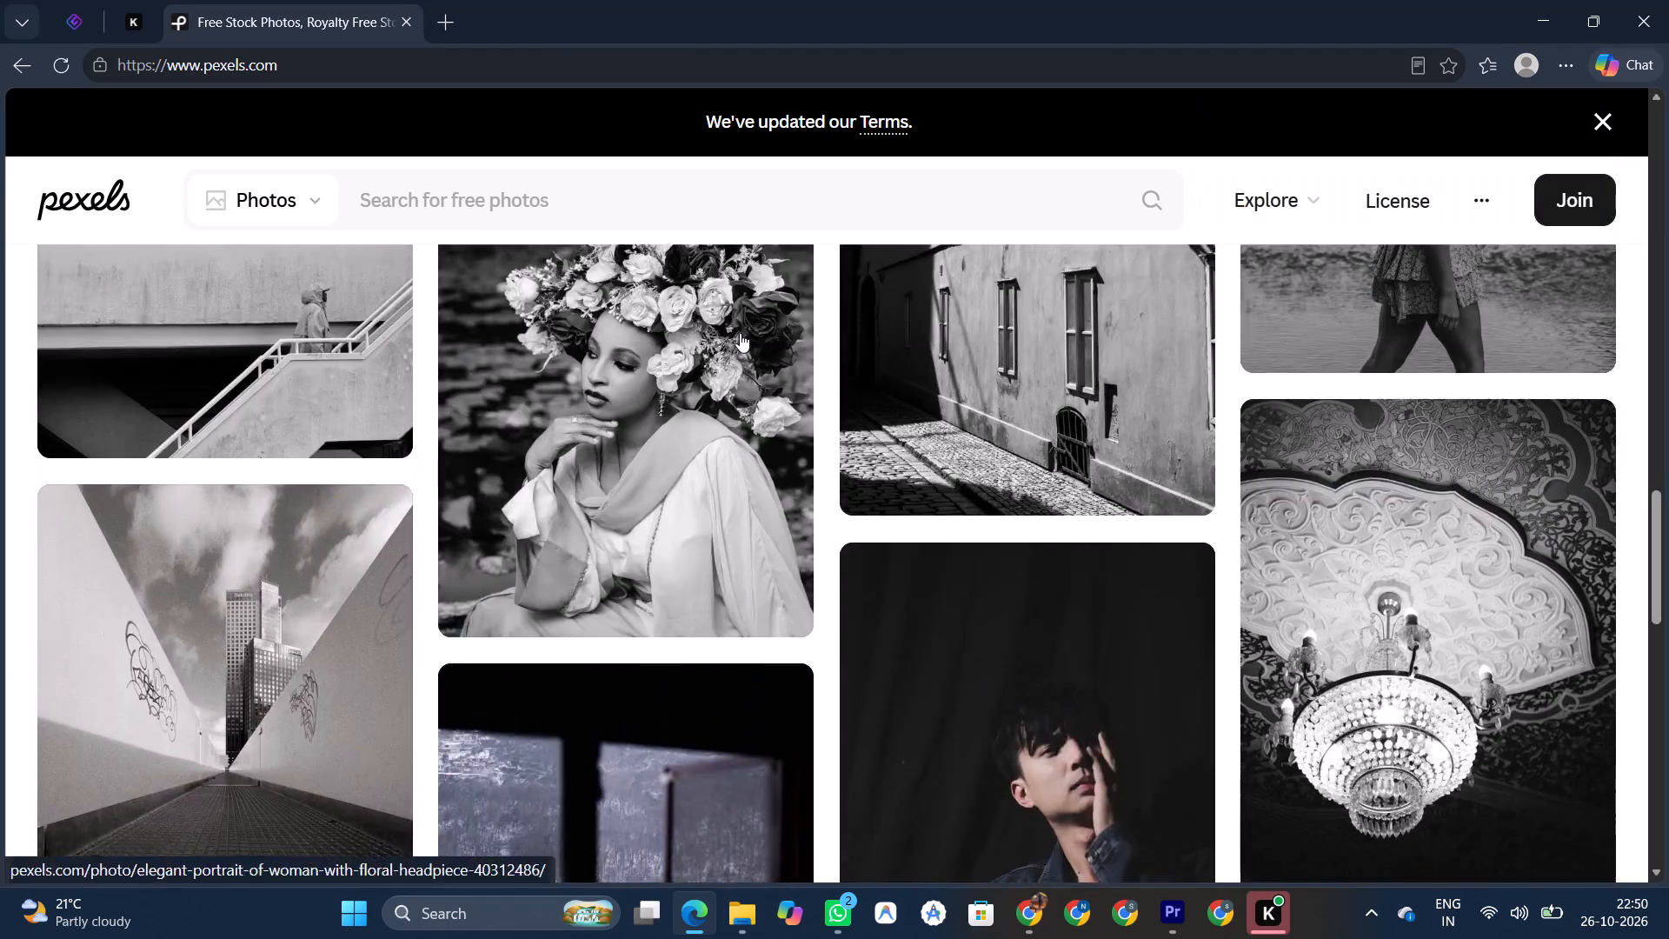
scroll(740, 333, "up", 14)
Switch to the signed-in Pexels page in Google Chrome and look over its home page.
left_click(1029, 905)
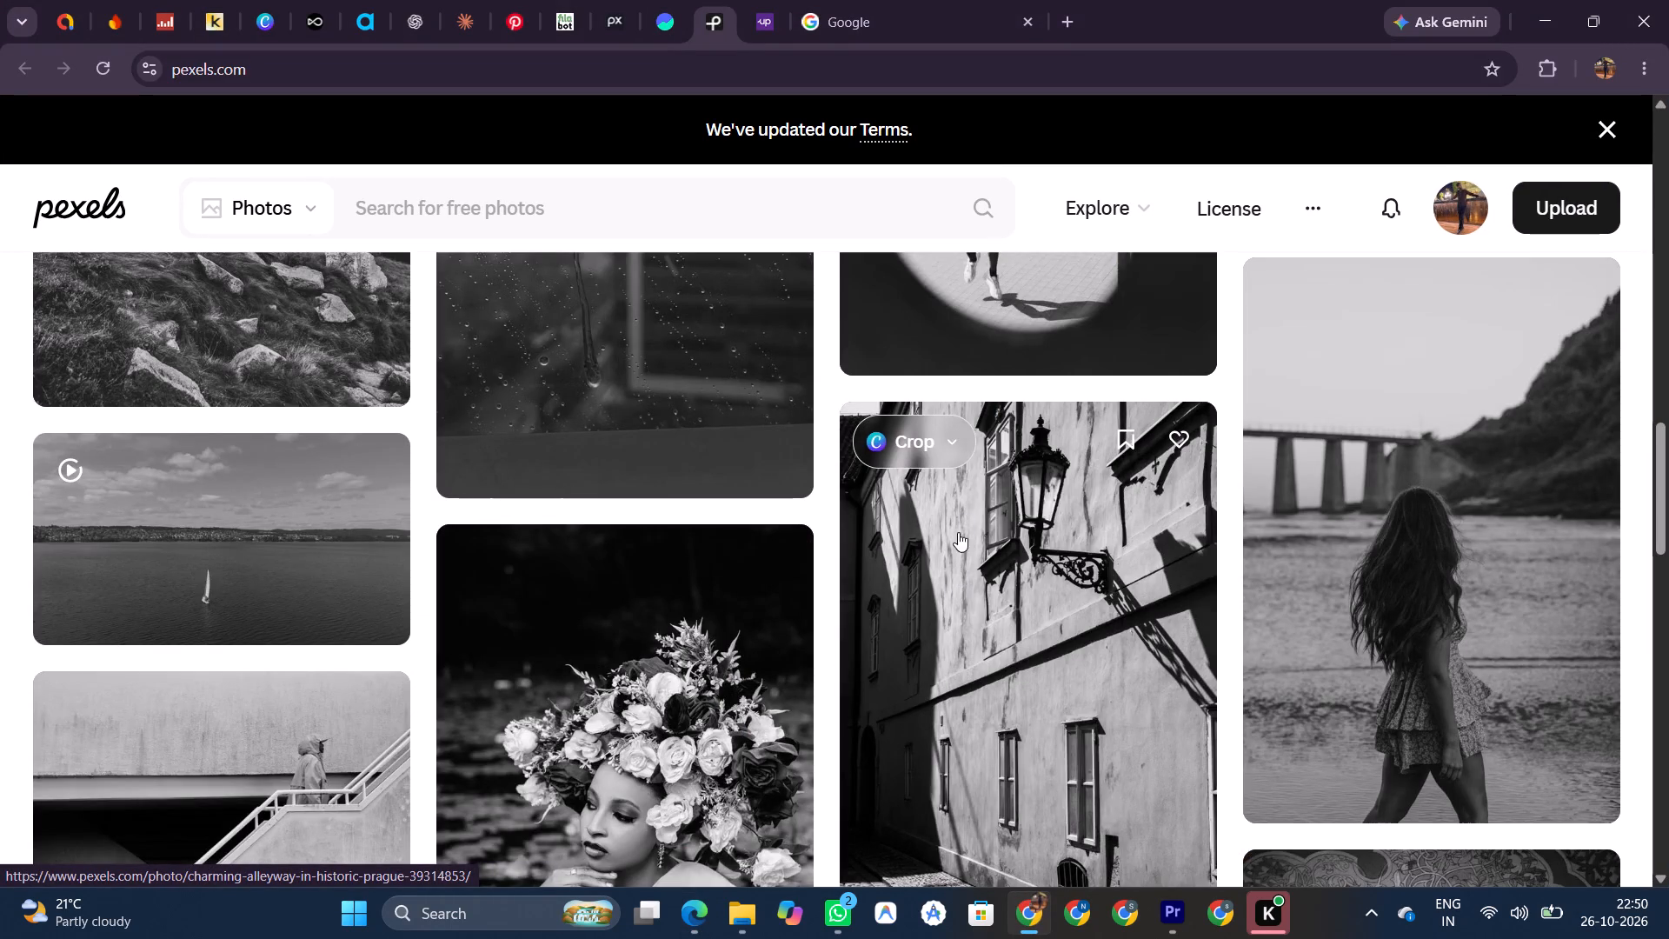
scroll(963, 520, "up", 17)
scroll(963, 520, "up", 6)
scroll(963, 520, "down", 3)
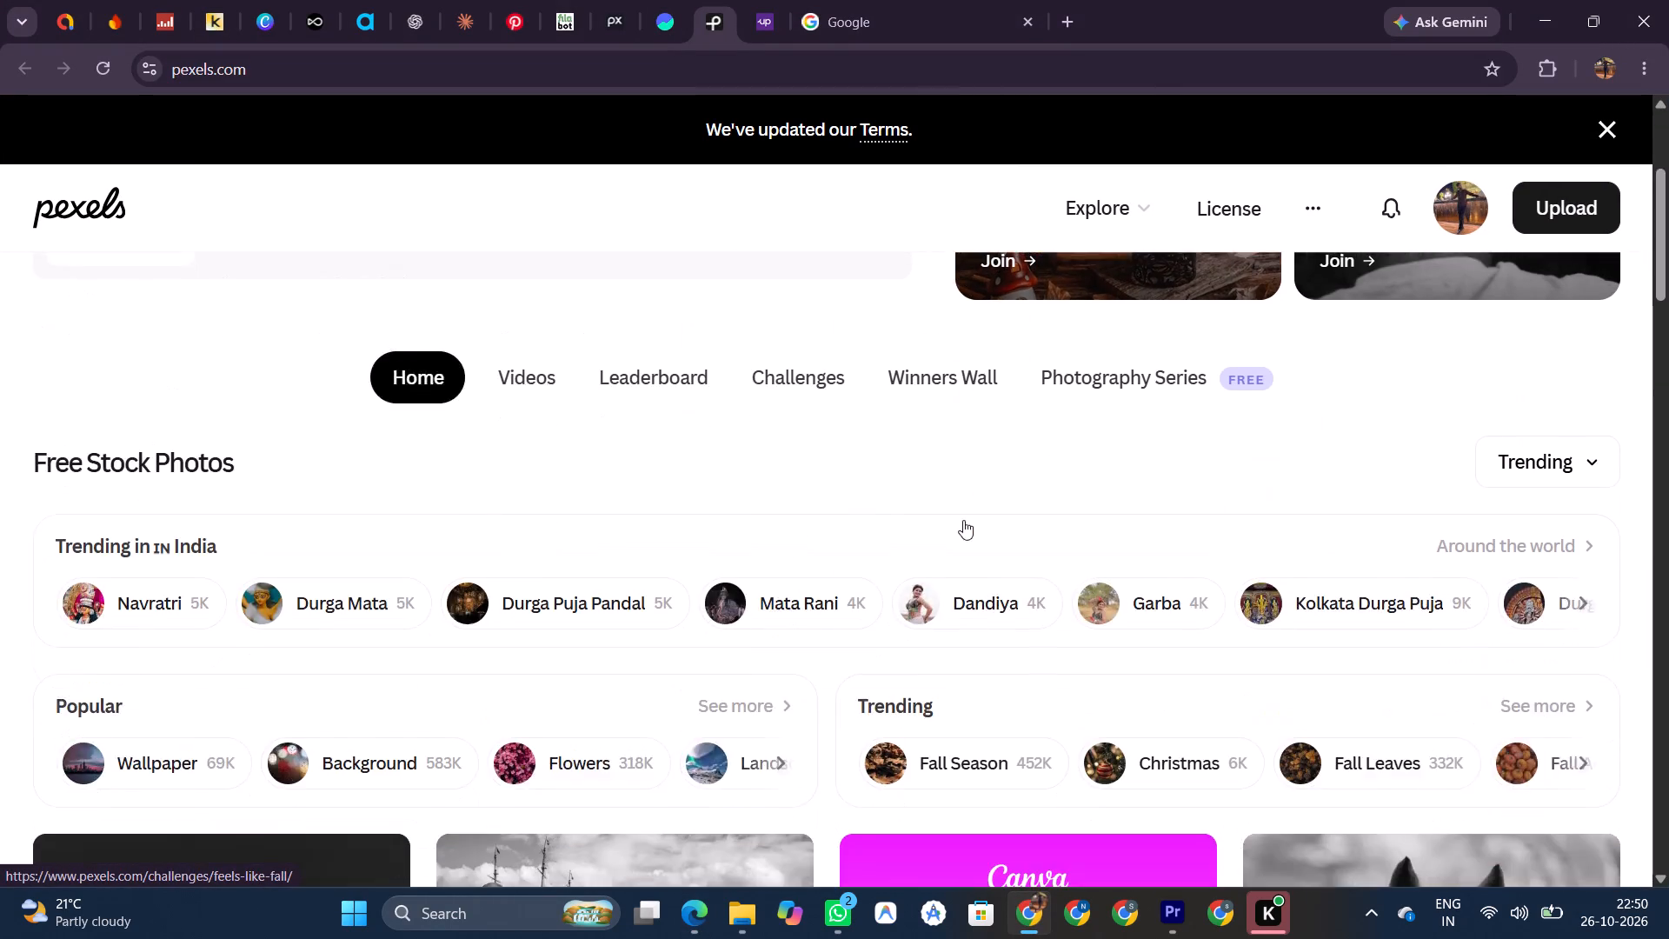
scroll(963, 520, "down", 5)
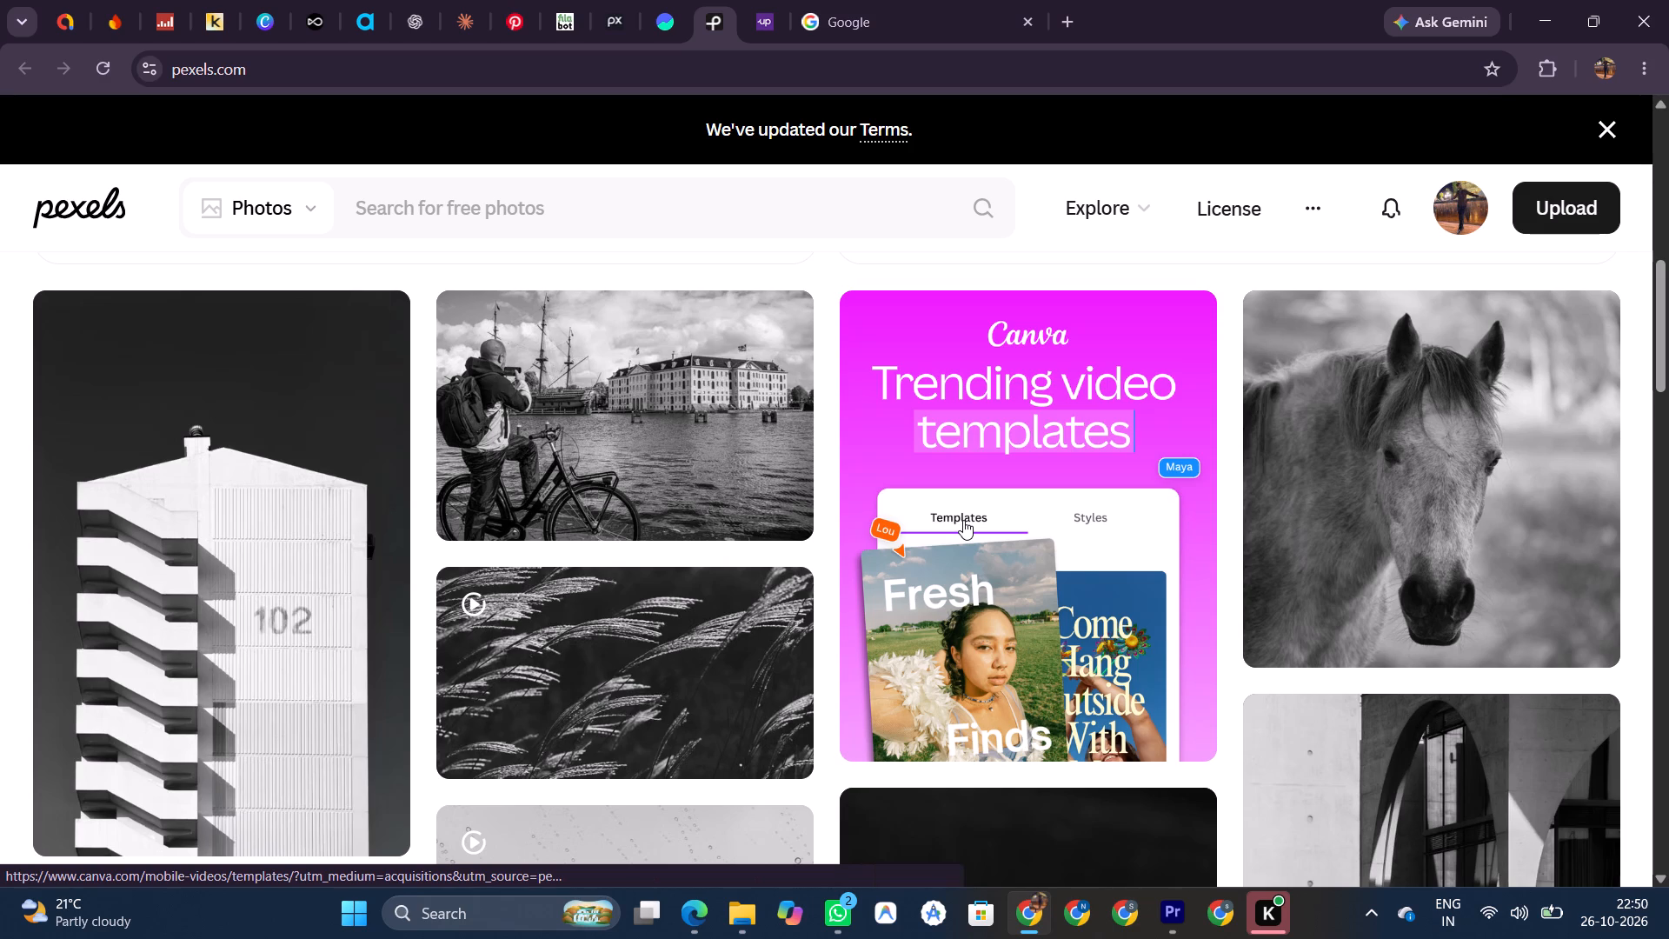
scroll(951, 499, "down", 4)
scroll(951, 499, "up", 15)
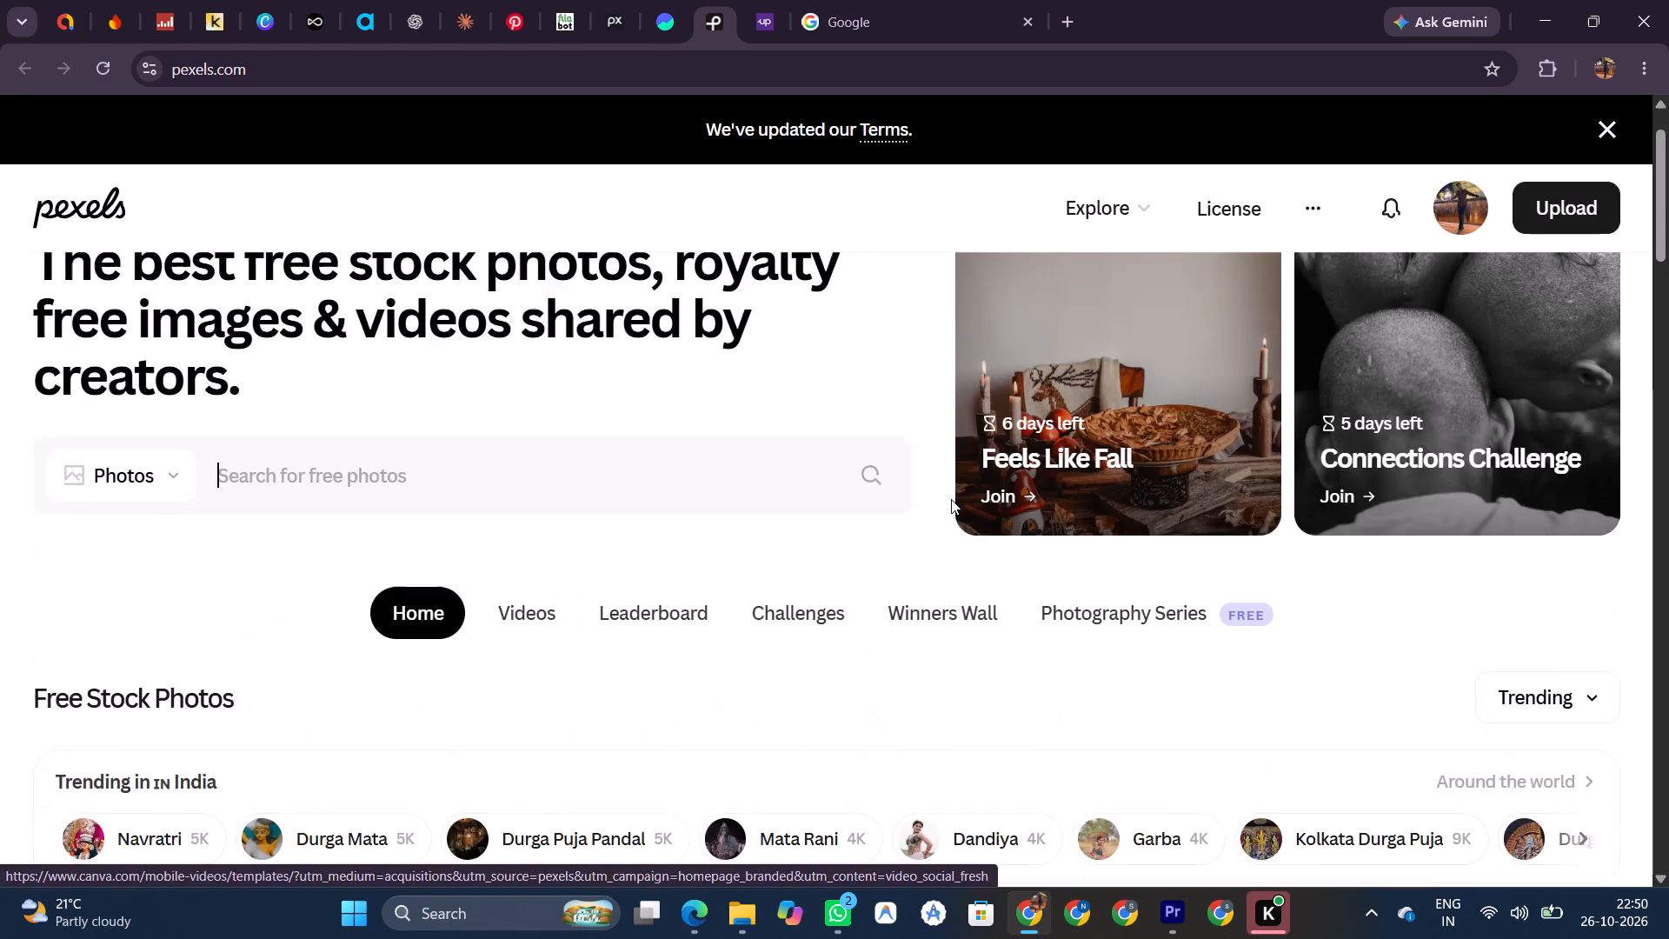
scroll(951, 499, "up", 10)
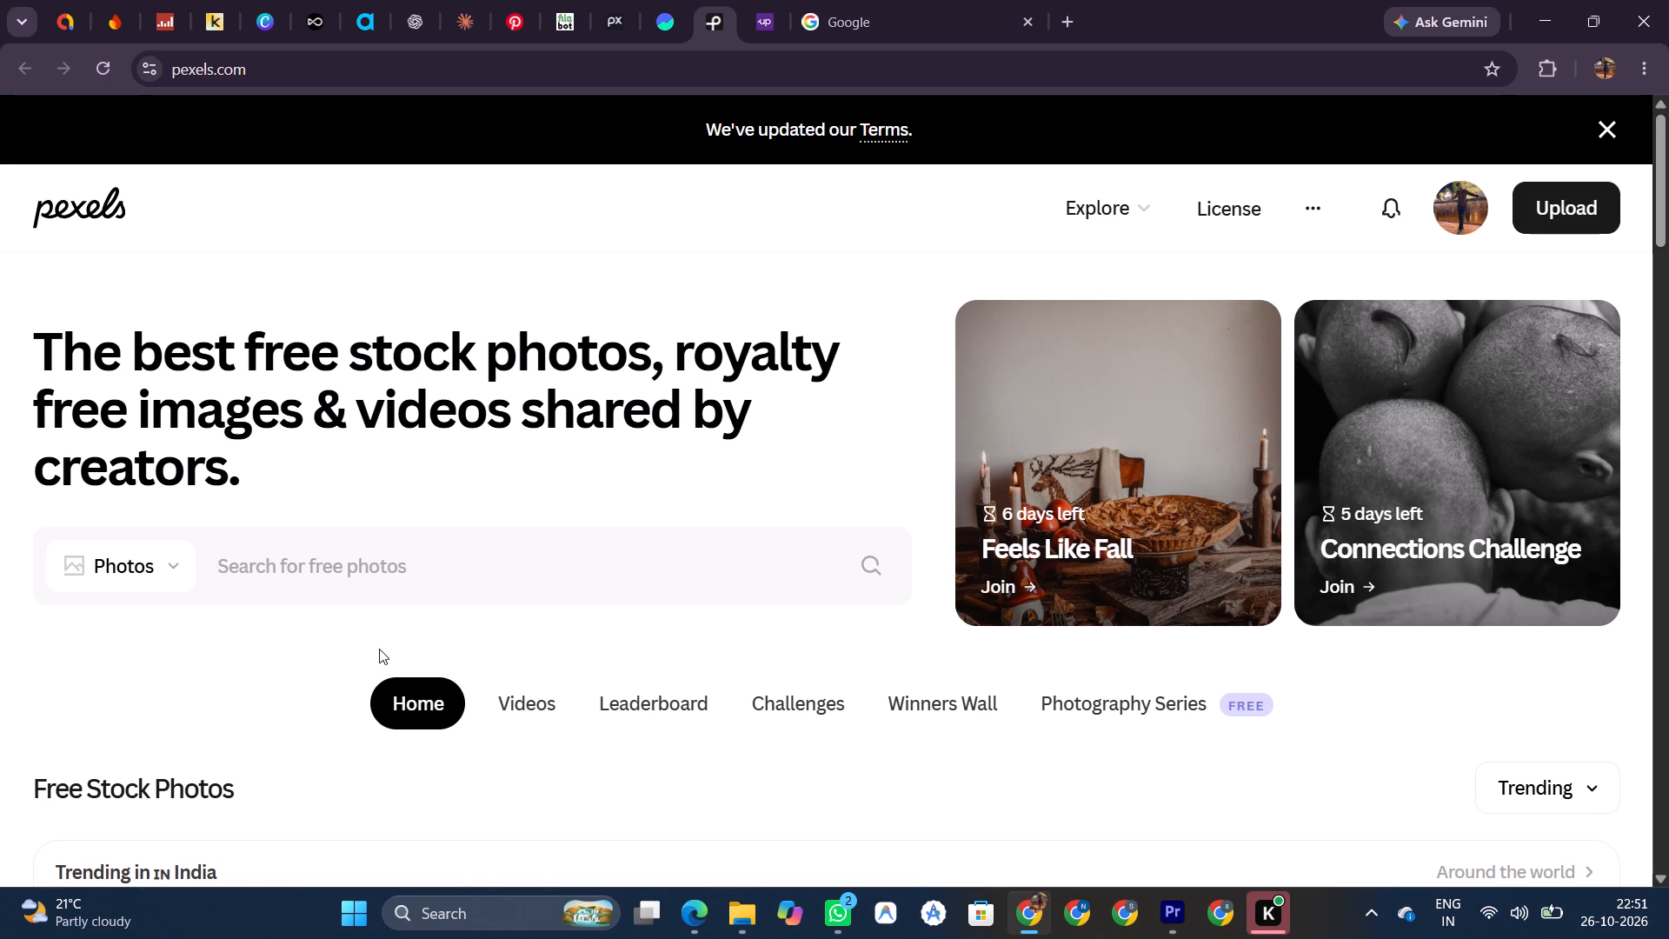
Open the Videos section of Pexels.
scroll(379, 649, "down", 1)
left_click(532, 606)
Browse the trending free stock videos for suitable clips.
scroll(532, 606, "down", 4)
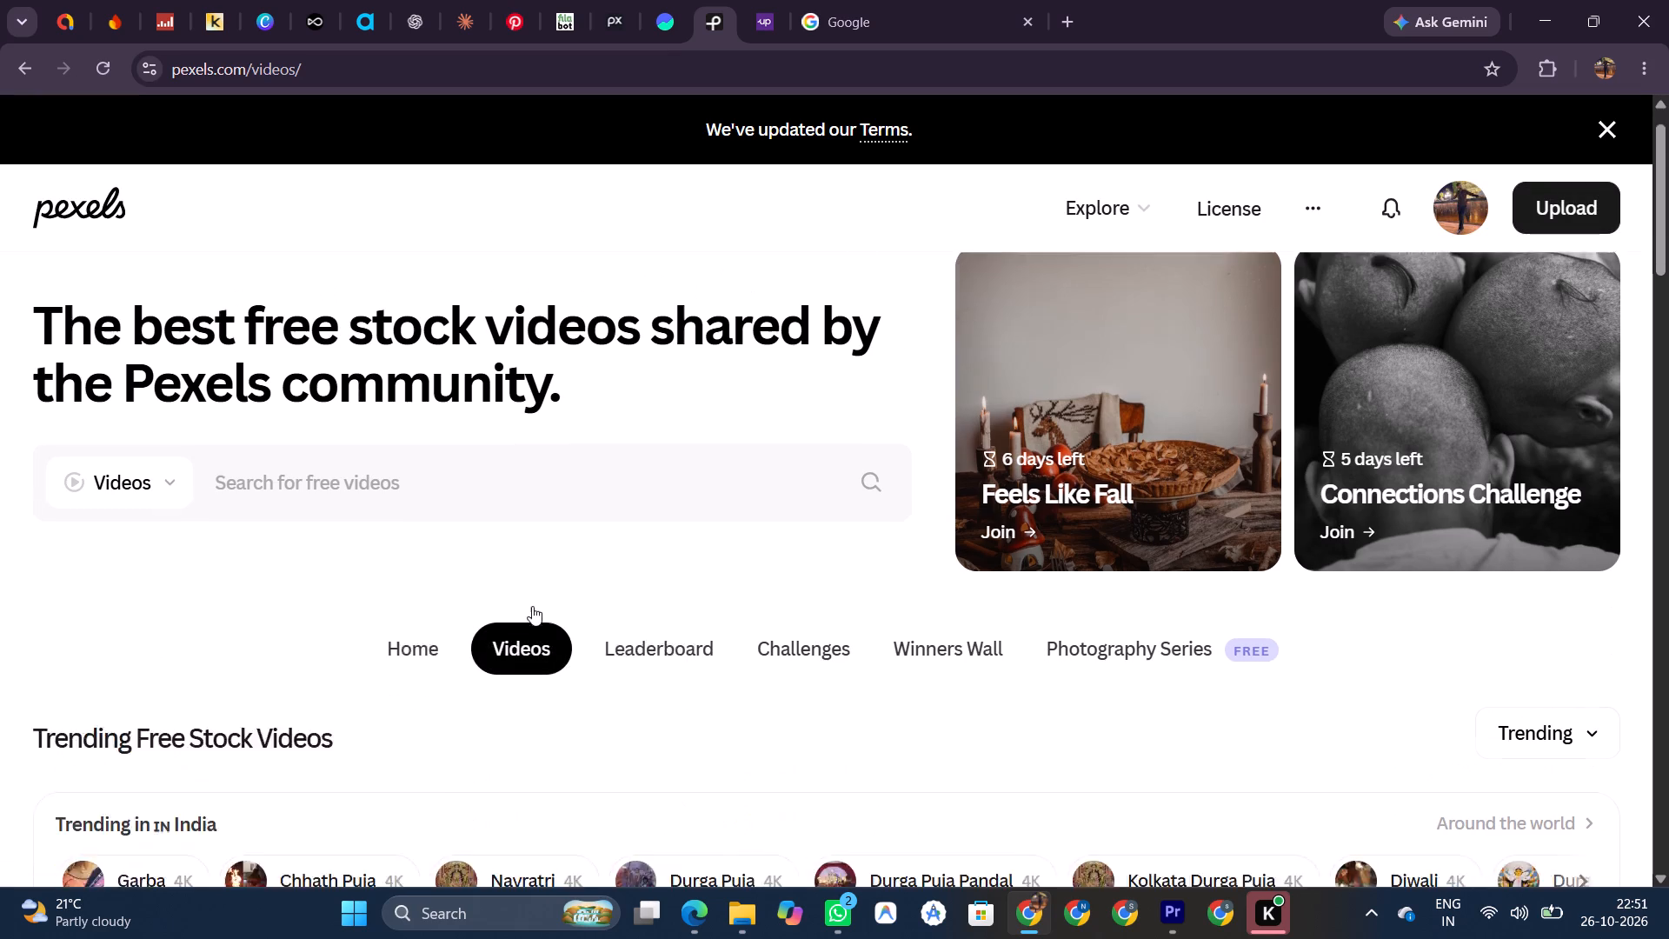
scroll(532, 606, "down", 7)
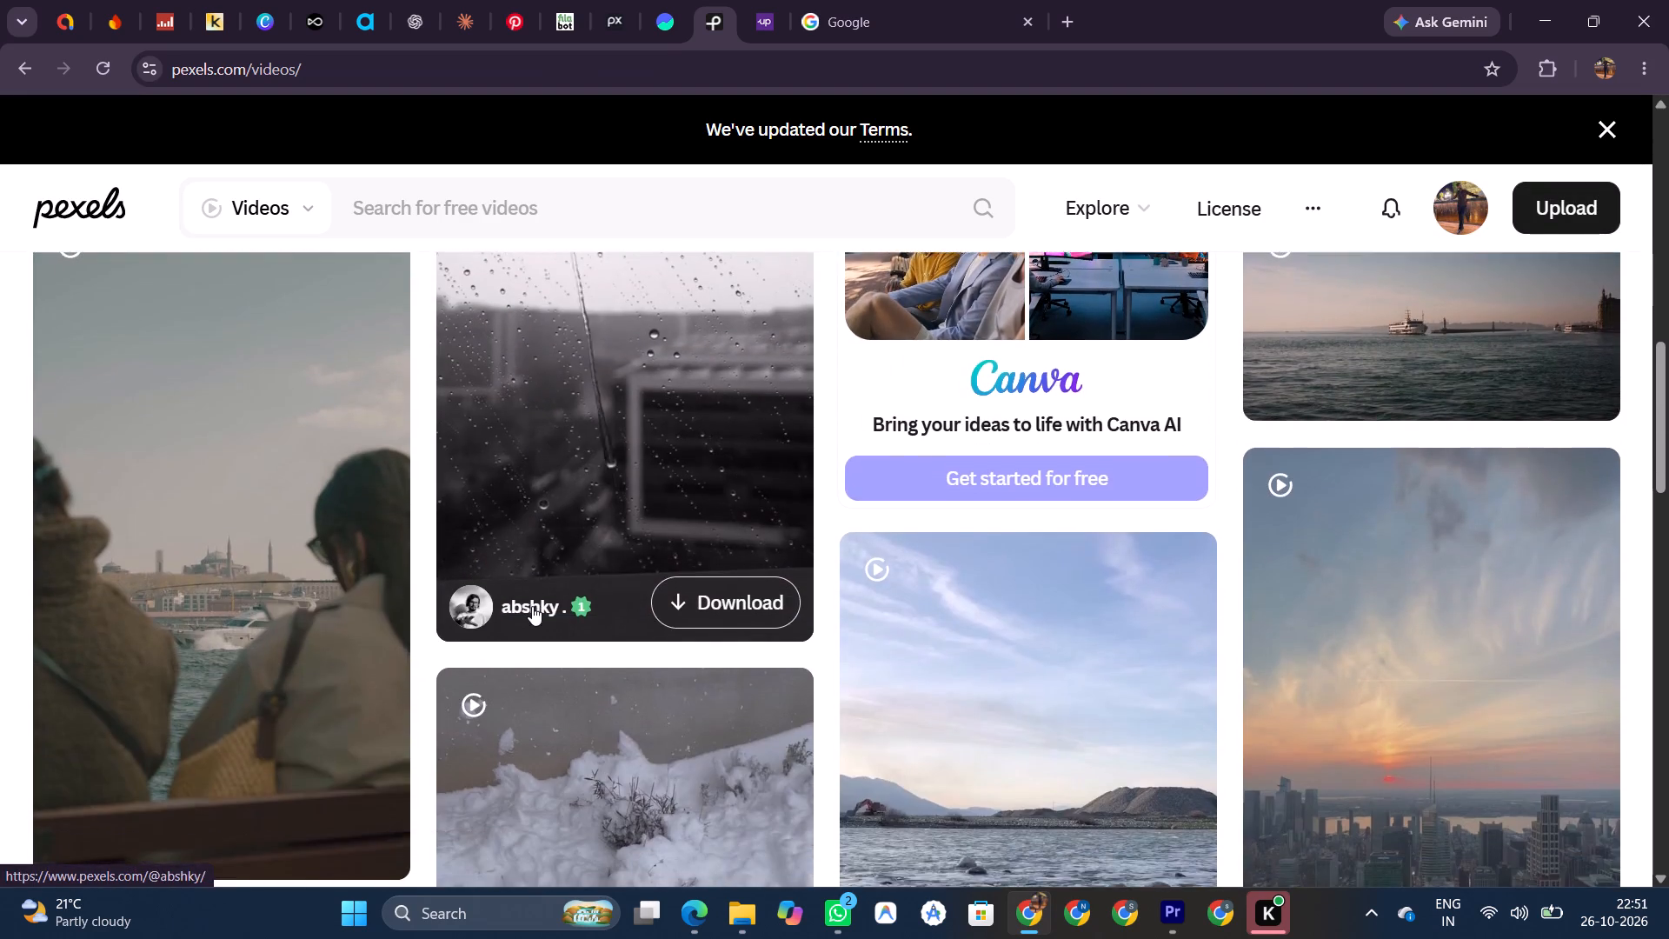
scroll(532, 606, "down", 5)
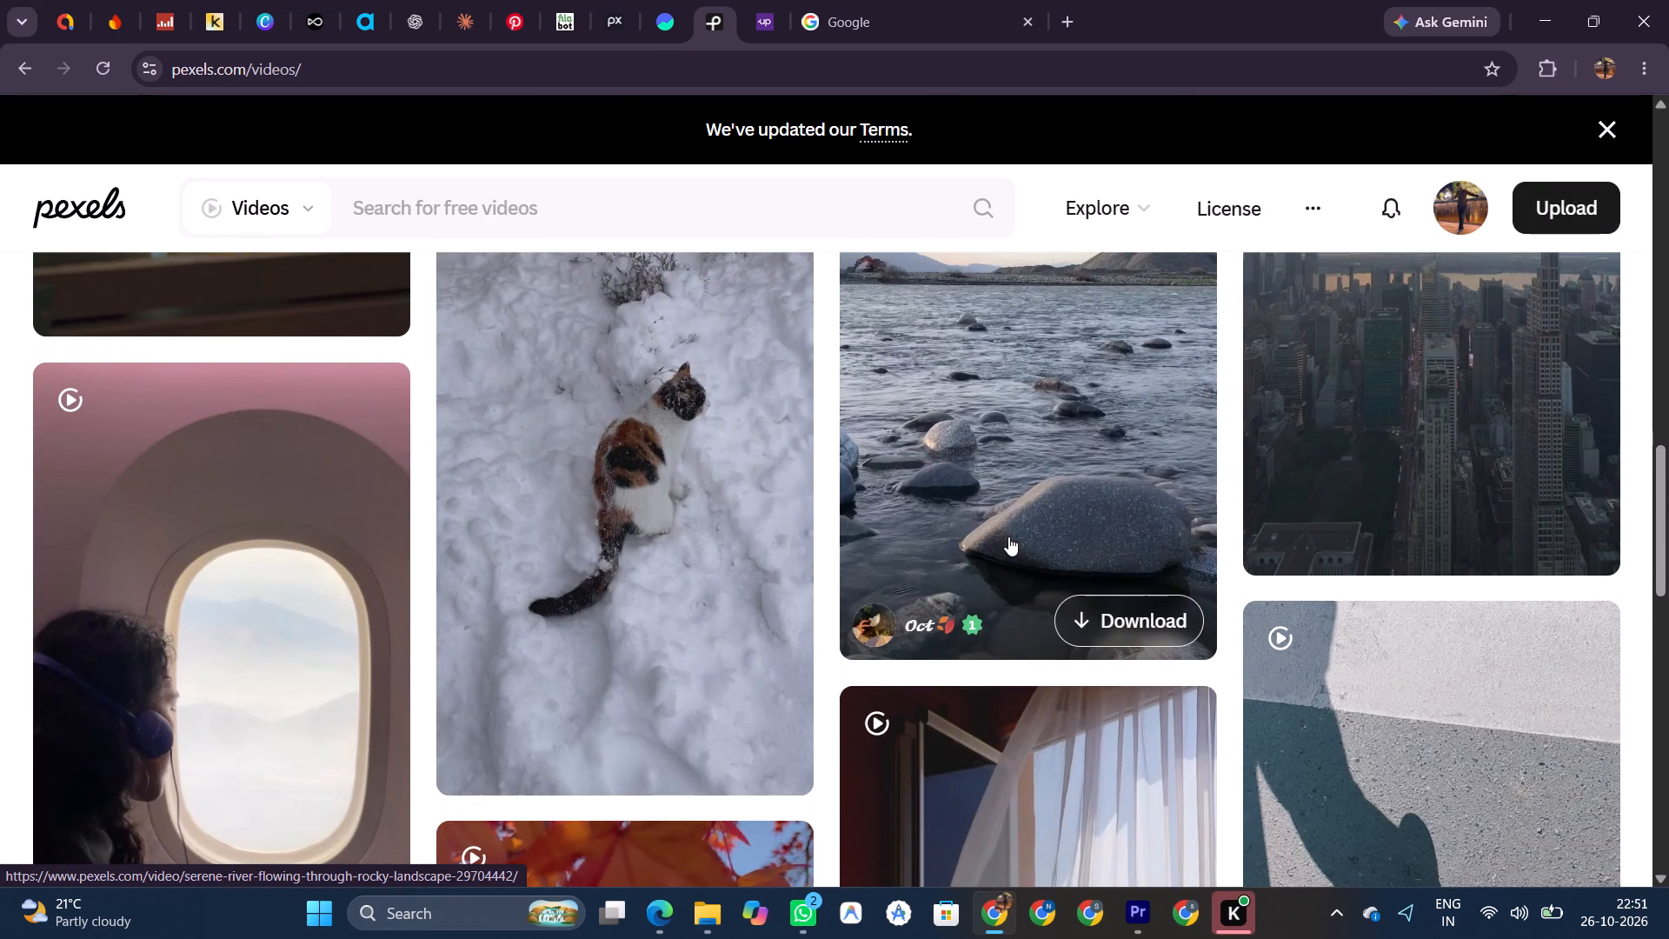
scroll(1008, 536, "down", 5)
scroll(1008, 536, "up", 2)
scroll(1008, 536, "down", 3)
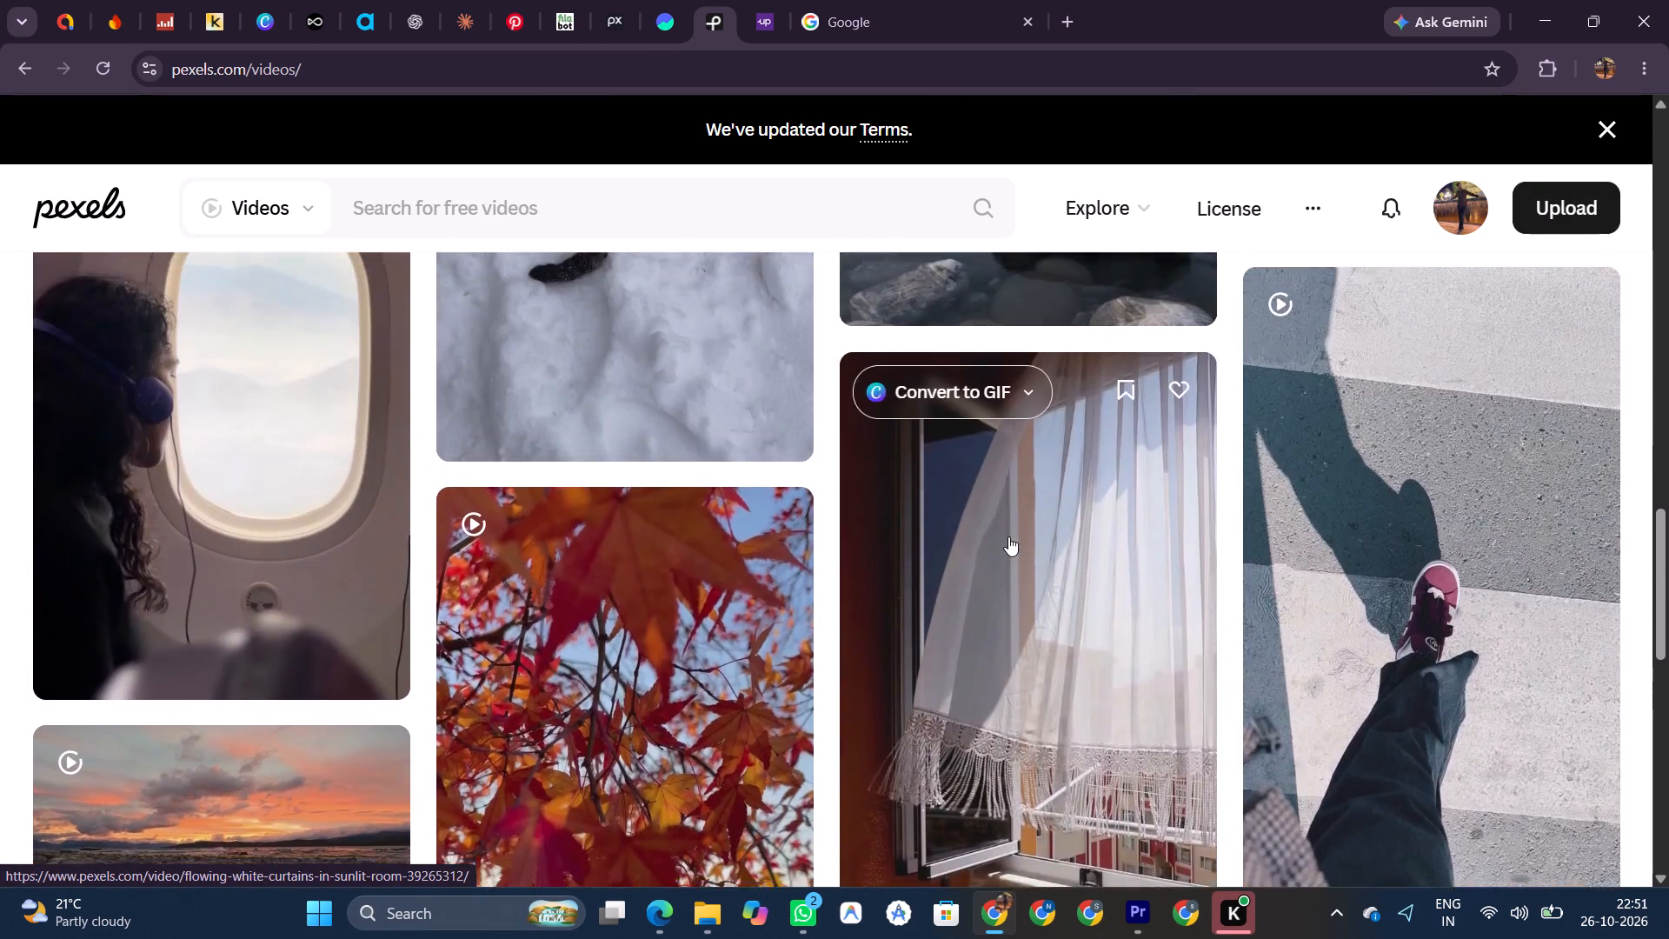
scroll(1008, 536, "down", 9)
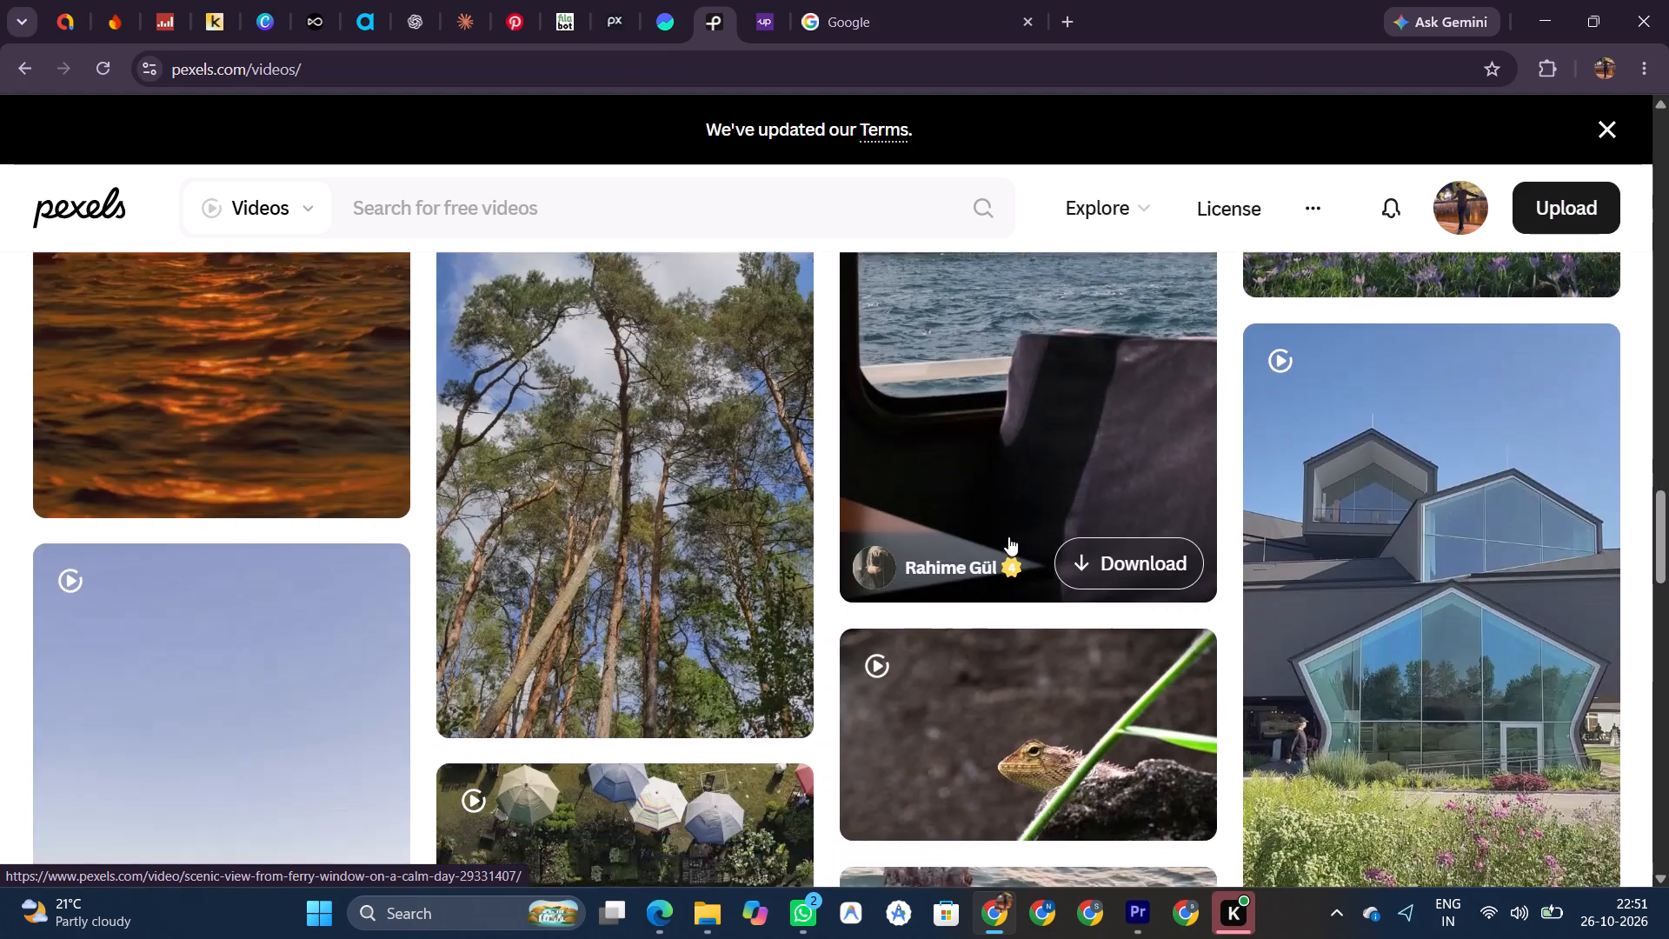
scroll(1008, 536, "down", 11)
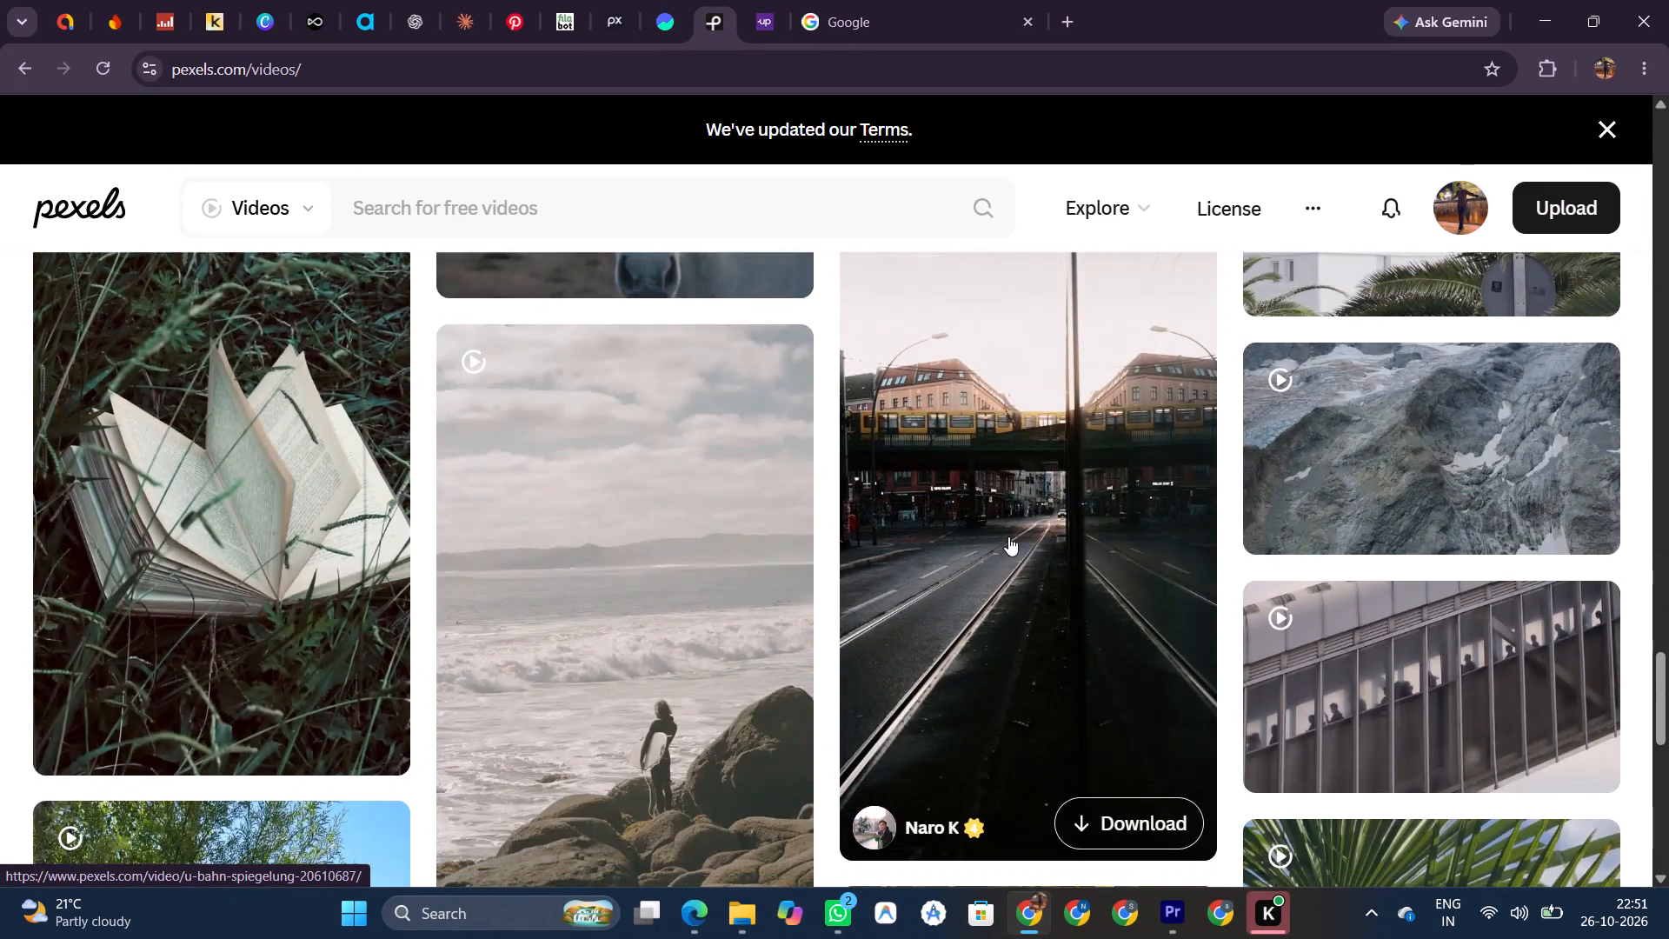
scroll(1008, 536, "down", 11)
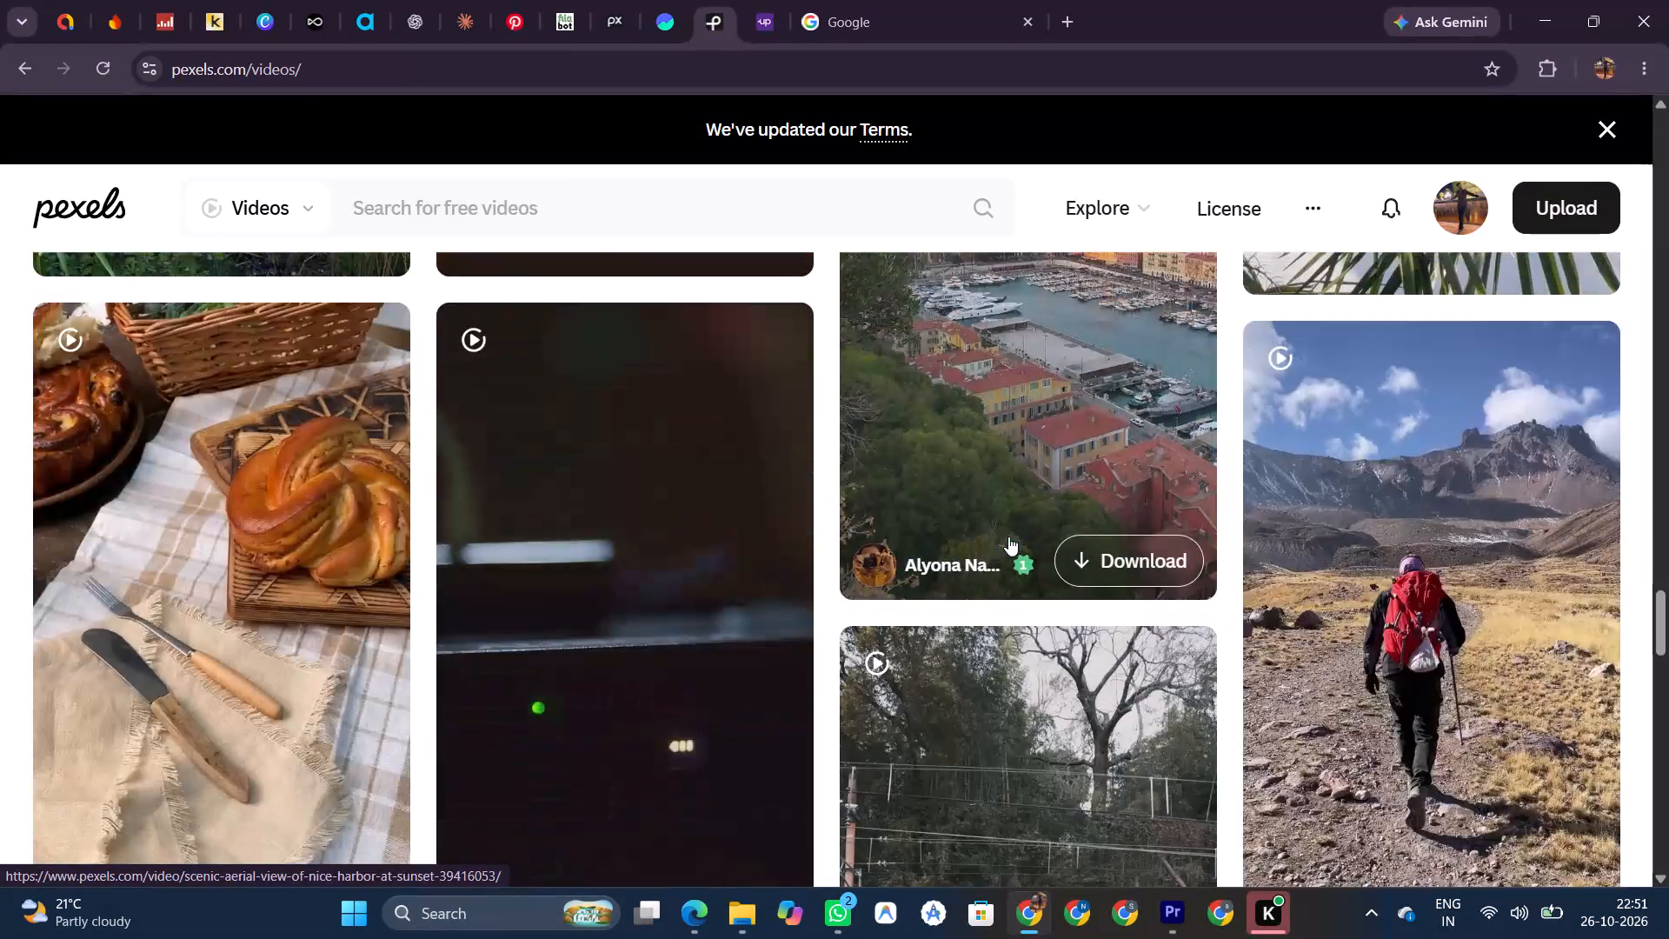
scroll(1008, 536, "up", 6)
scroll(1008, 536, "down", 9)
scroll(1008, 536, "up", 2)
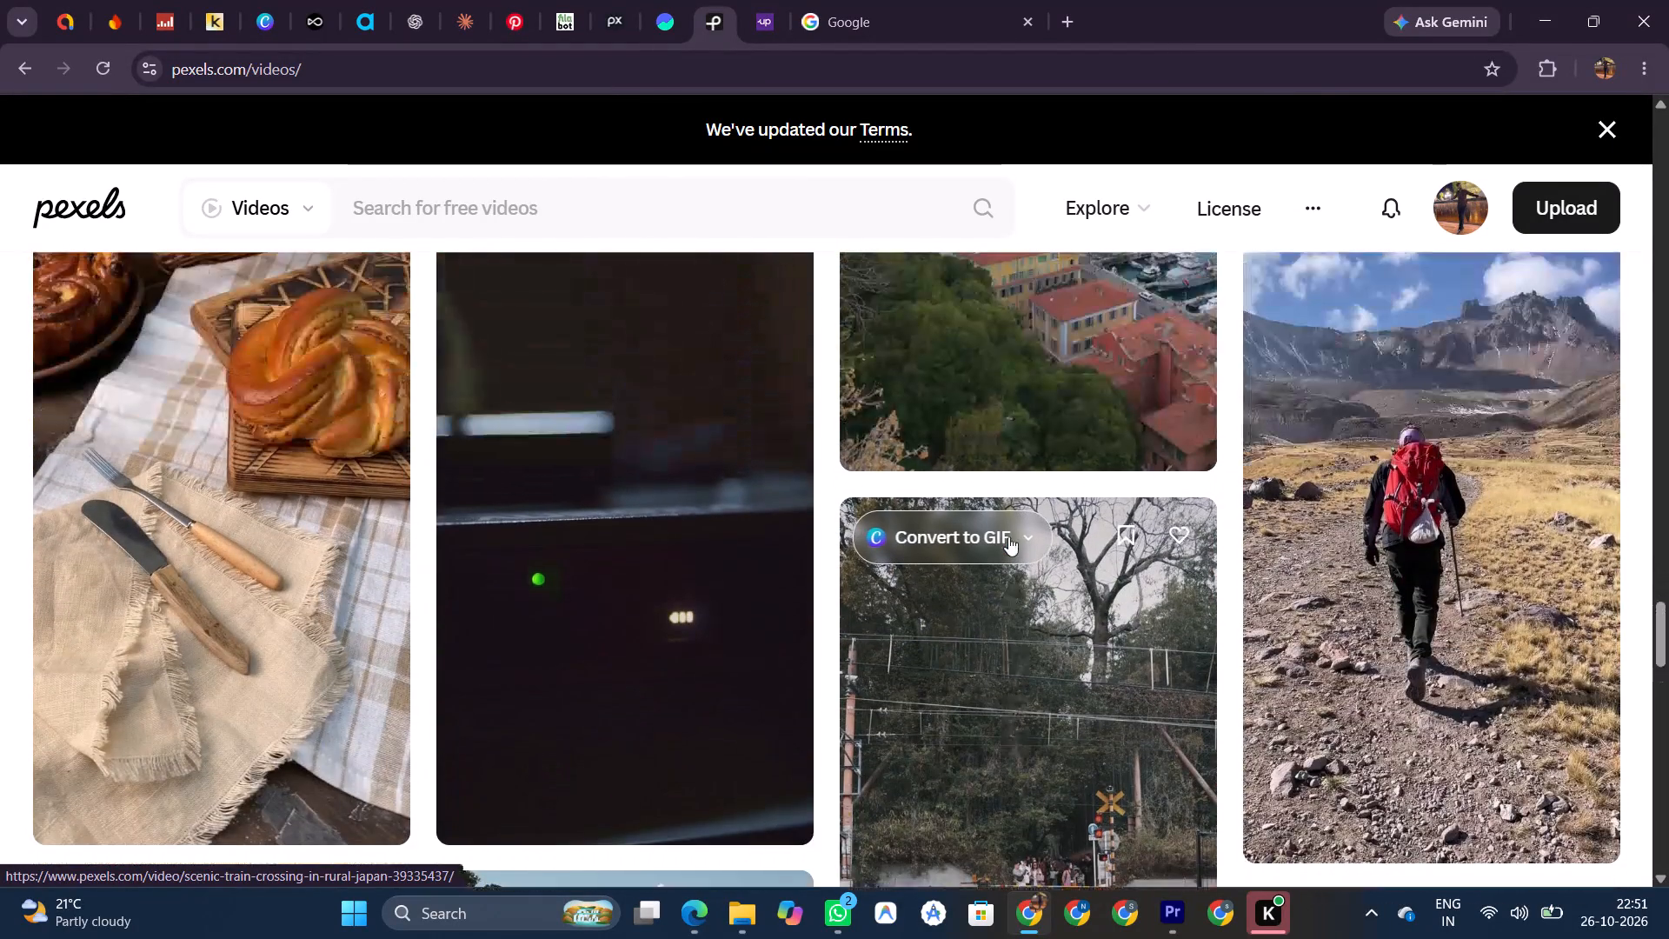
scroll(1008, 536, "up", 2)
scroll(1008, 536, "down", 9)
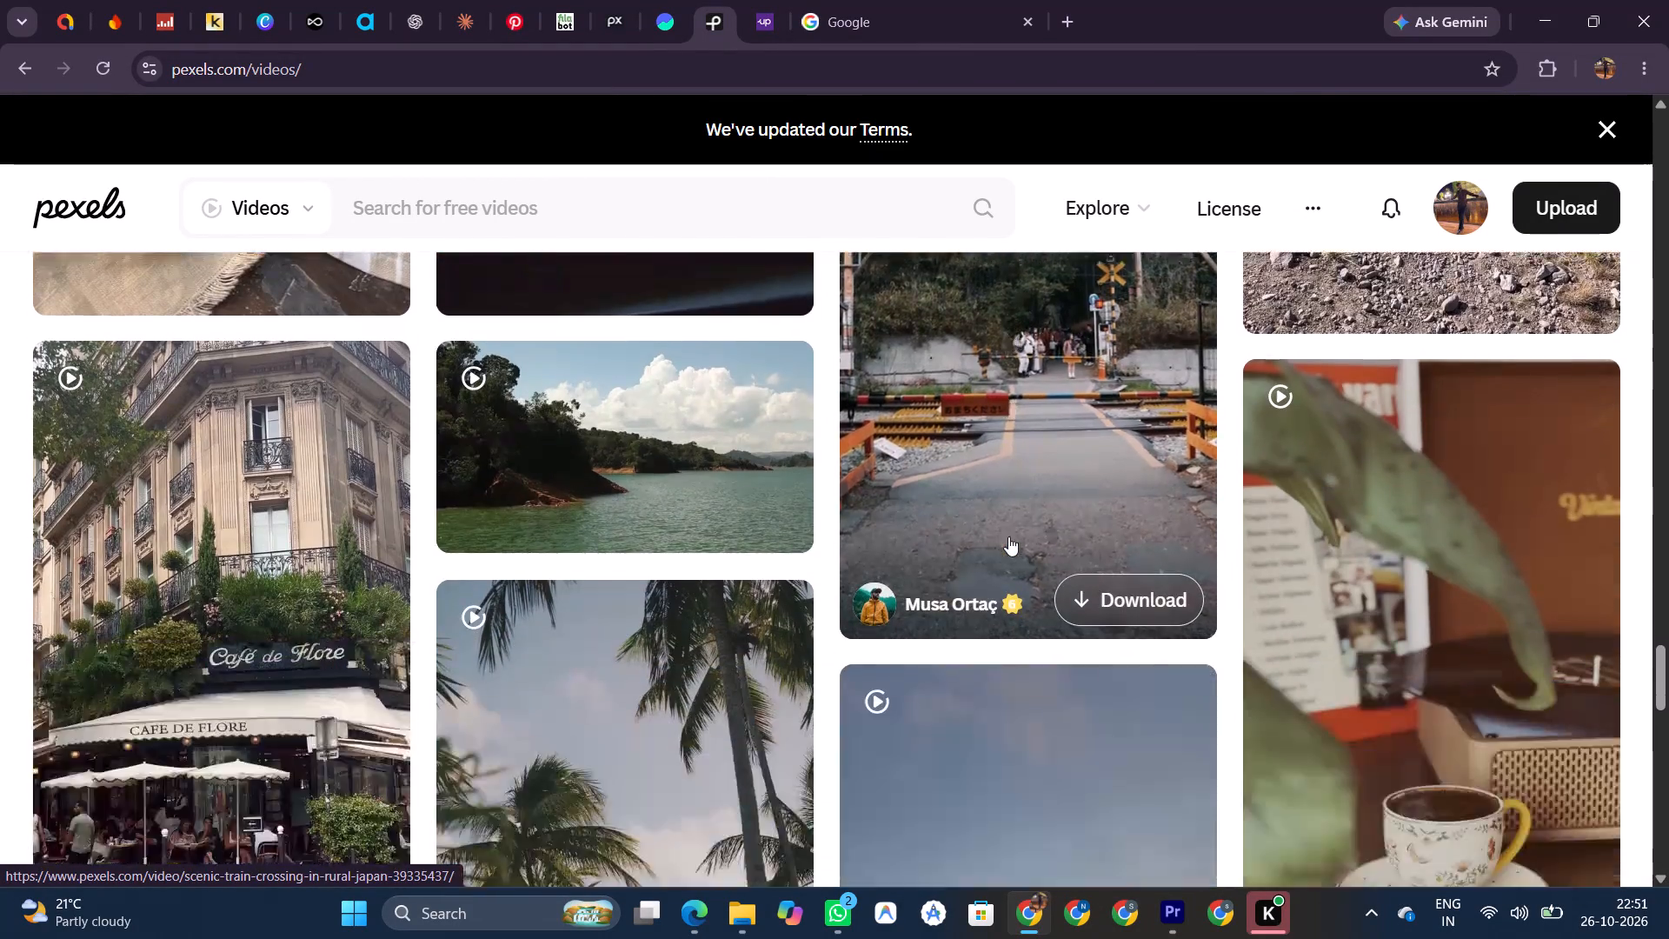
scroll(1008, 536, "down", 11)
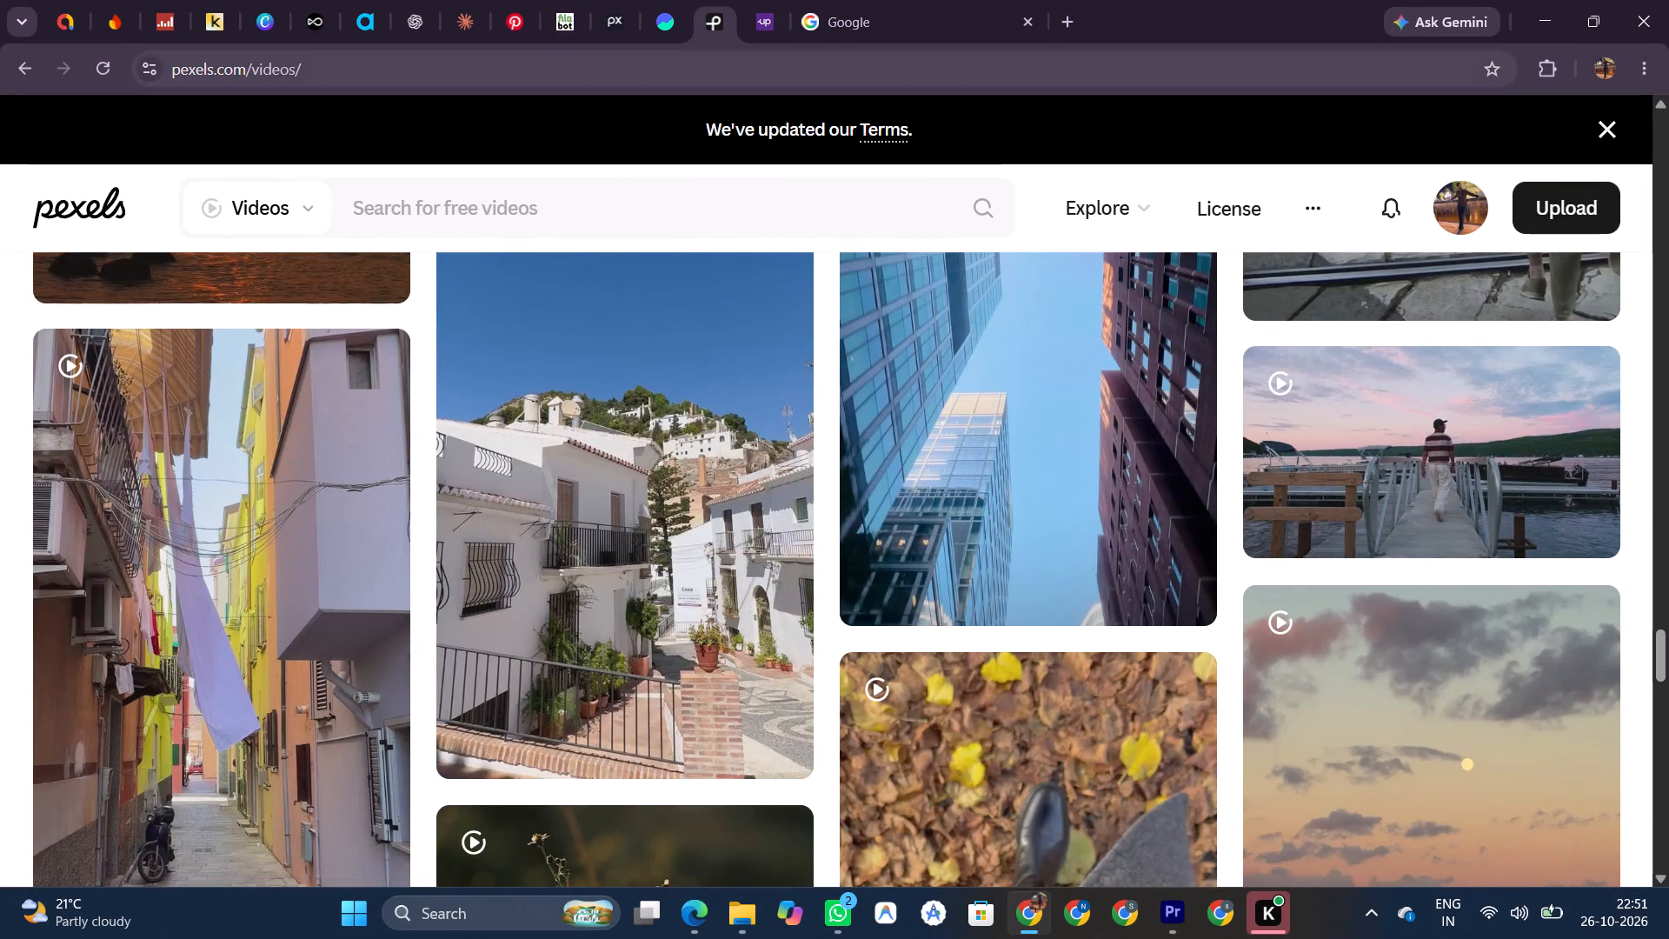
Search the Pexels videos for "food".
left_click(985, 211)
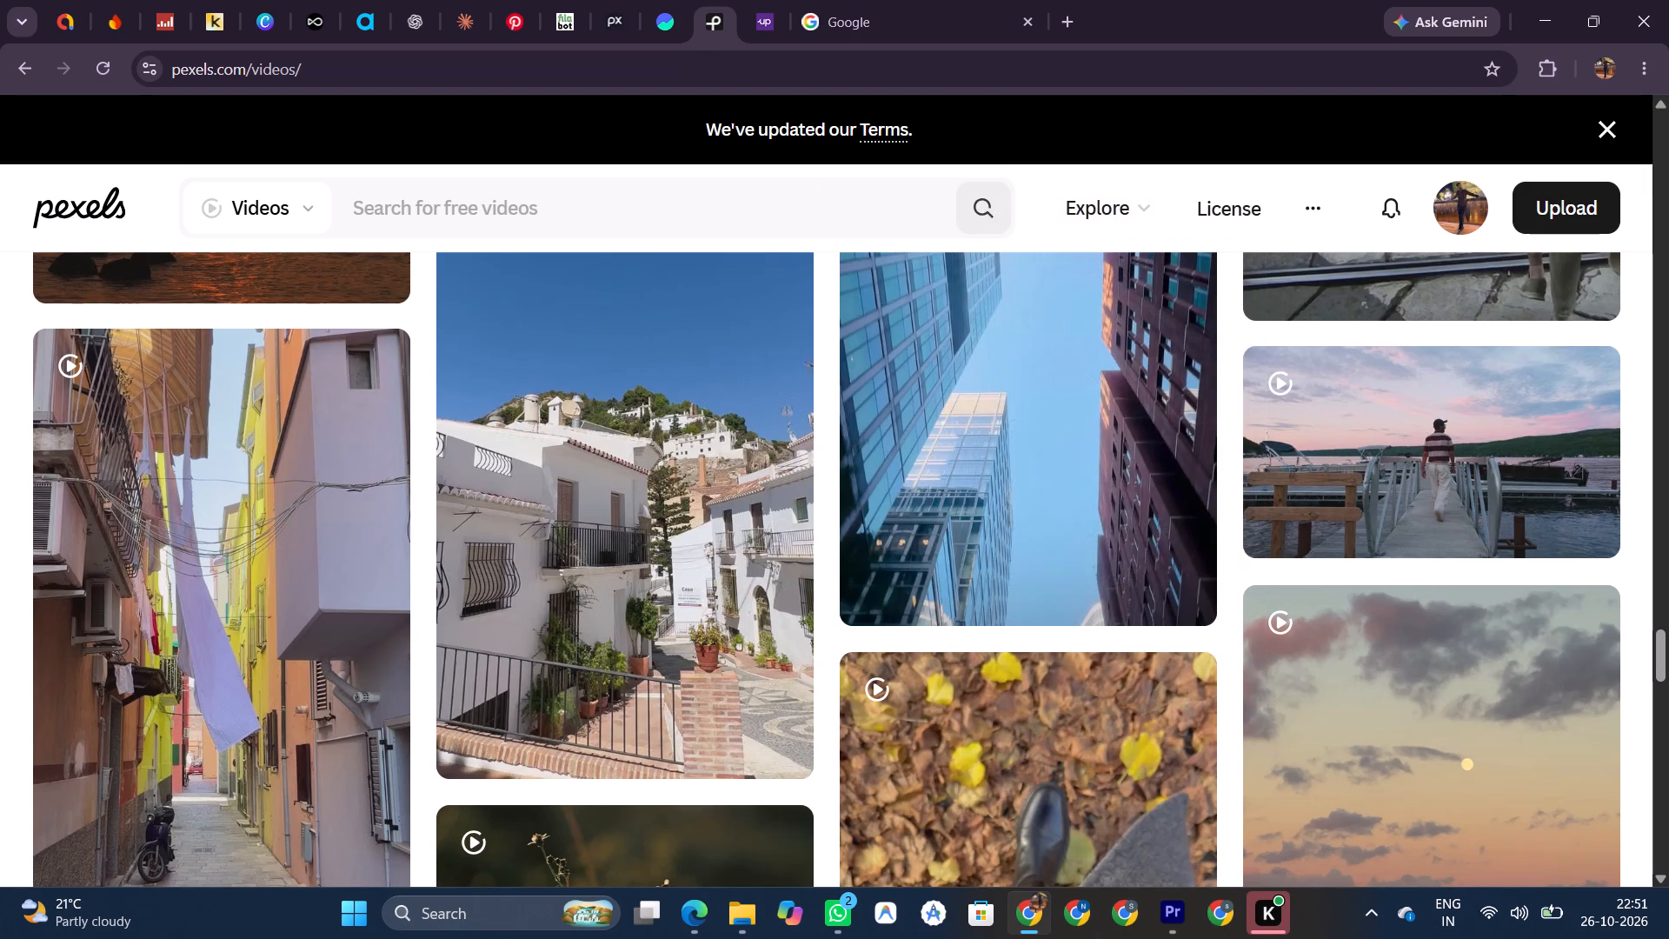
left_click(524, 212)
type("food")
key("Return")
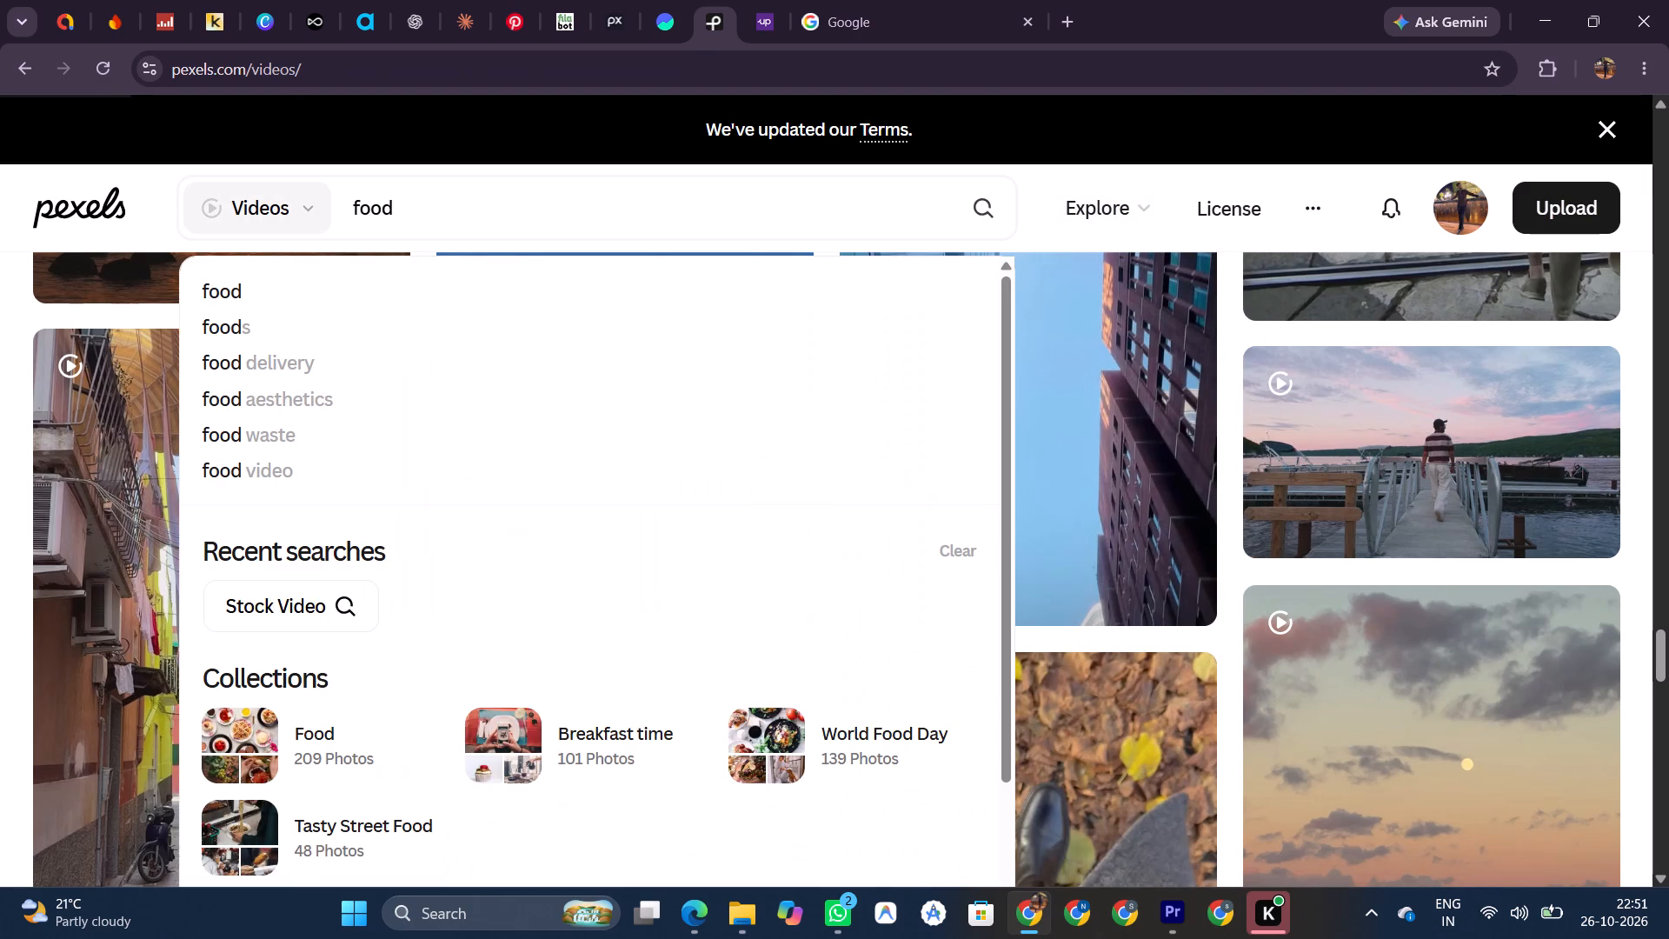
Look through the food video results for suitable clips.
scroll(1089, 521, "down", 2)
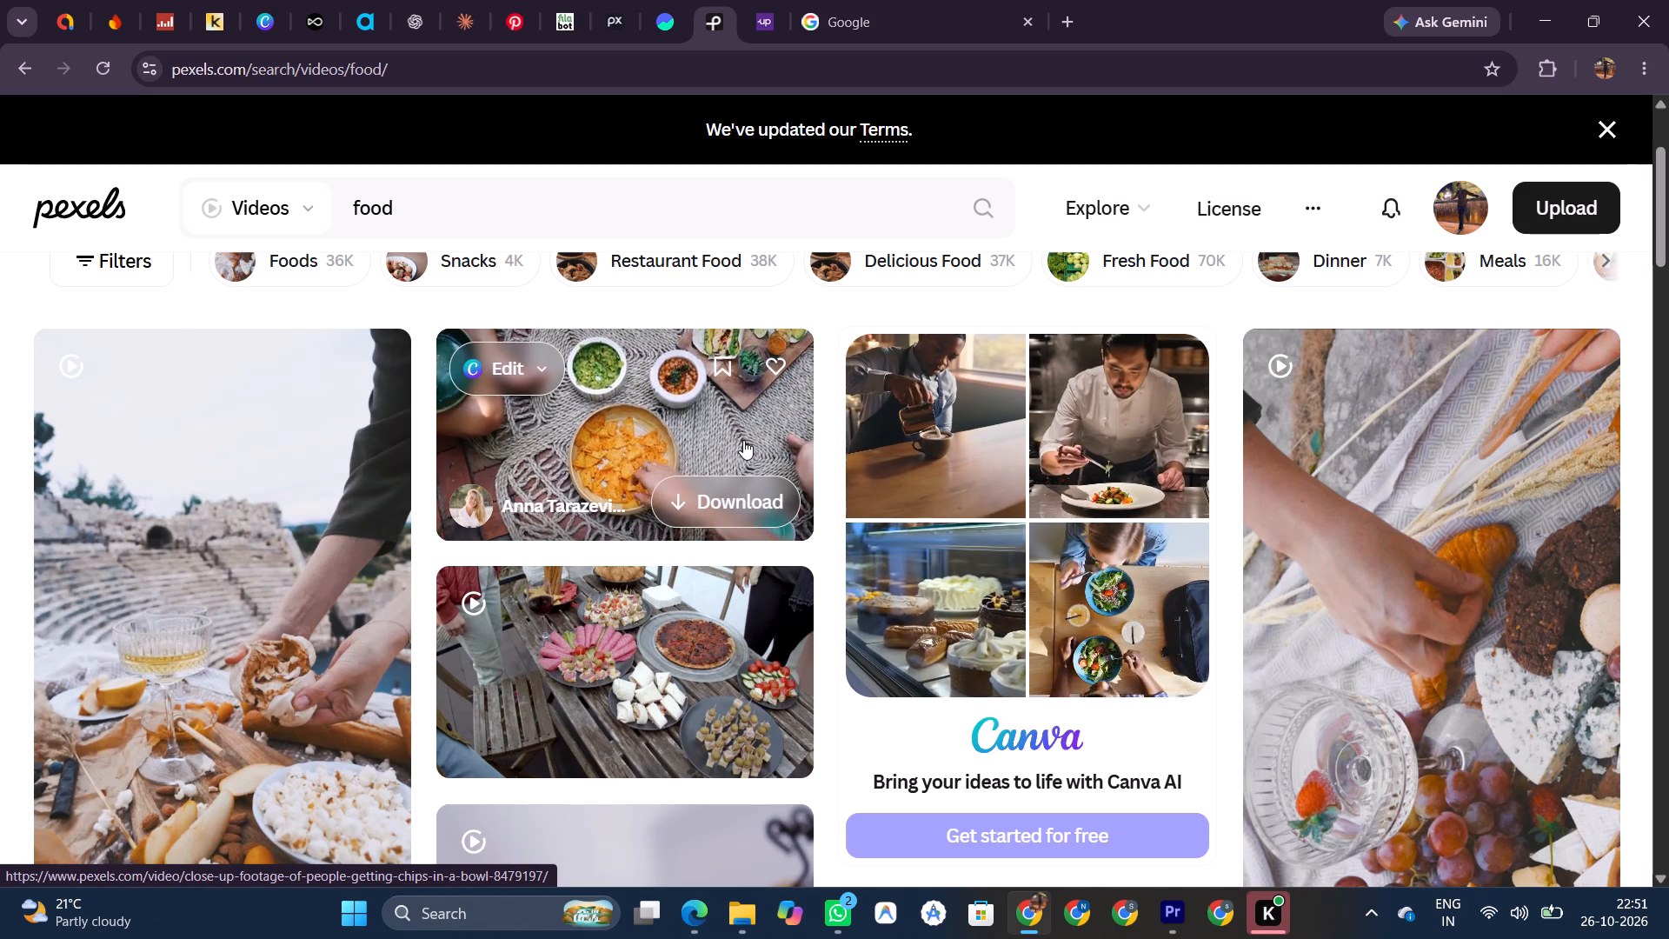
scroll(743, 440, "down", 3)
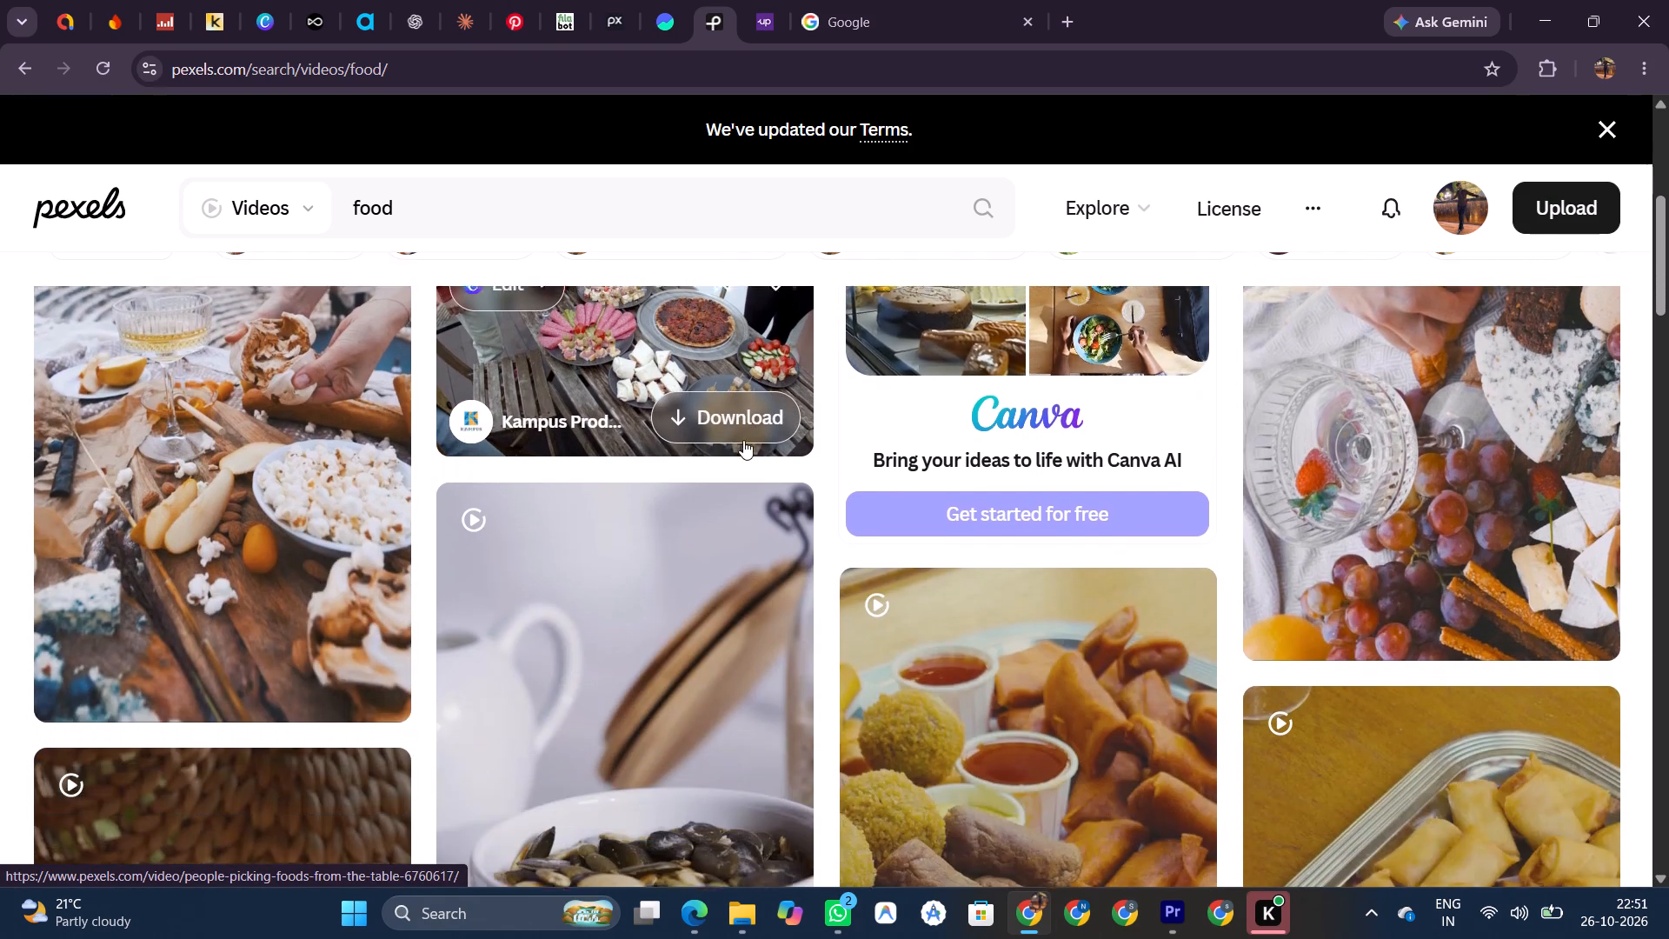
scroll(743, 440, "down", 3)
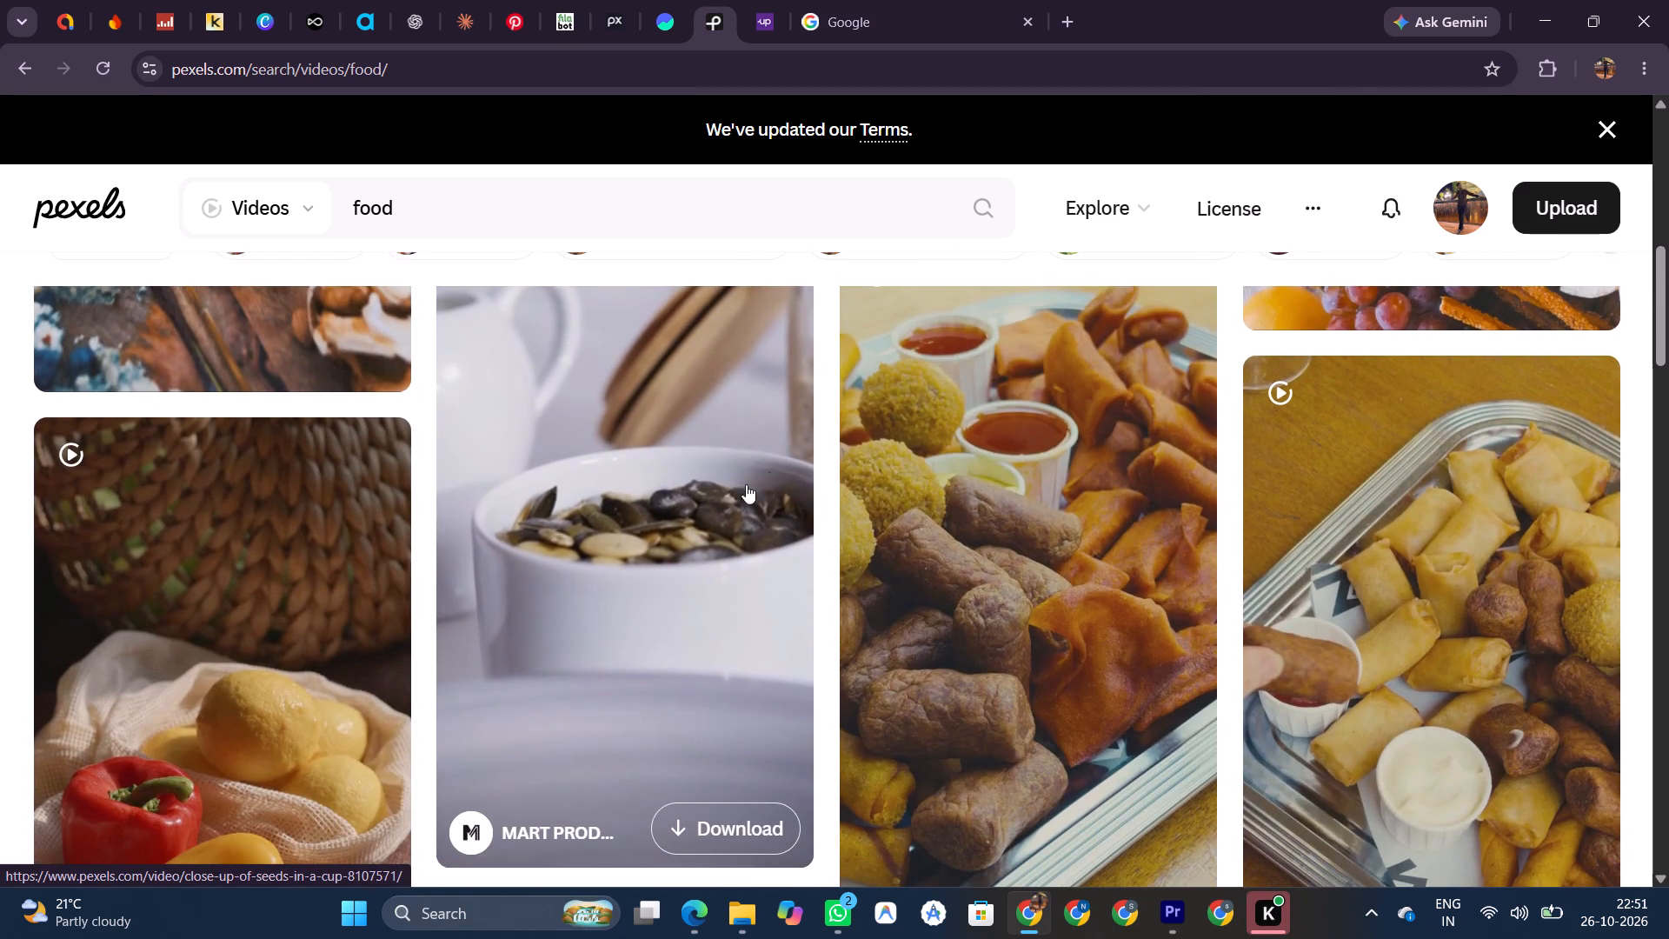
scroll(964, 477, "down", 2)
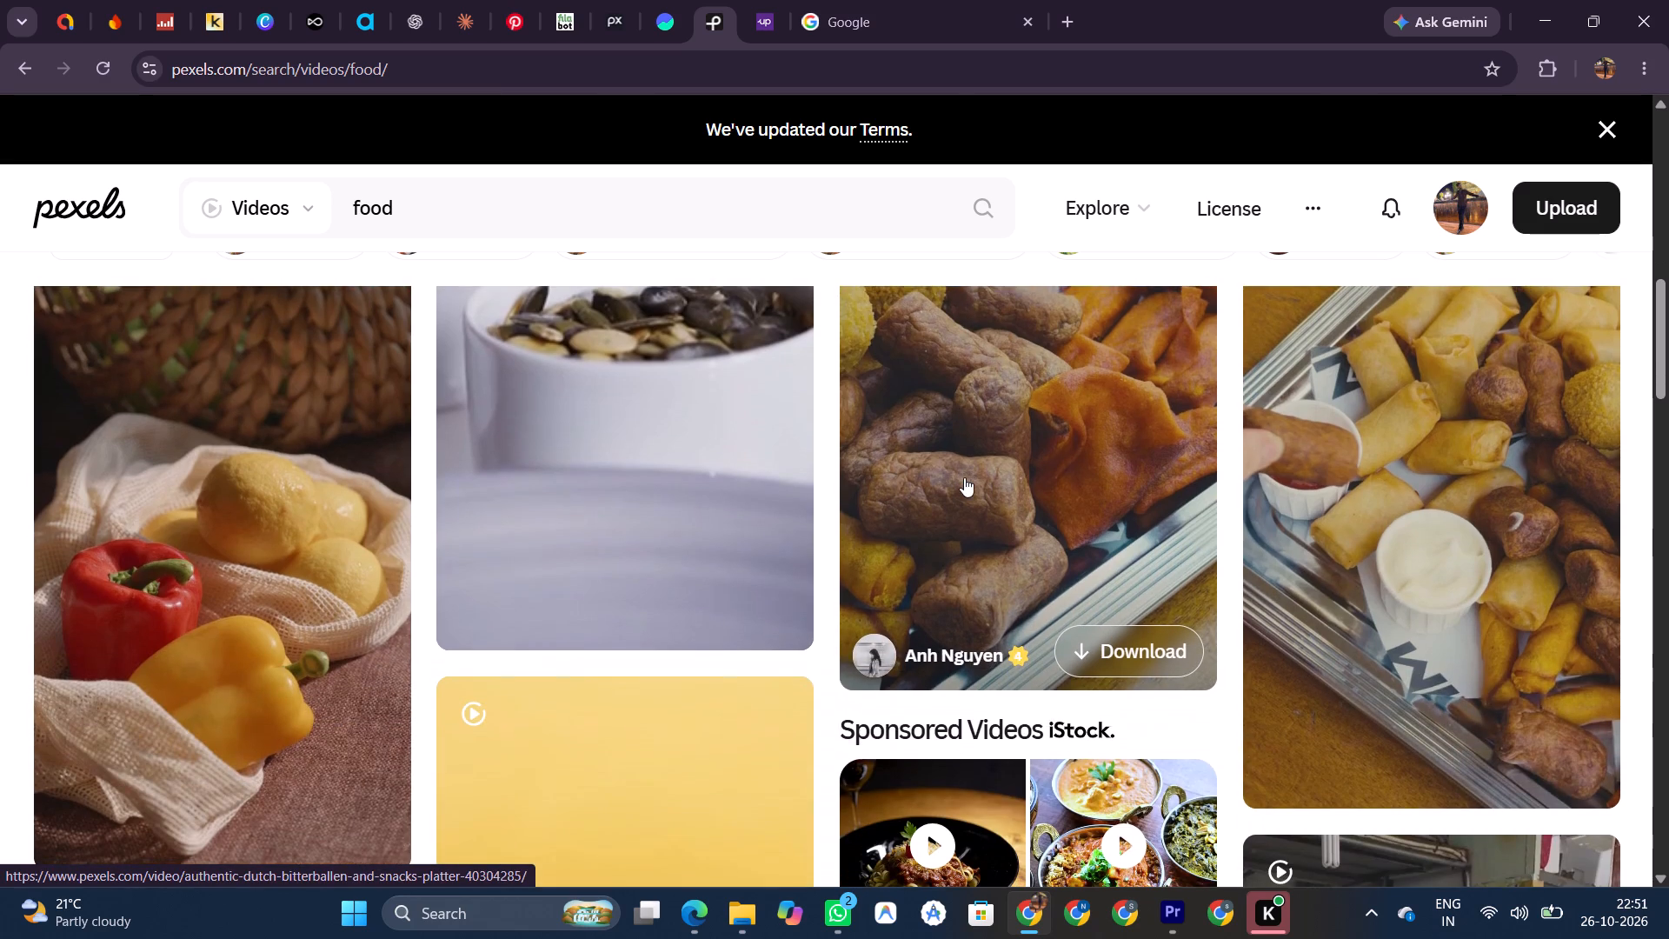
scroll(964, 477, "down", 6)
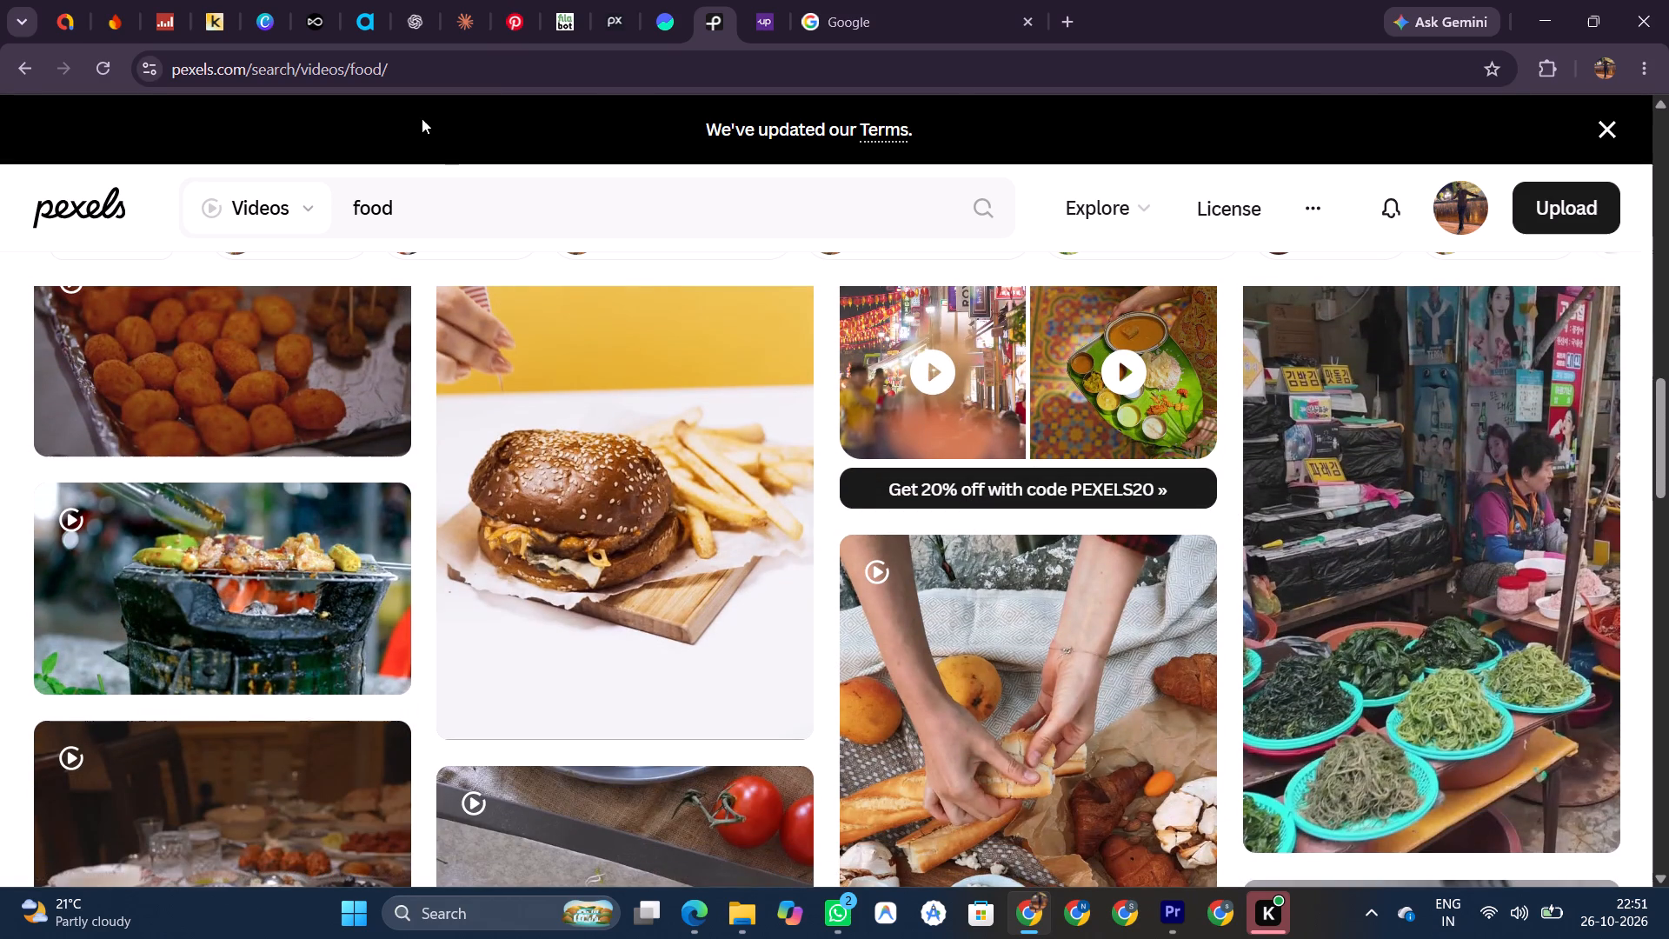
Refine the video search to "food indian momos".
left_click(460, 203)
key("space")
type("i")
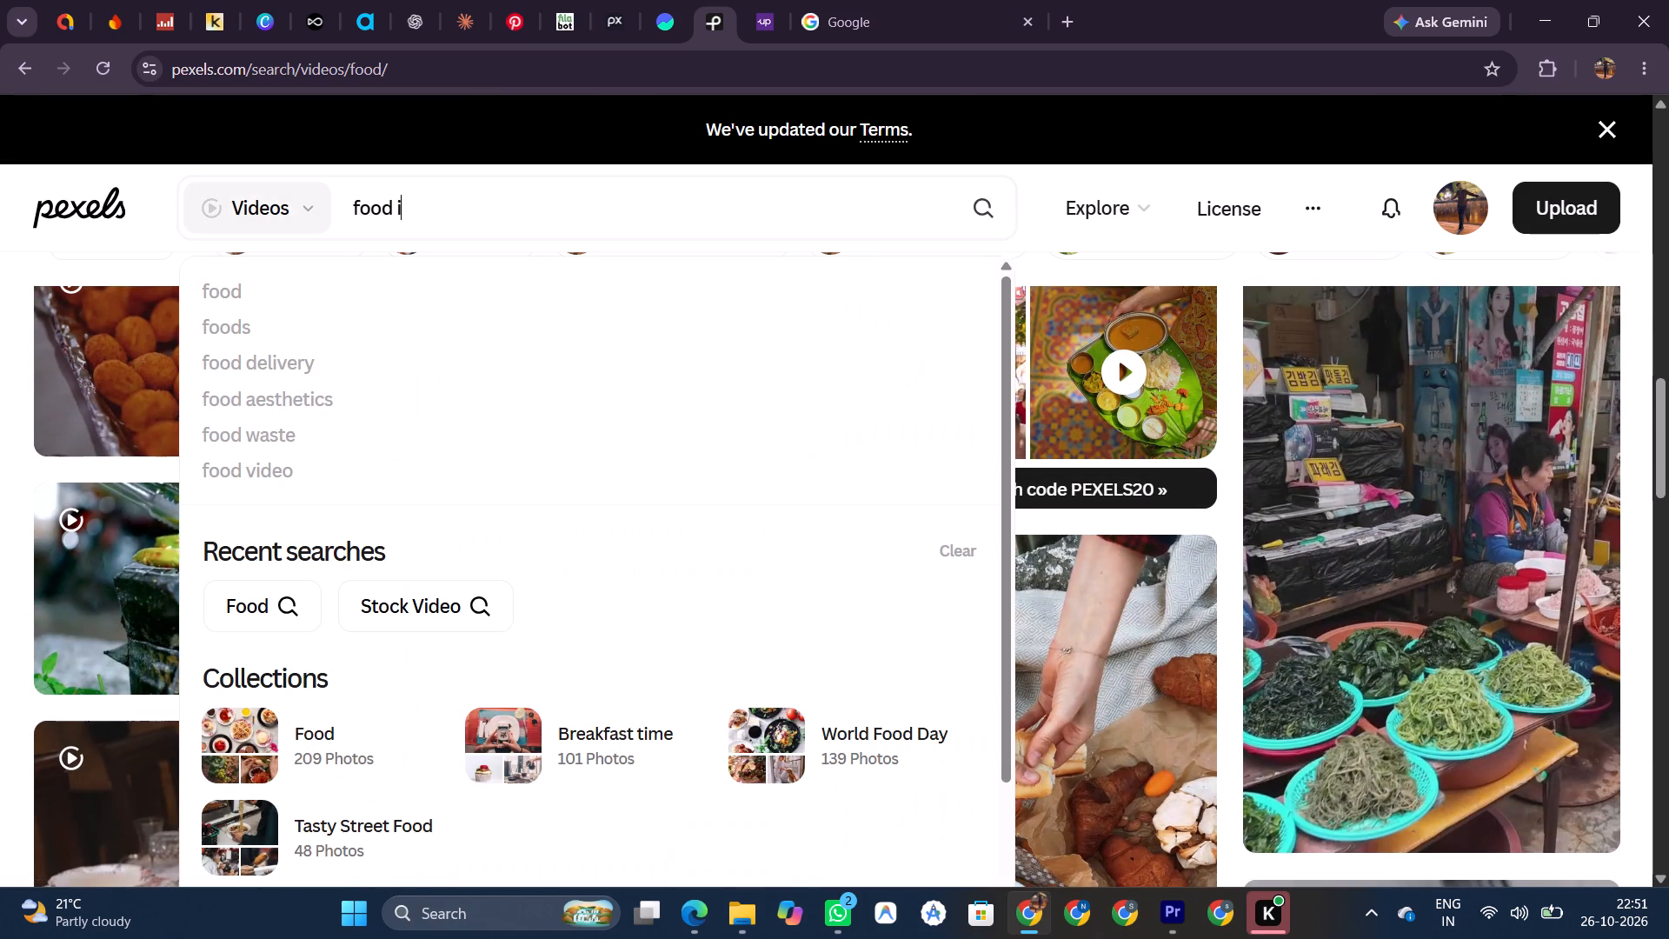
type("ndian")
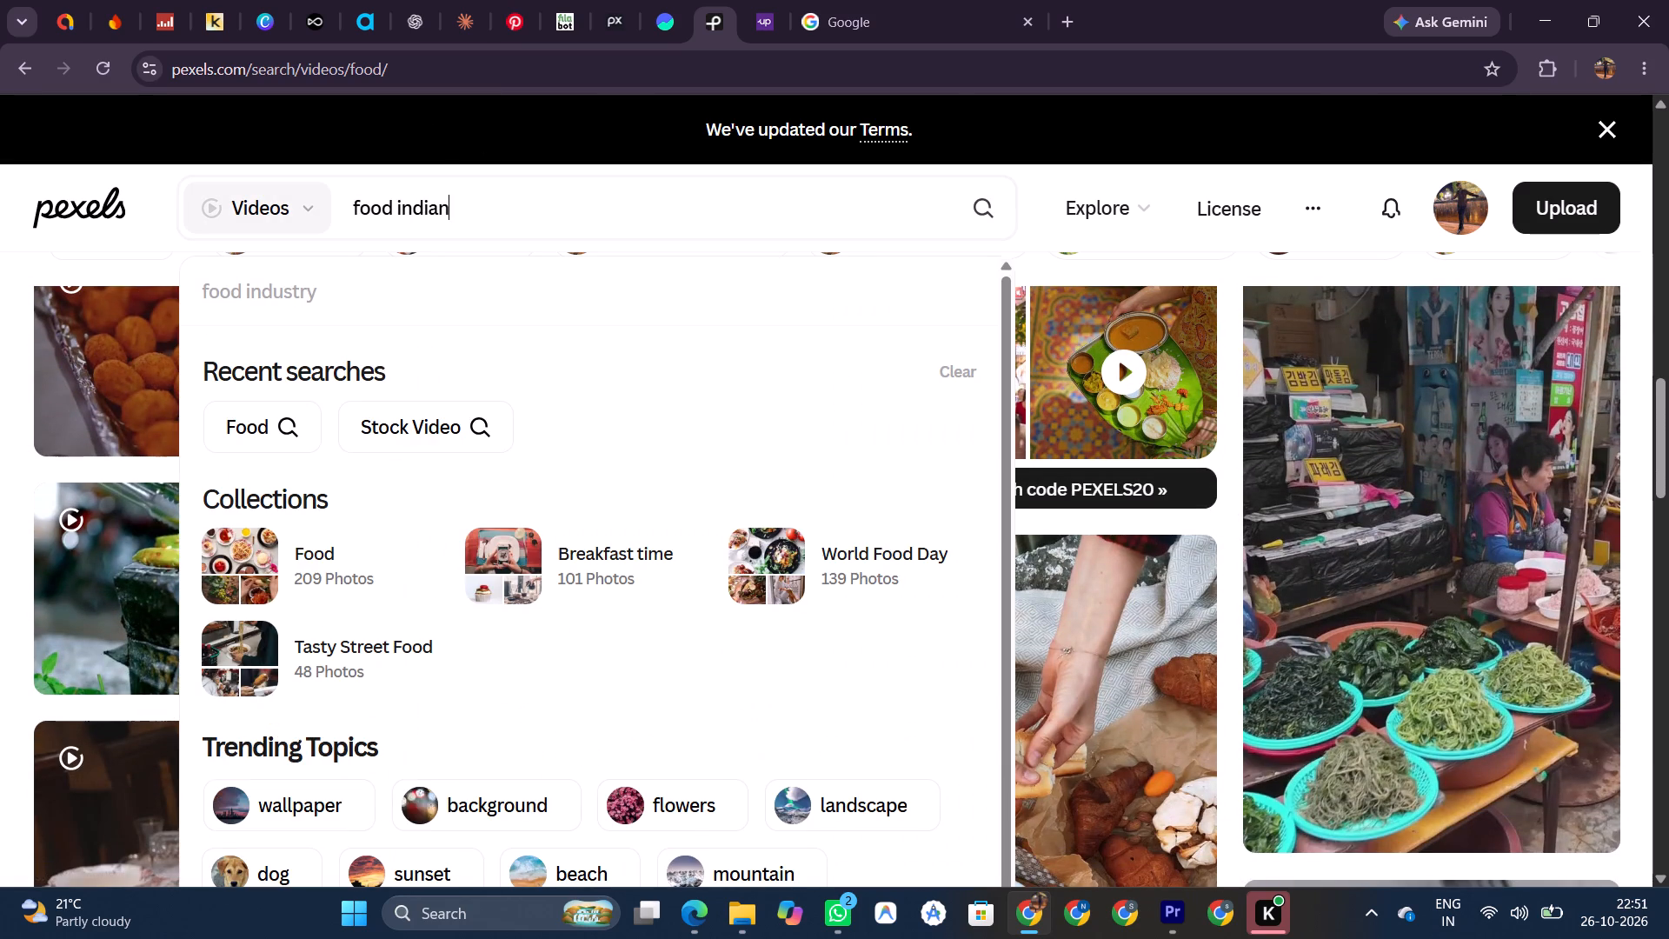
key("space")
type("mom")
type("os")
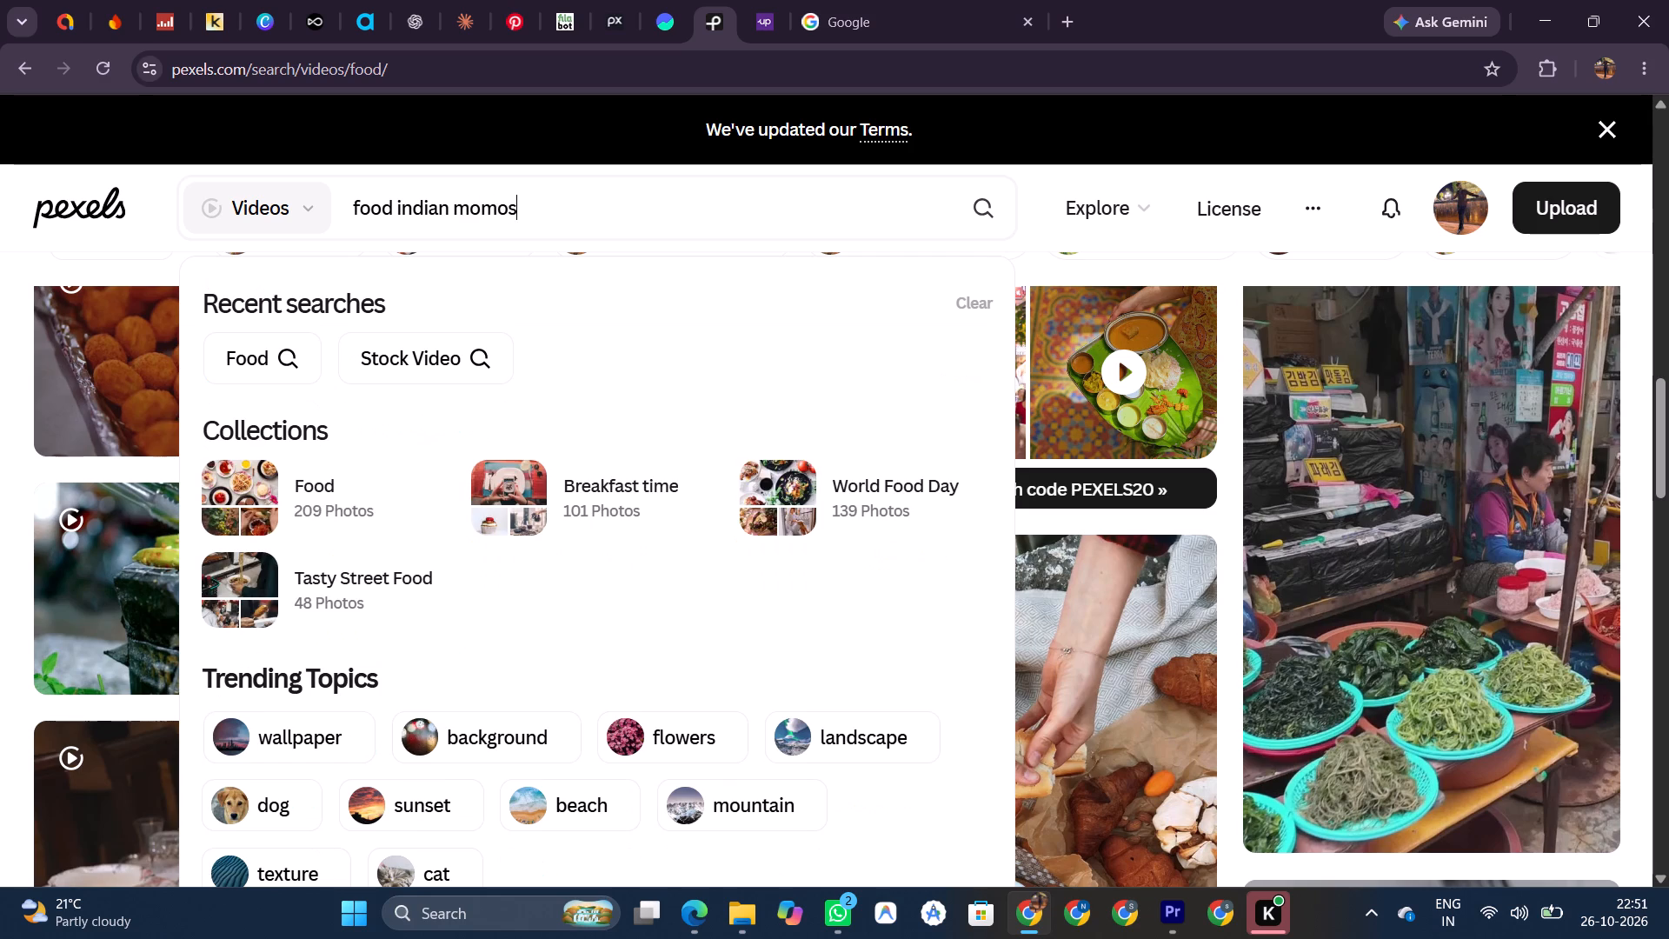
key("Return")
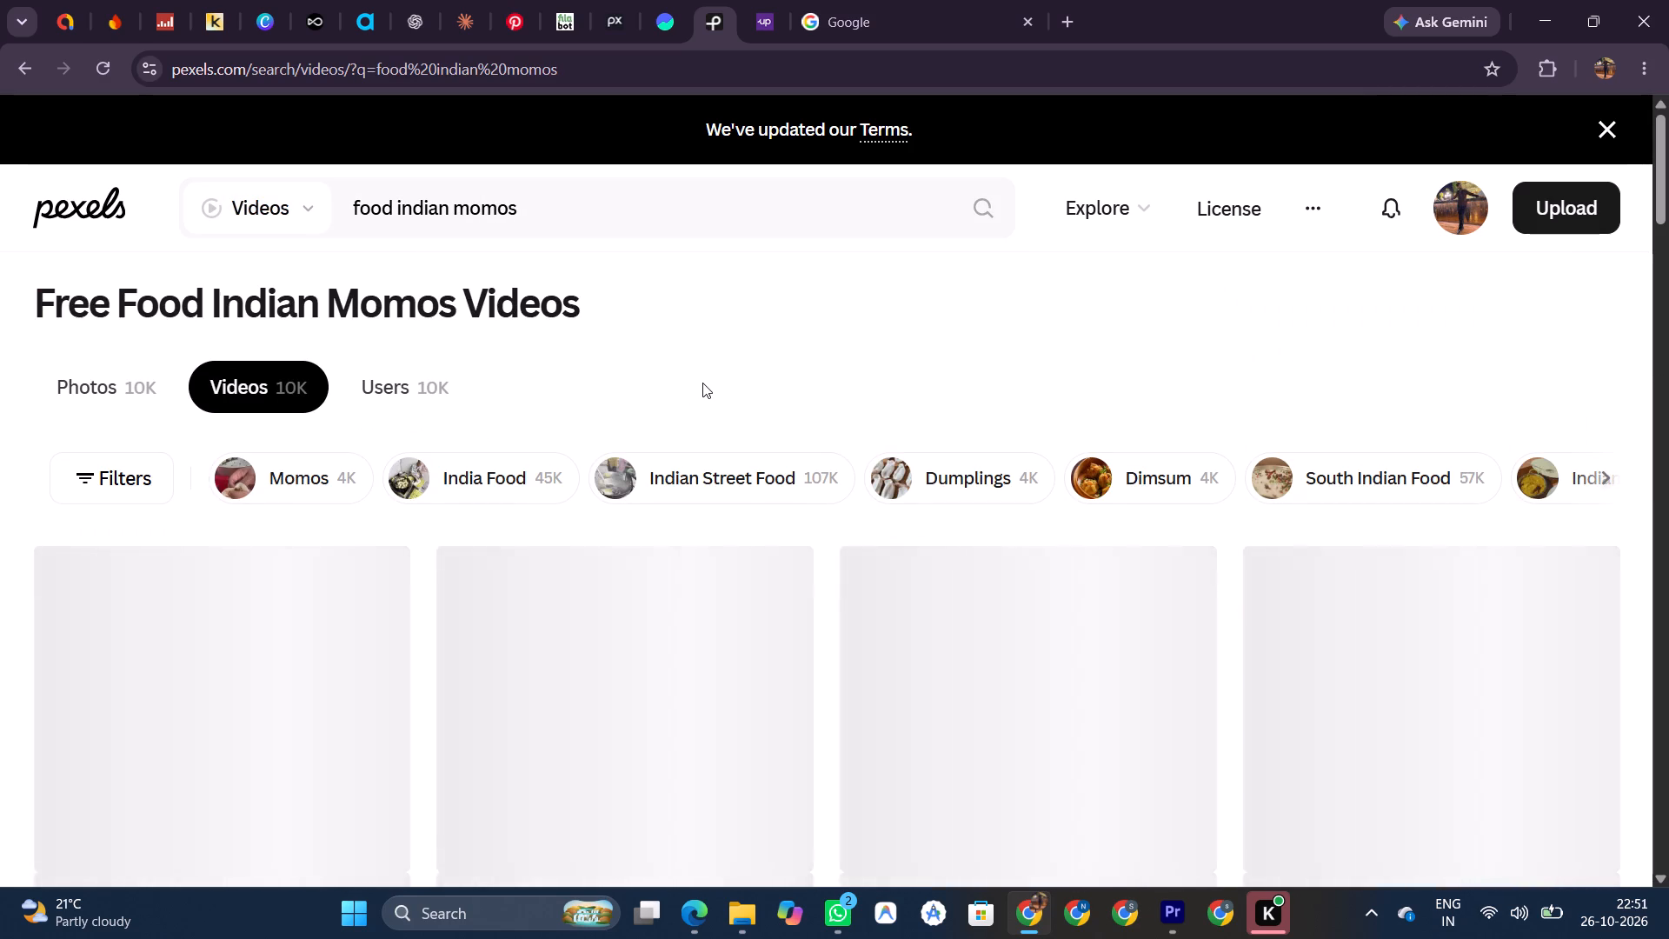
Look through the "food indian momos" video results for suitable clips.
scroll(704, 385, "down", 3)
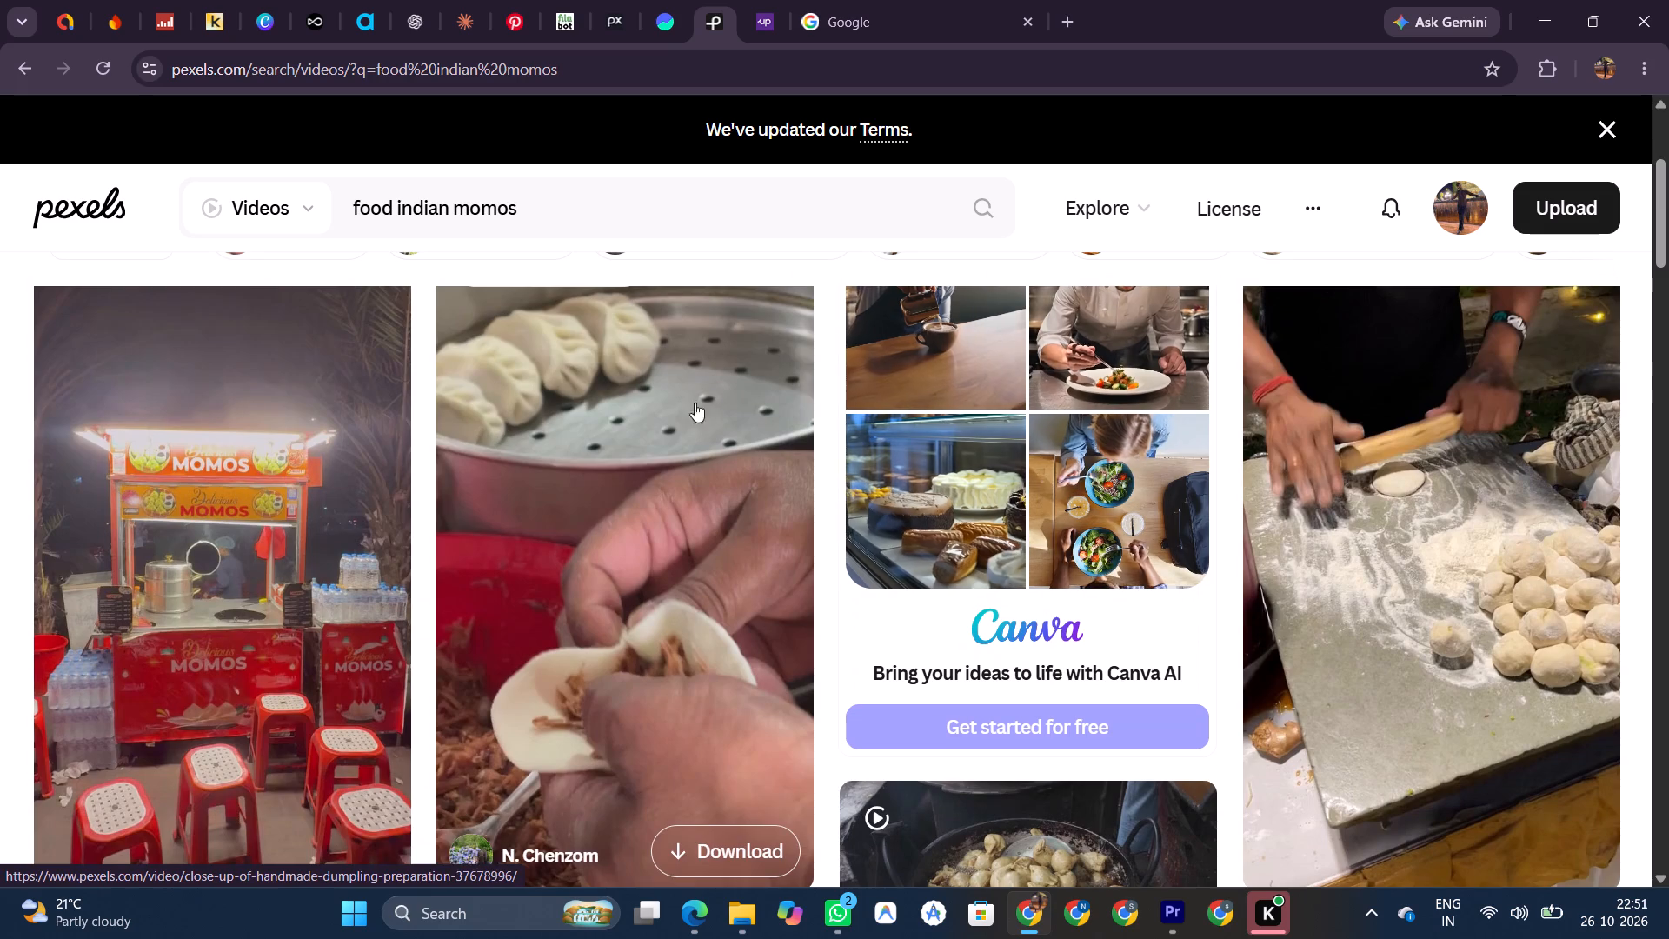
scroll(258, 614, "down", 1)
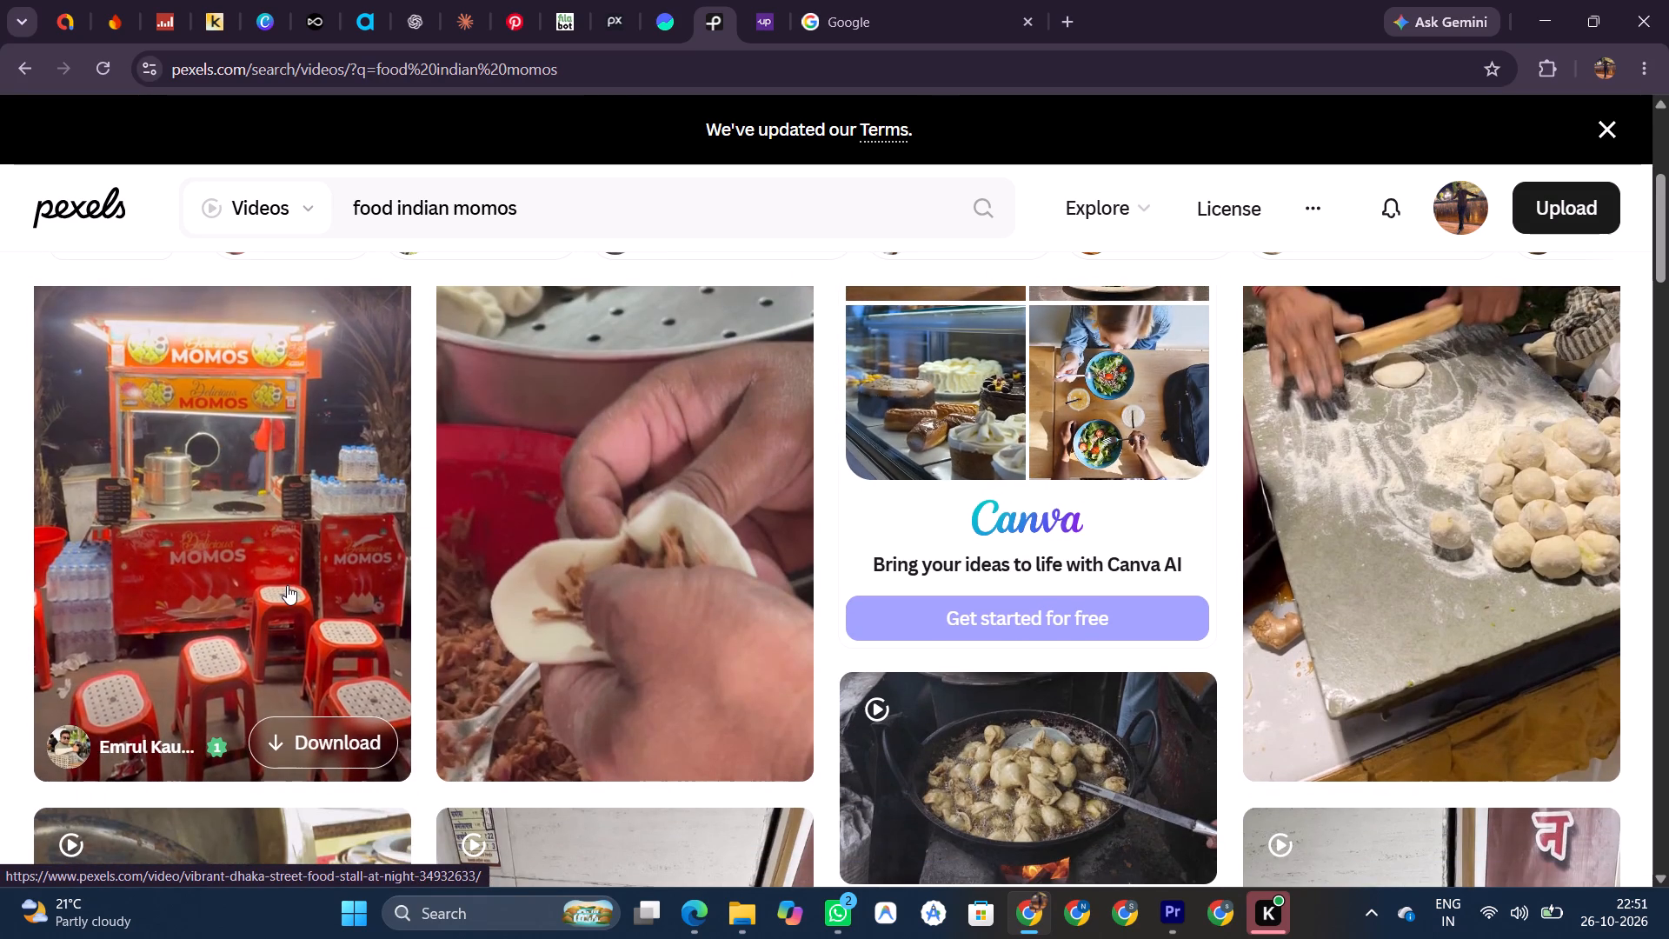
scroll(287, 585, "up", 1)
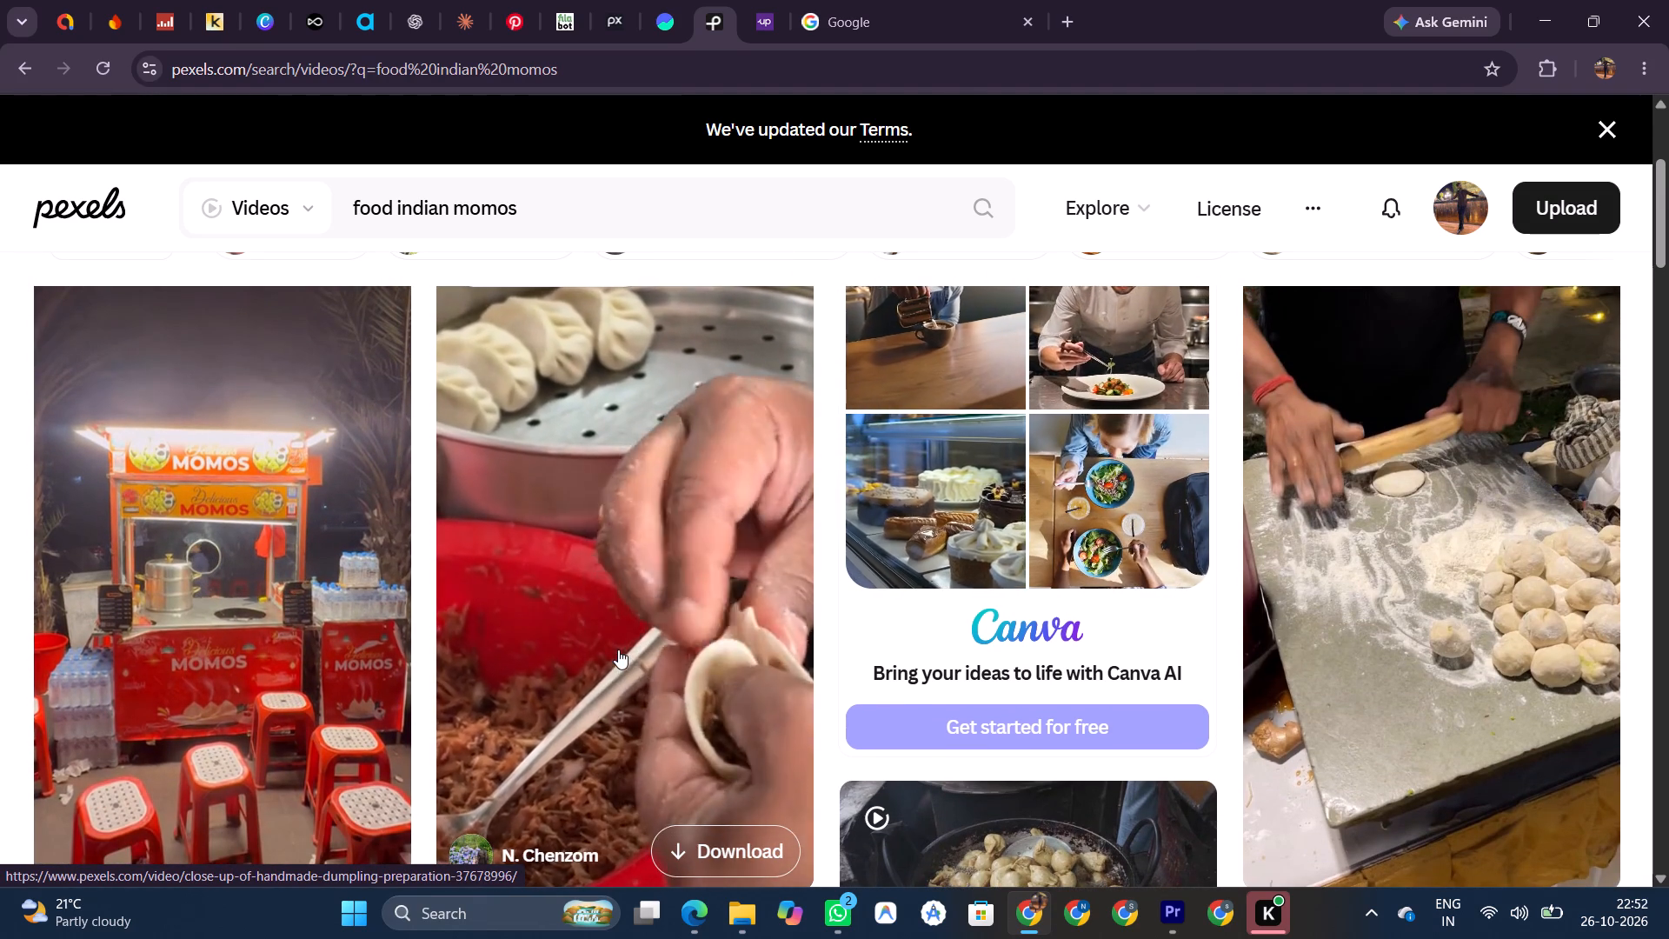
scroll(618, 649, "down", 7)
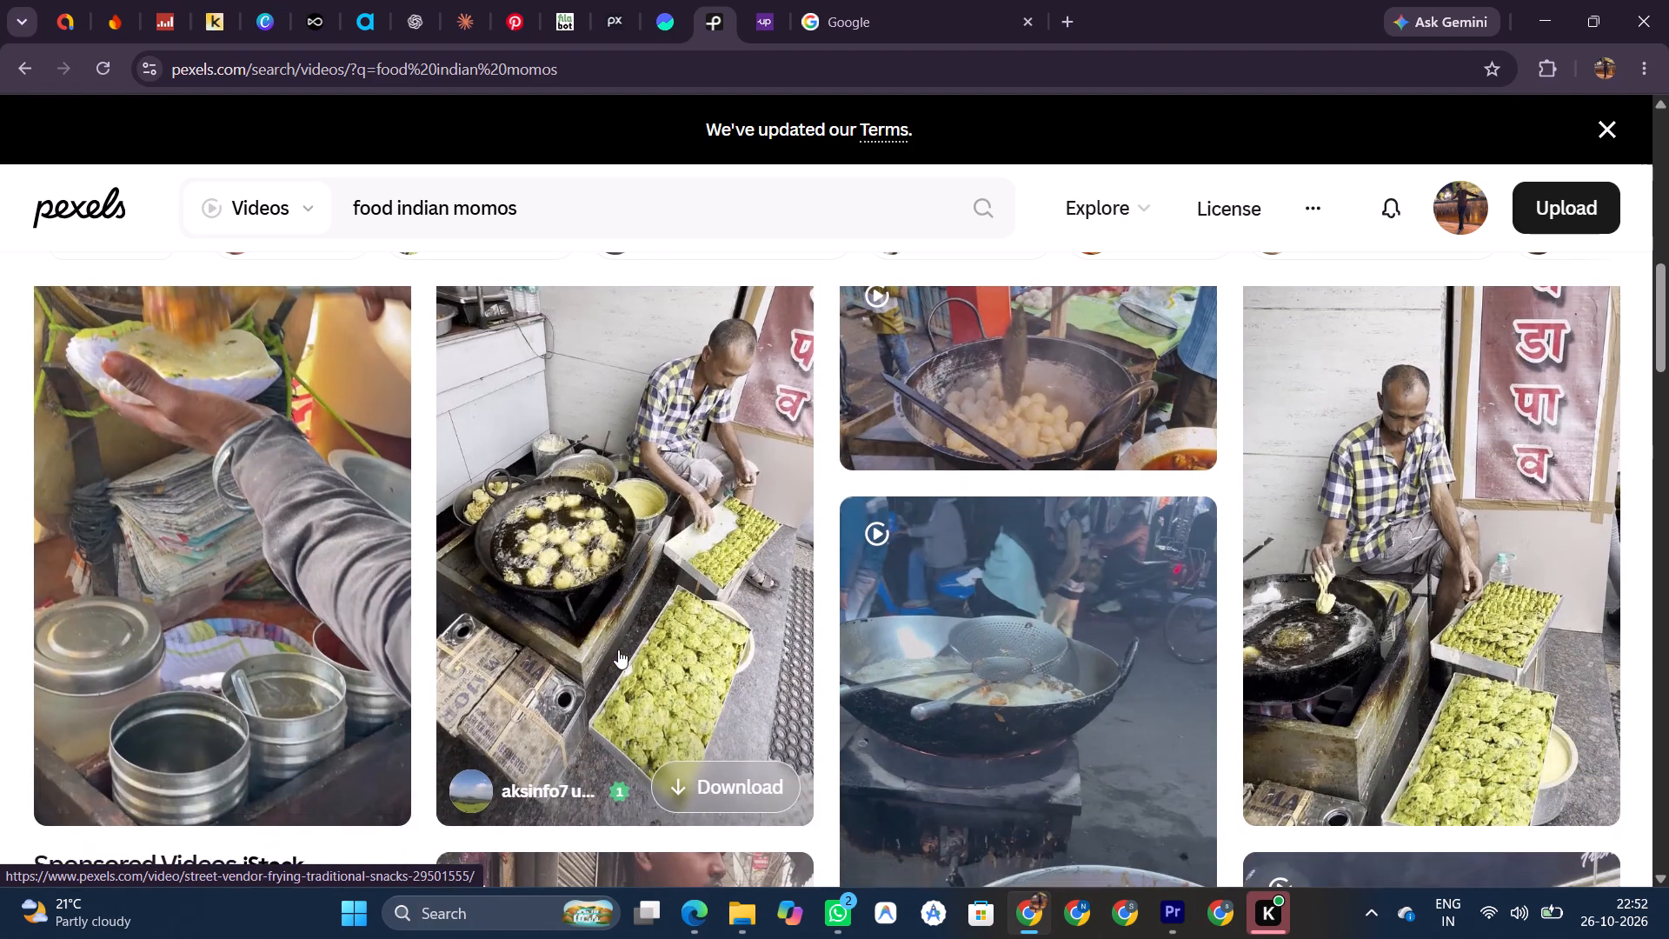
Open the Indian street food snack preparation video with the metal containers and review its preview and details.
left_click(229, 660)
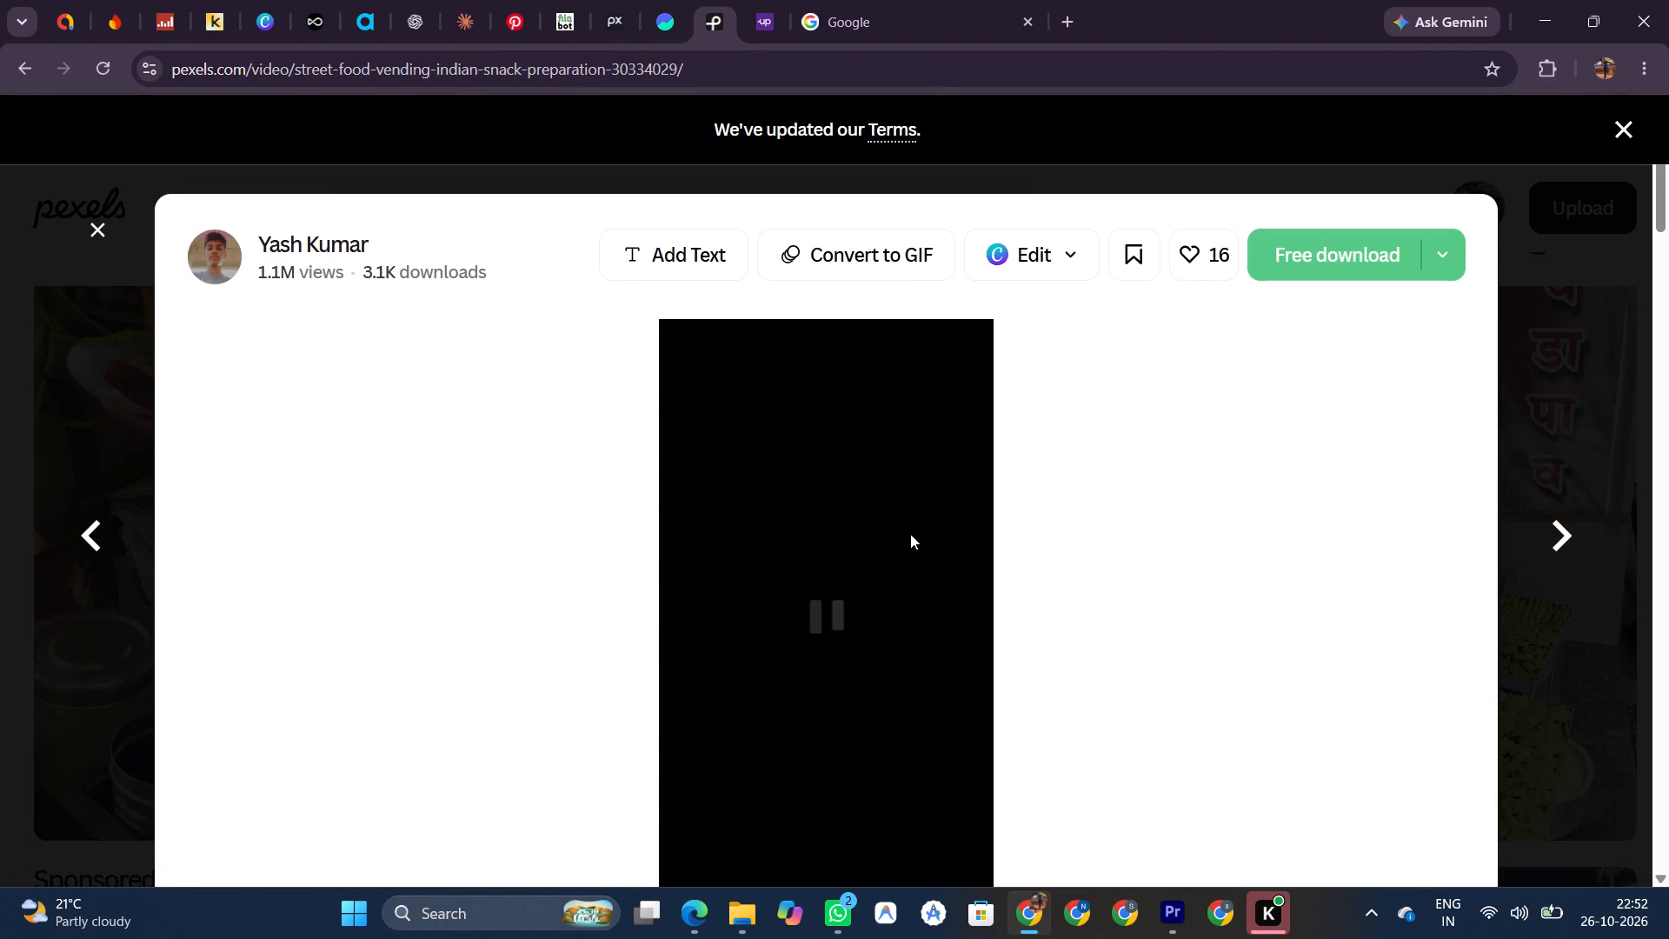
scroll(976, 514, "down", 4)
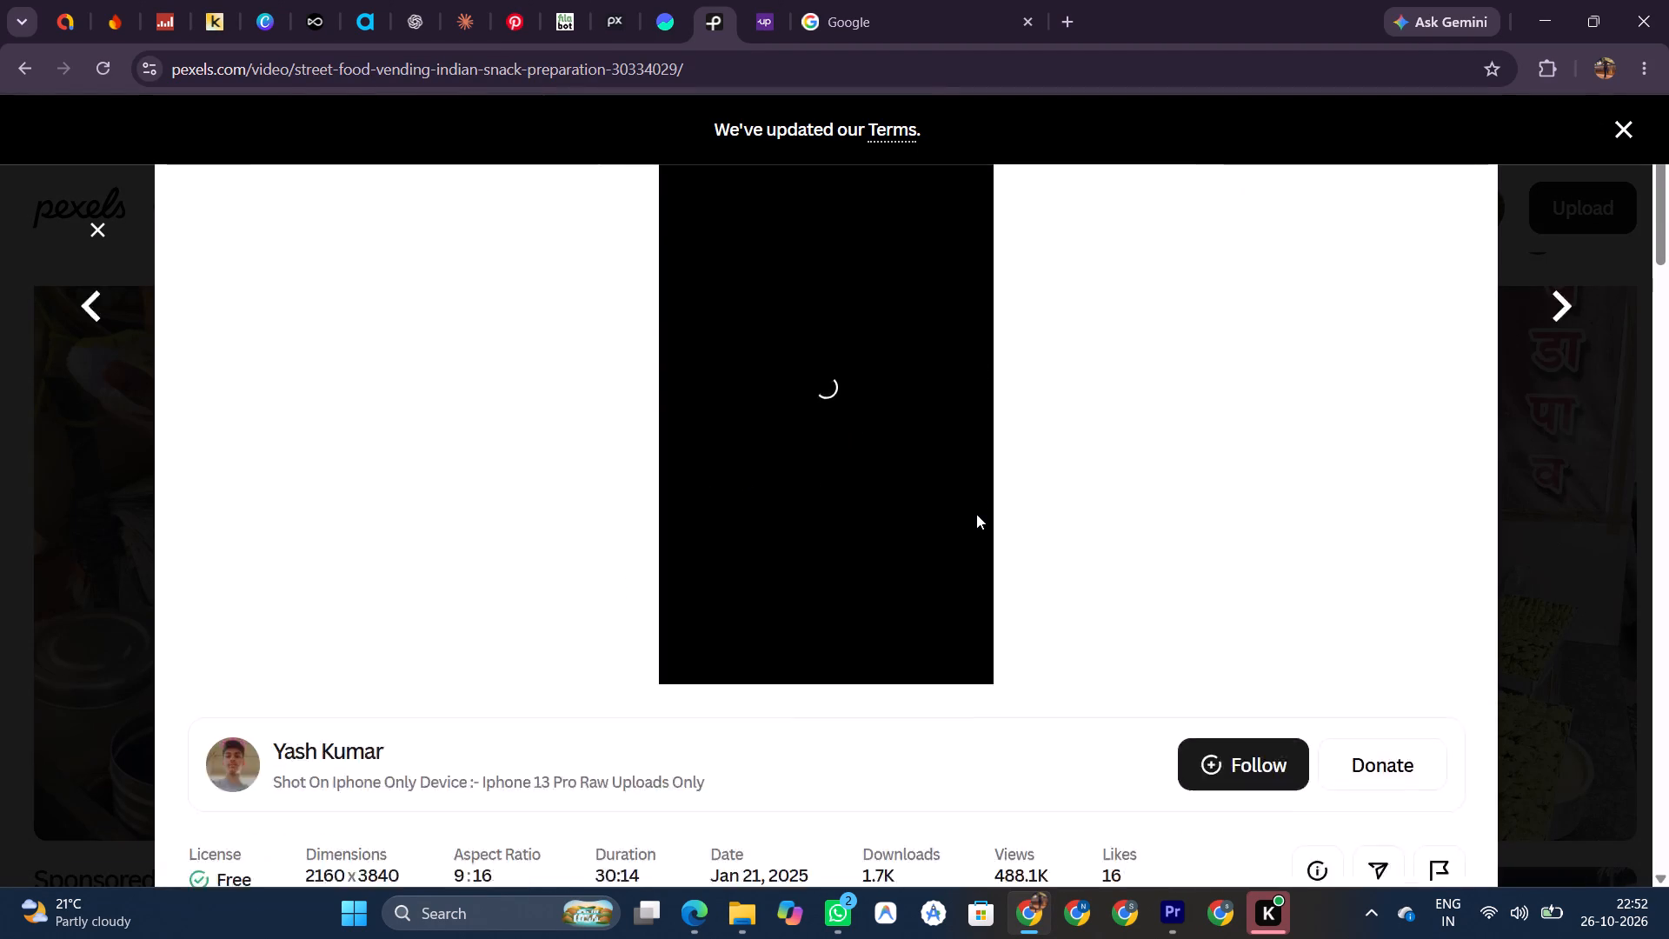
scroll(976, 514, "down", 1)
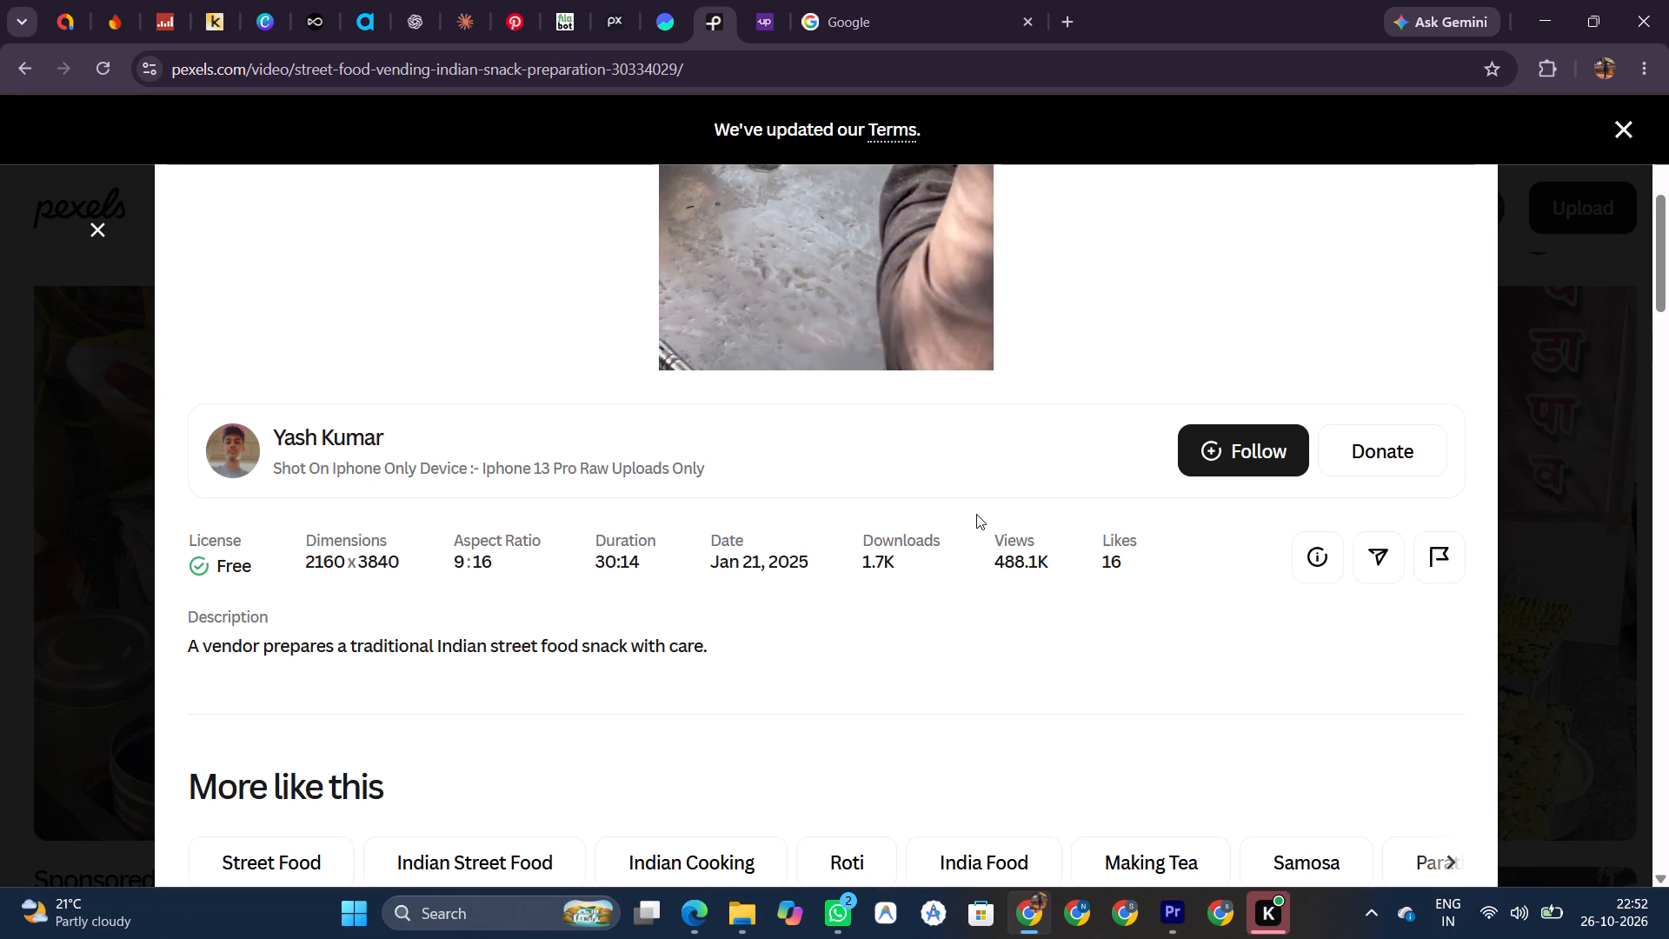
scroll(976, 514, "down", 3)
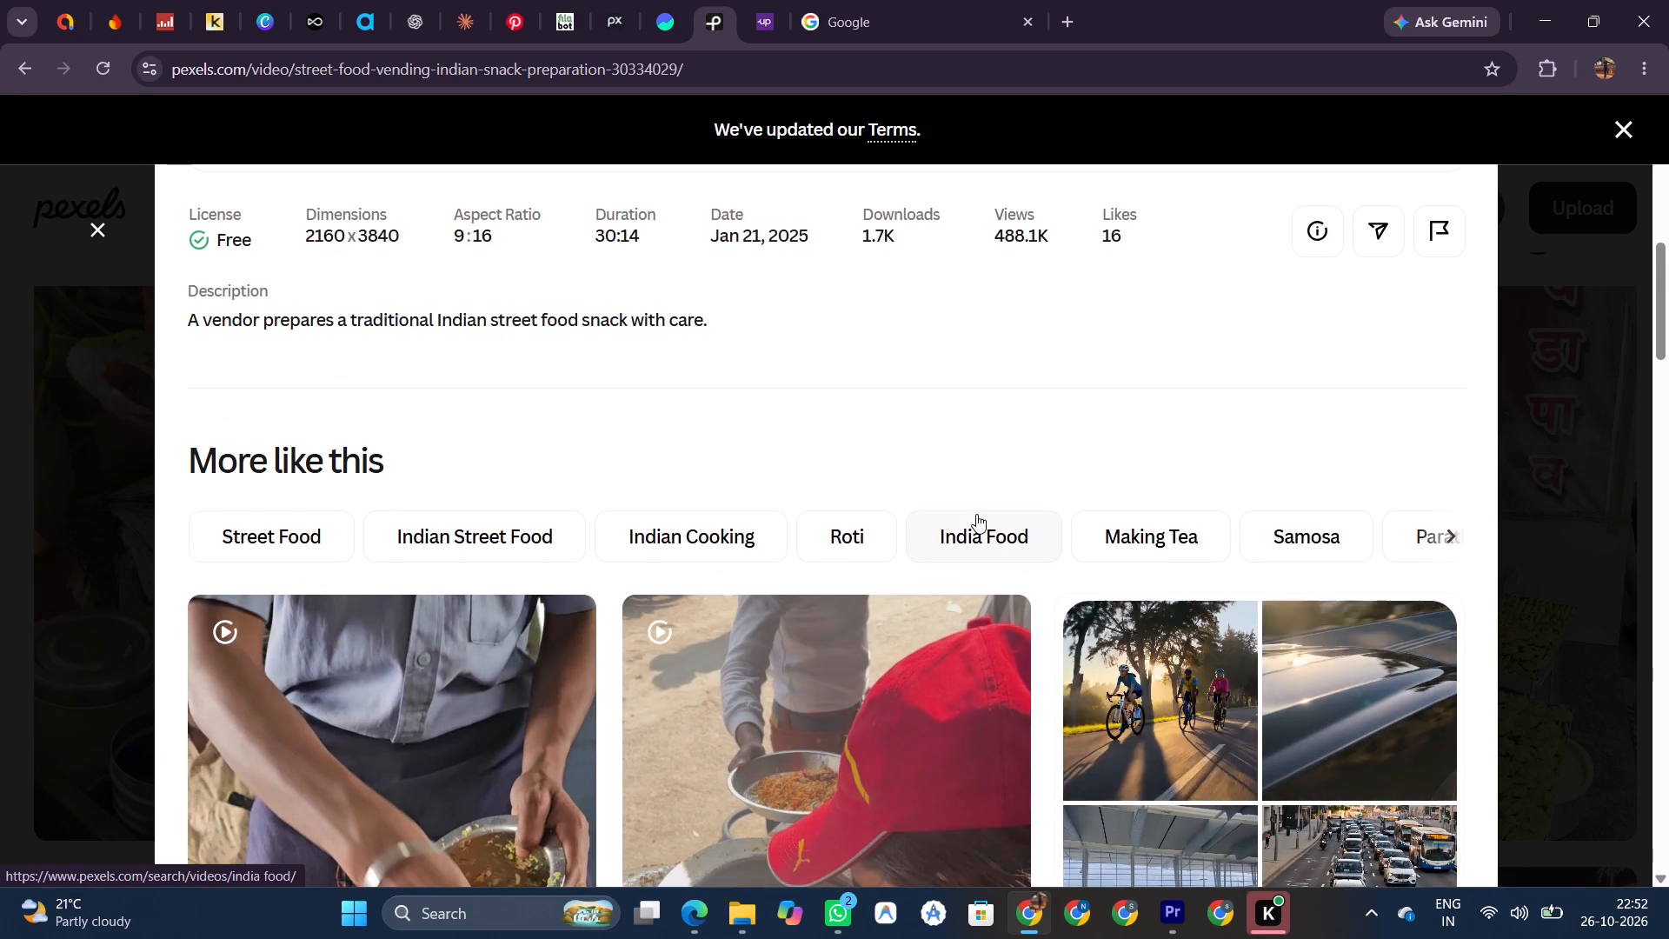
Browse the related videos under "More like this" for suitable street food clips.
scroll(1037, 462, "down", 6)
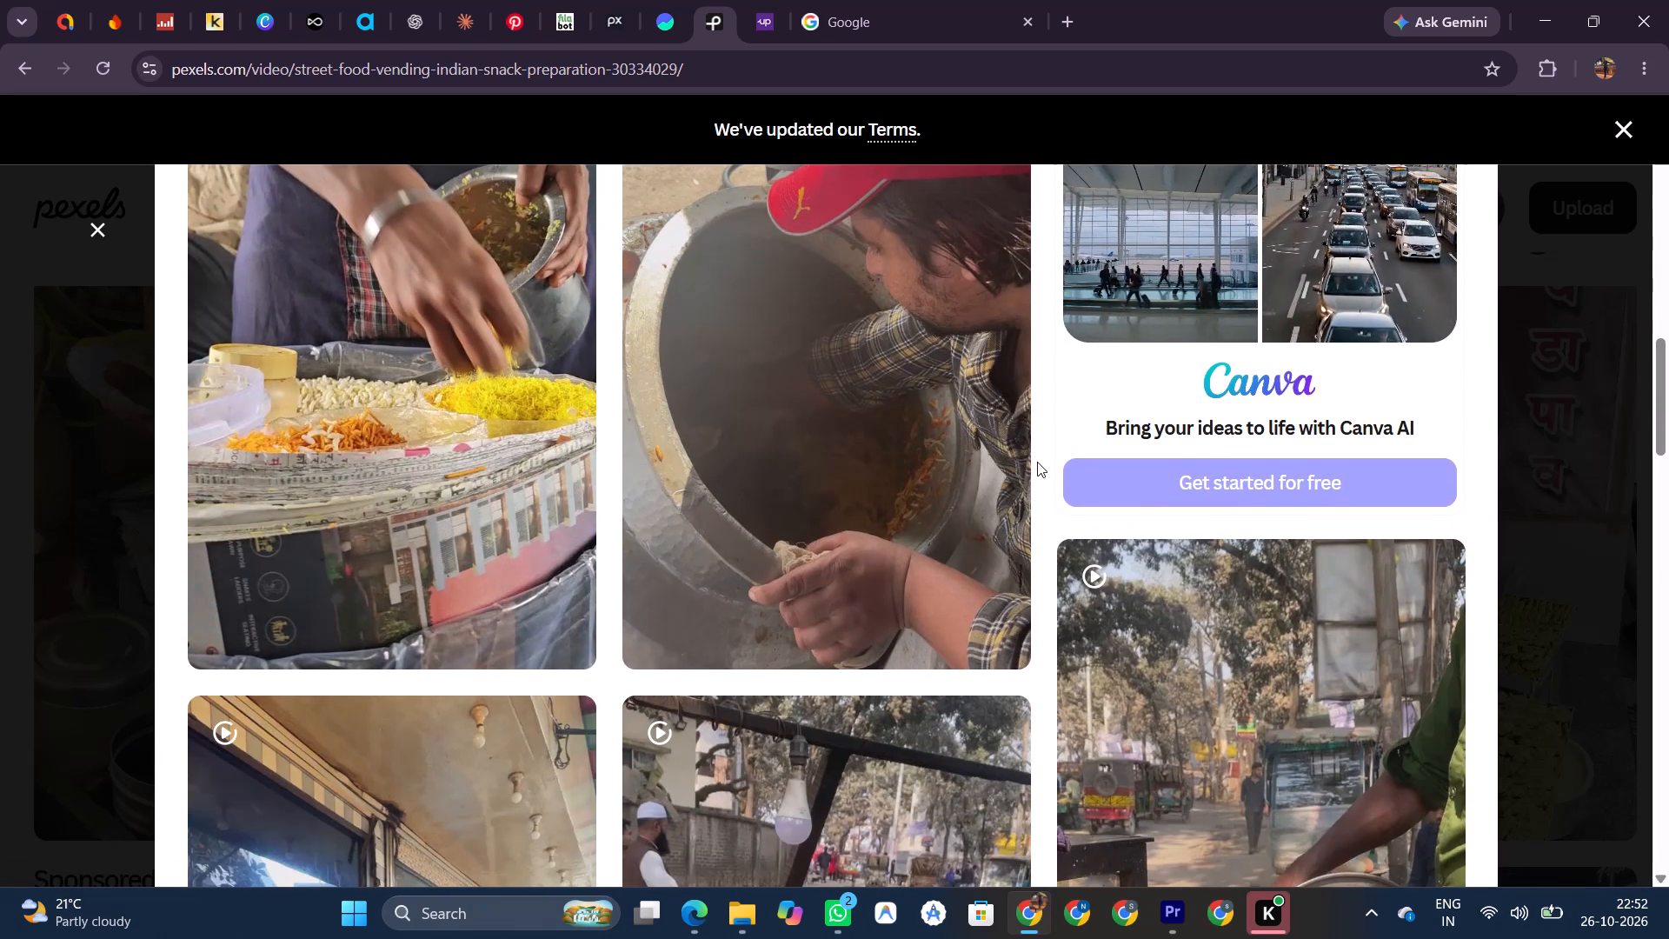
scroll(1037, 462, "up", 2)
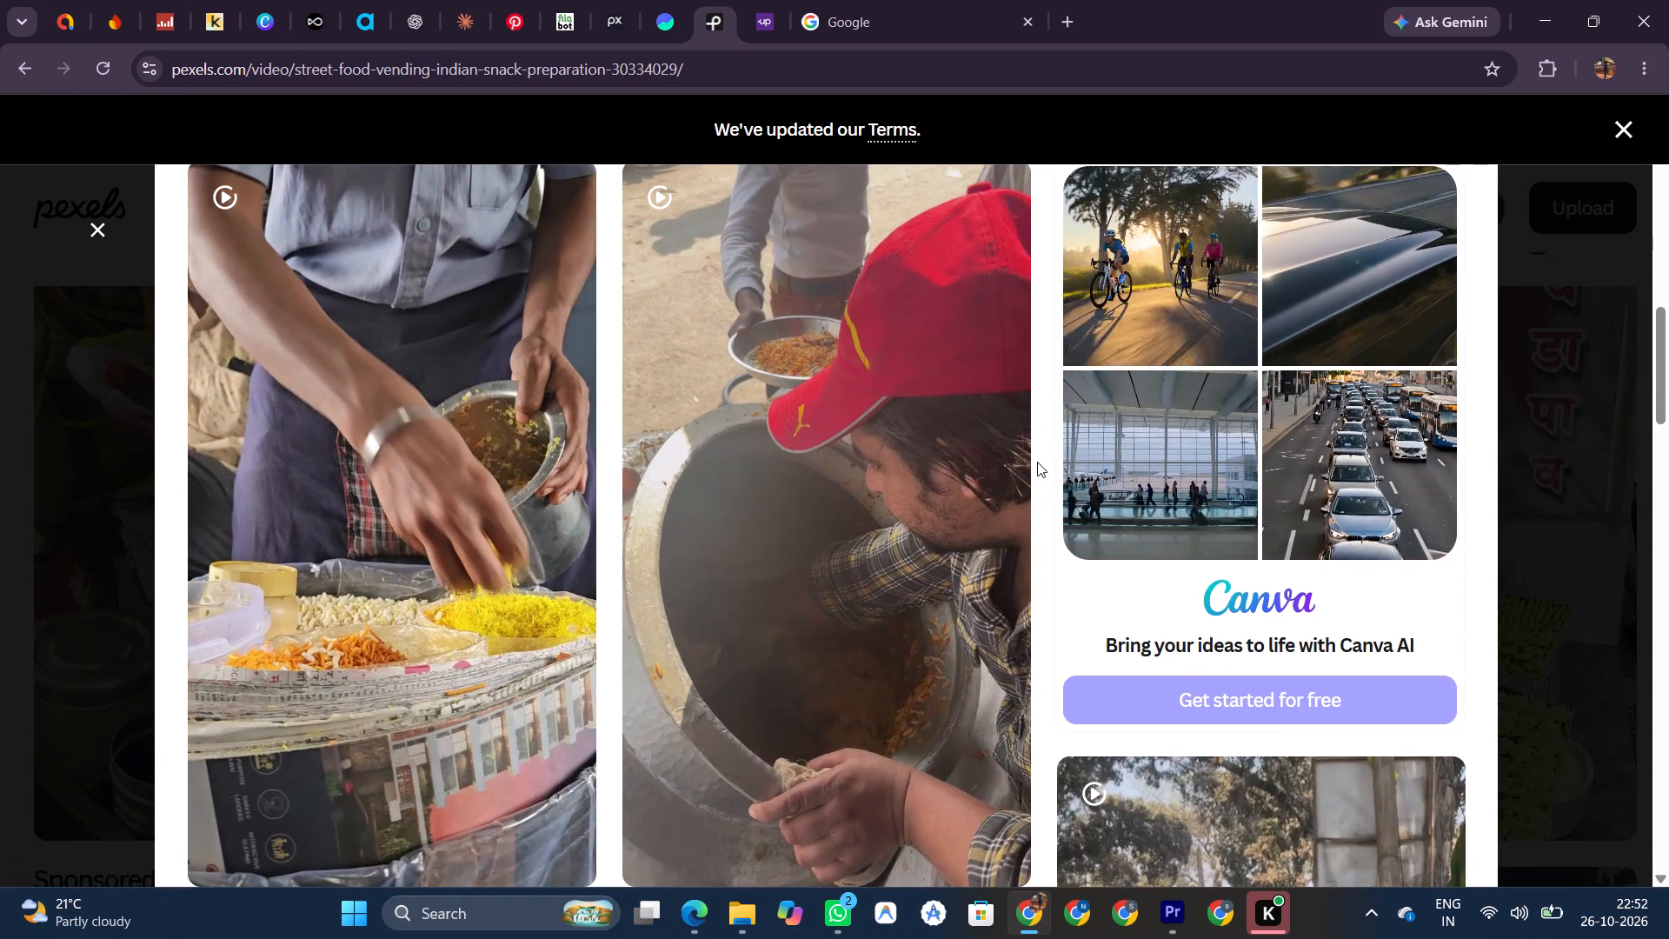
scroll(1037, 462, "down", 4)
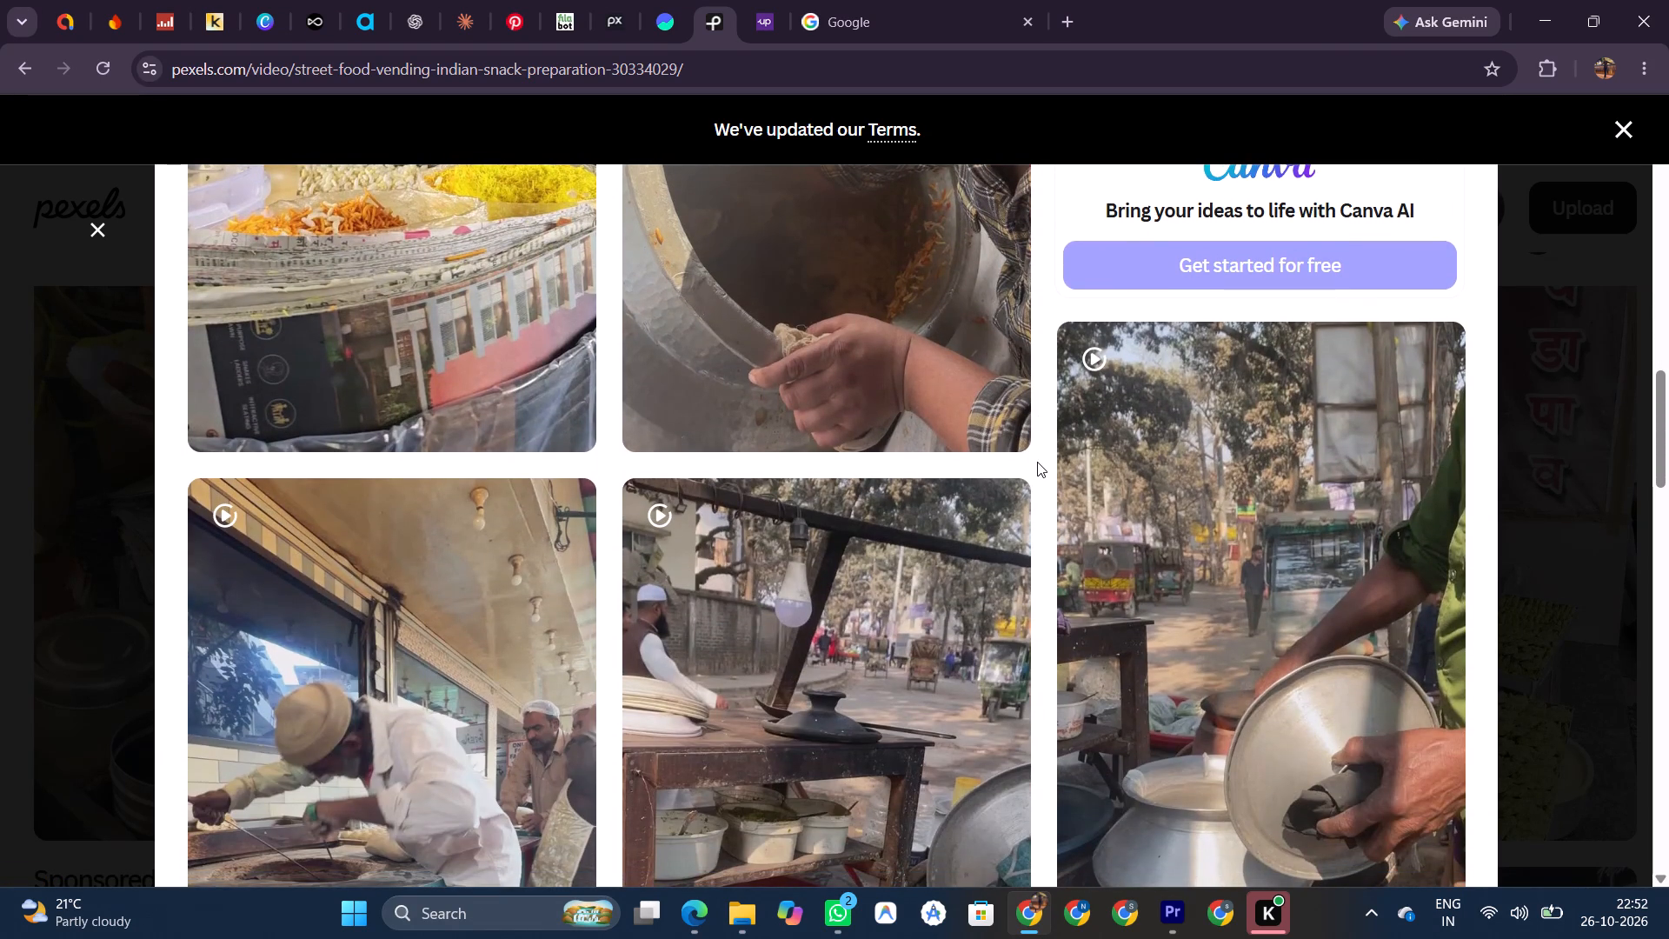
scroll(1041, 479, "down", 4)
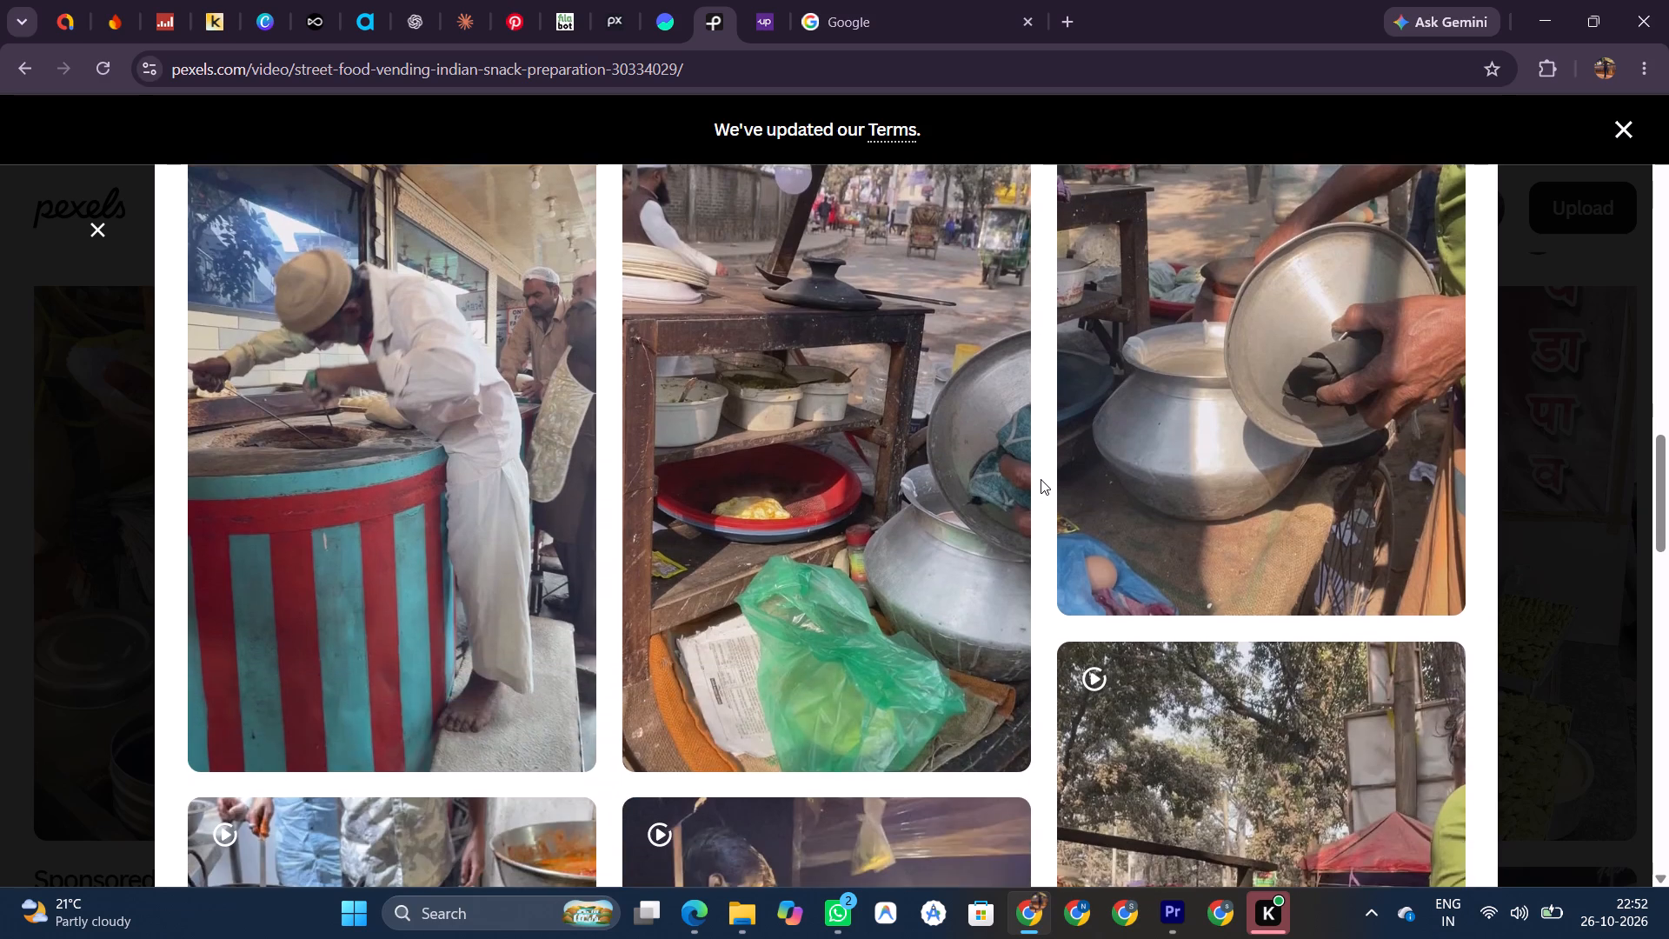
scroll(1041, 479, "down", 13)
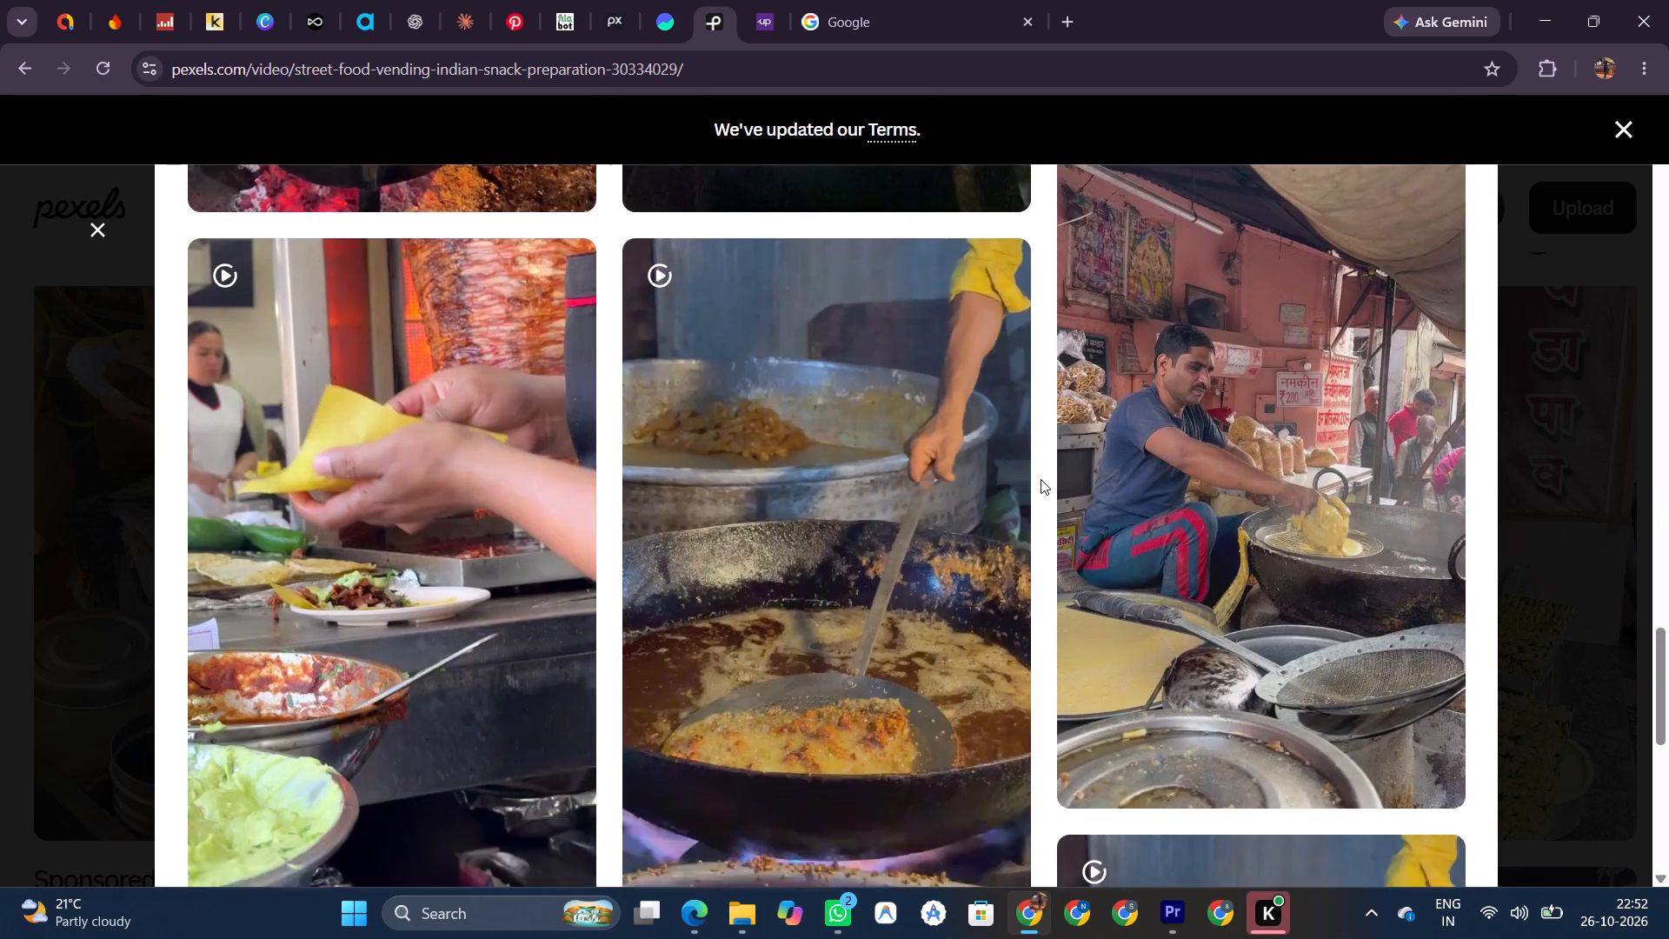
scroll(1041, 479, "down", 8)
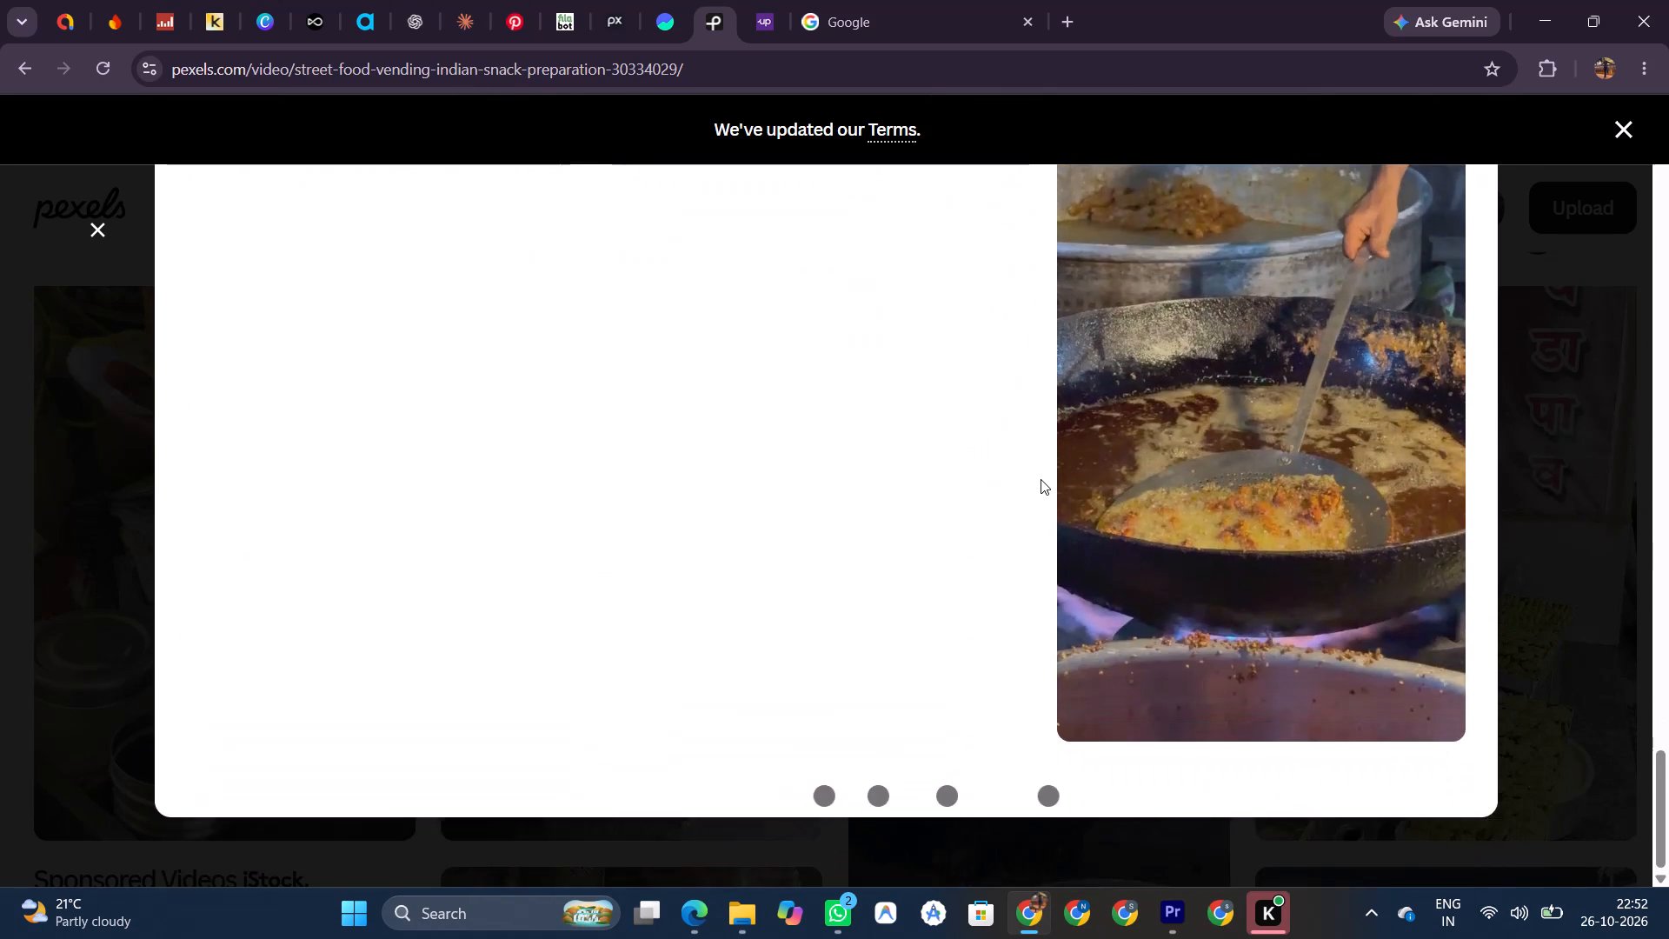
scroll(1041, 479, "down", 2)
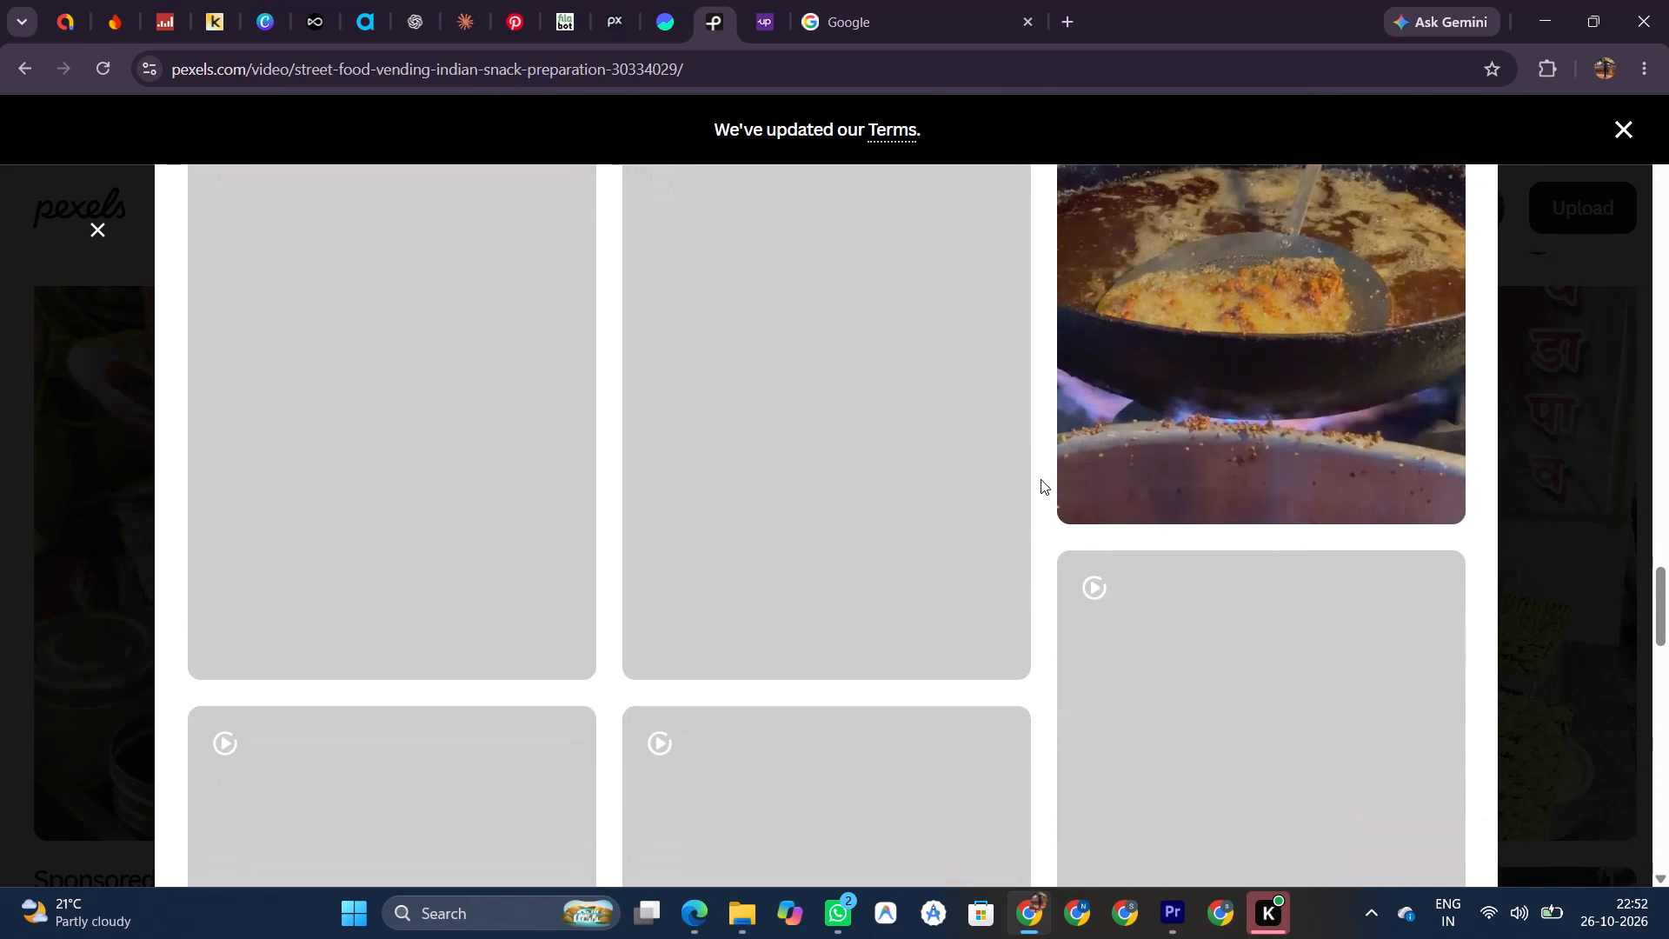
scroll(1041, 479, "up", 4)
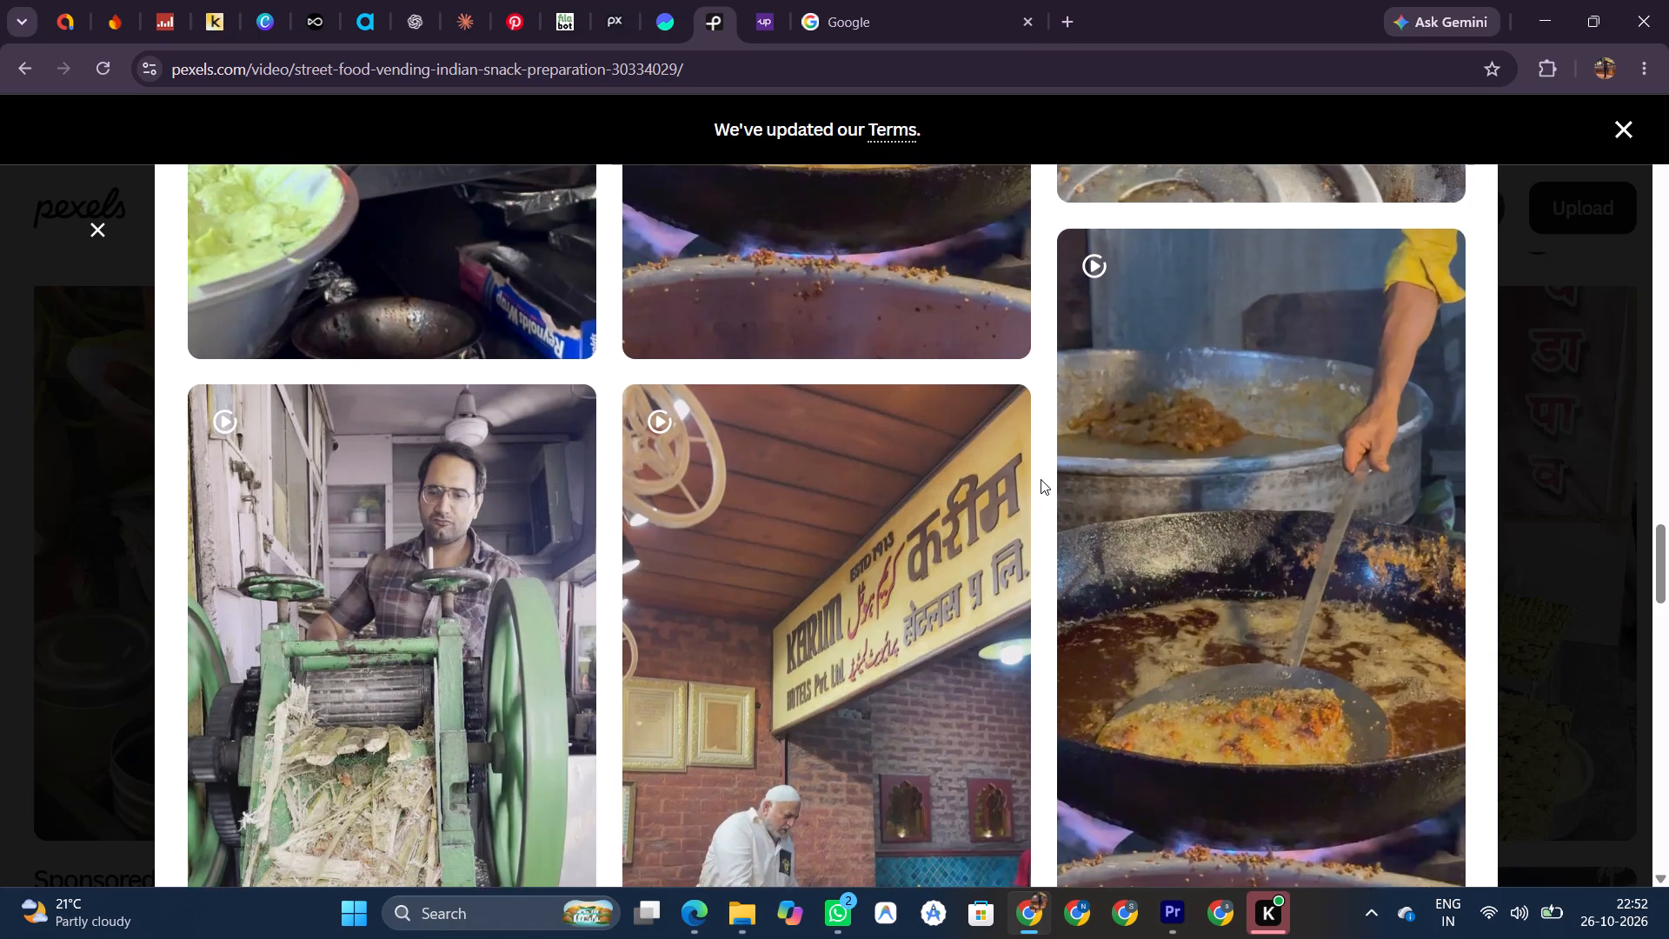
scroll(1041, 479, "up", 5)
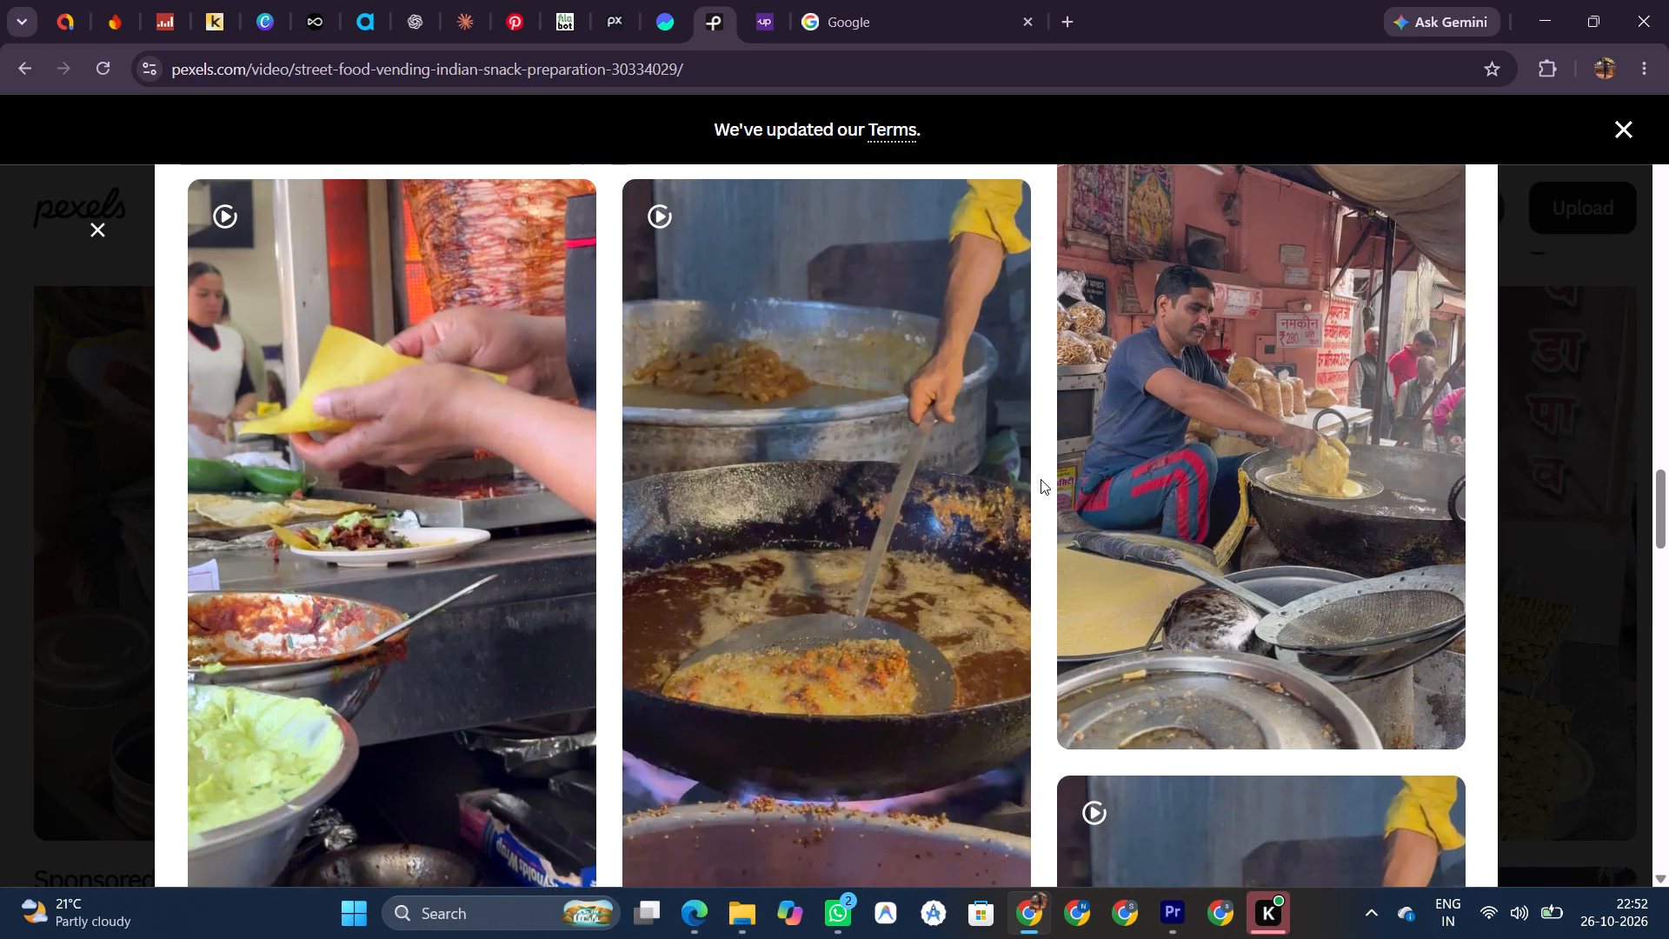
scroll(1041, 479, "up", 7)
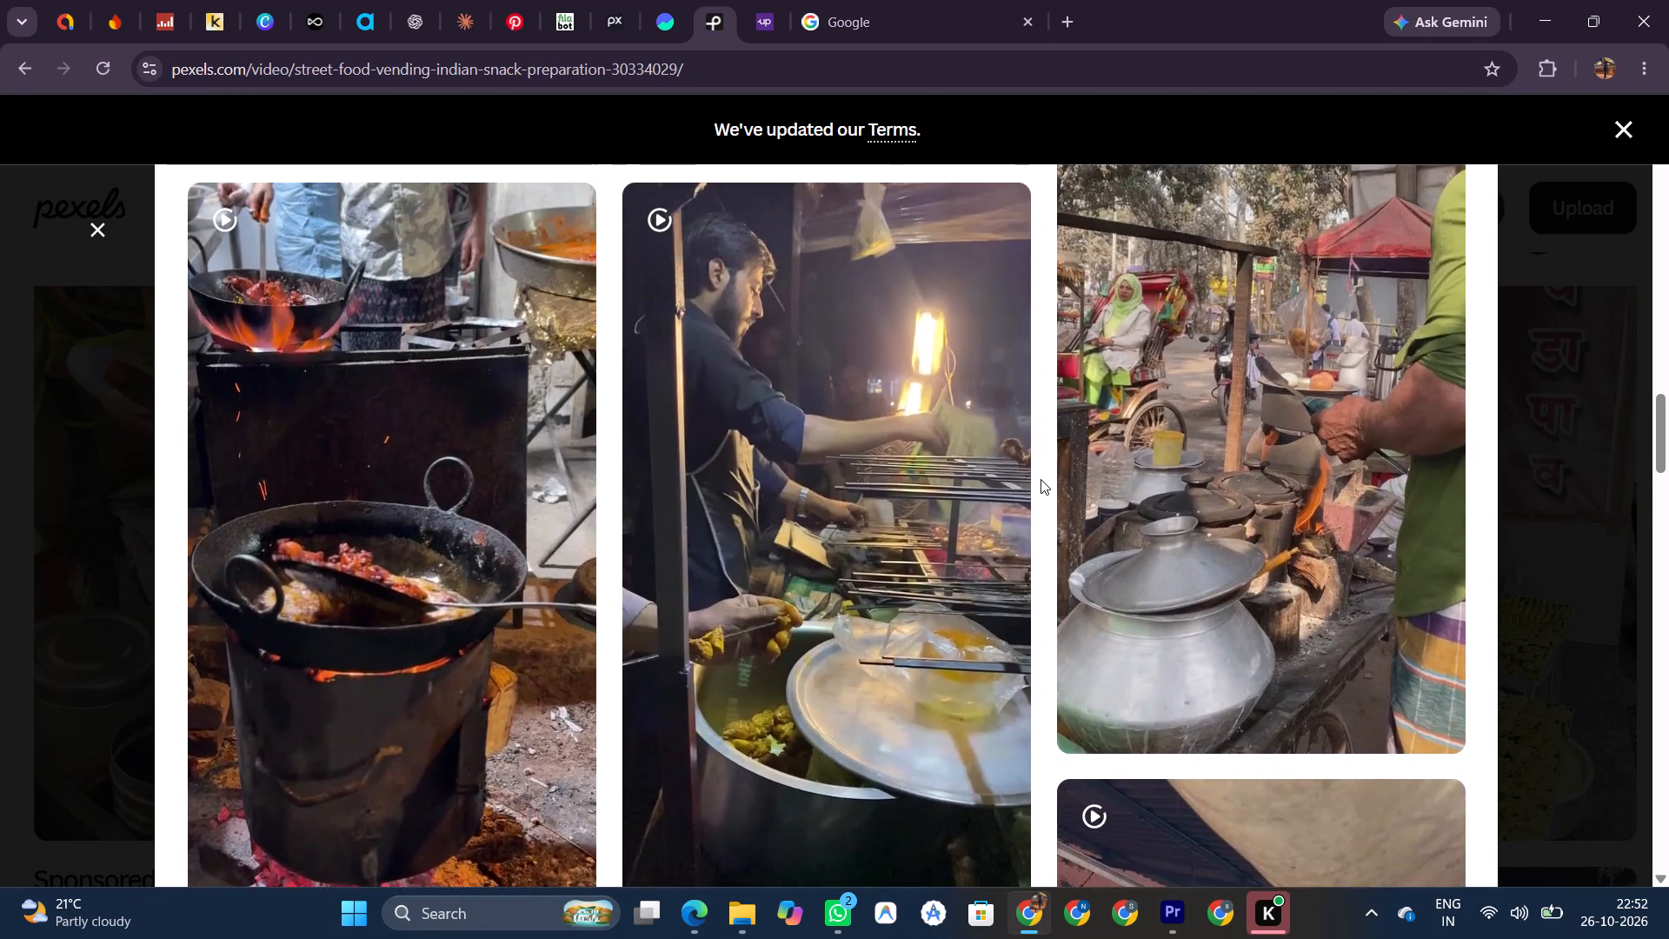
scroll(1041, 479, "up", 10)
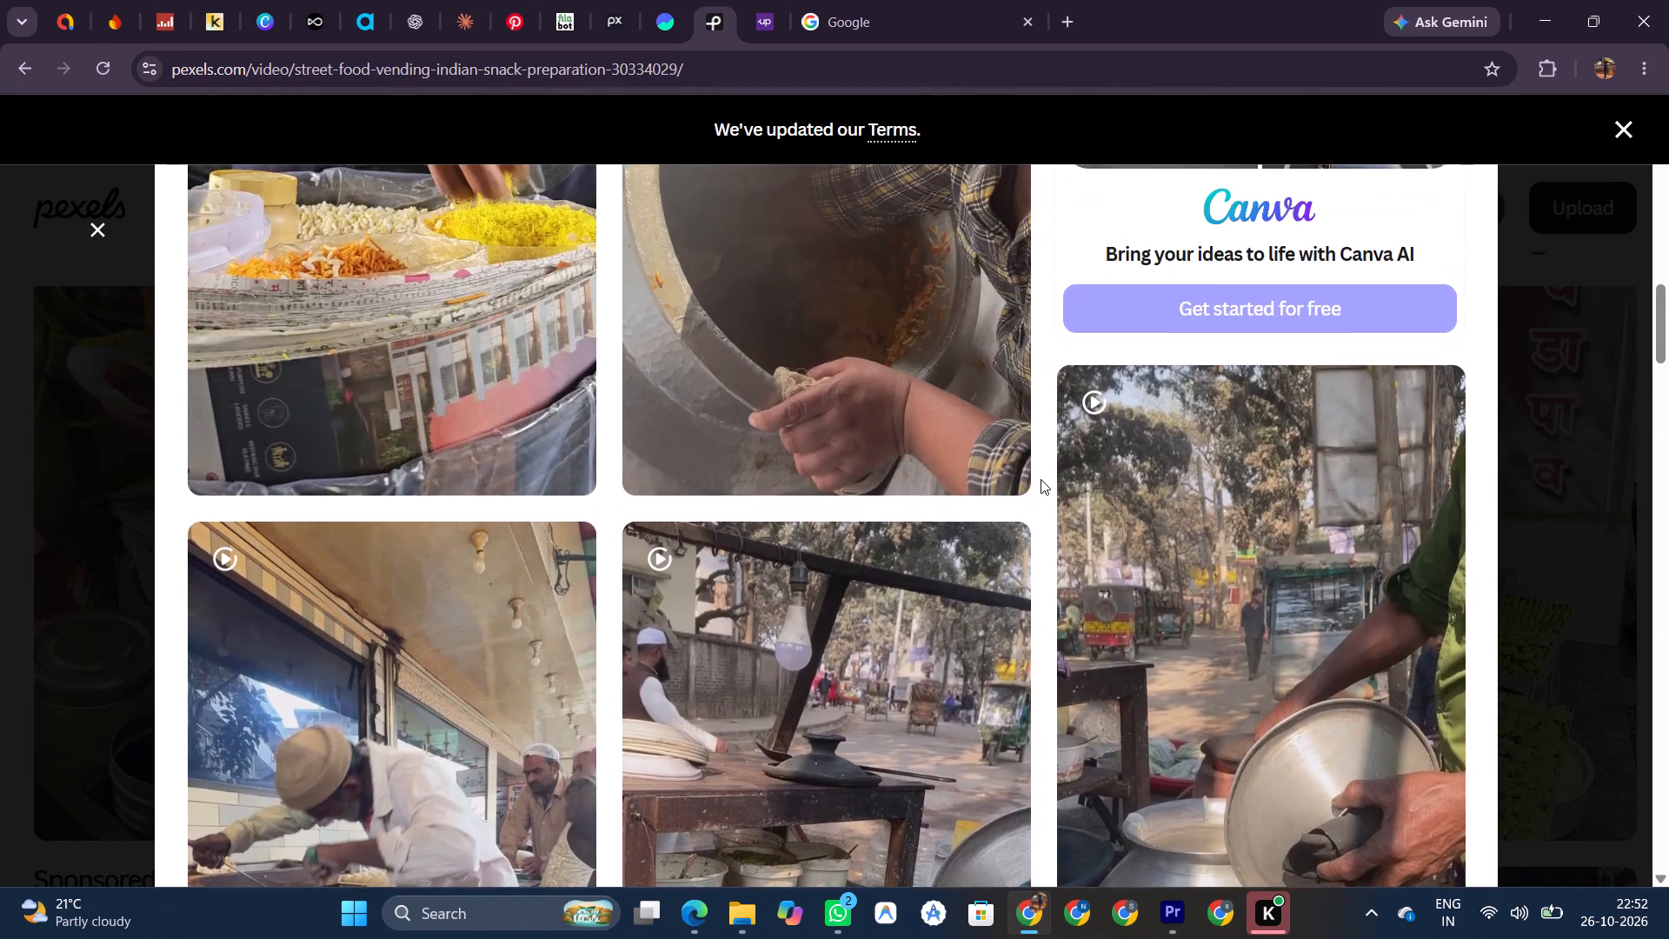
scroll(1041, 479, "up", 5)
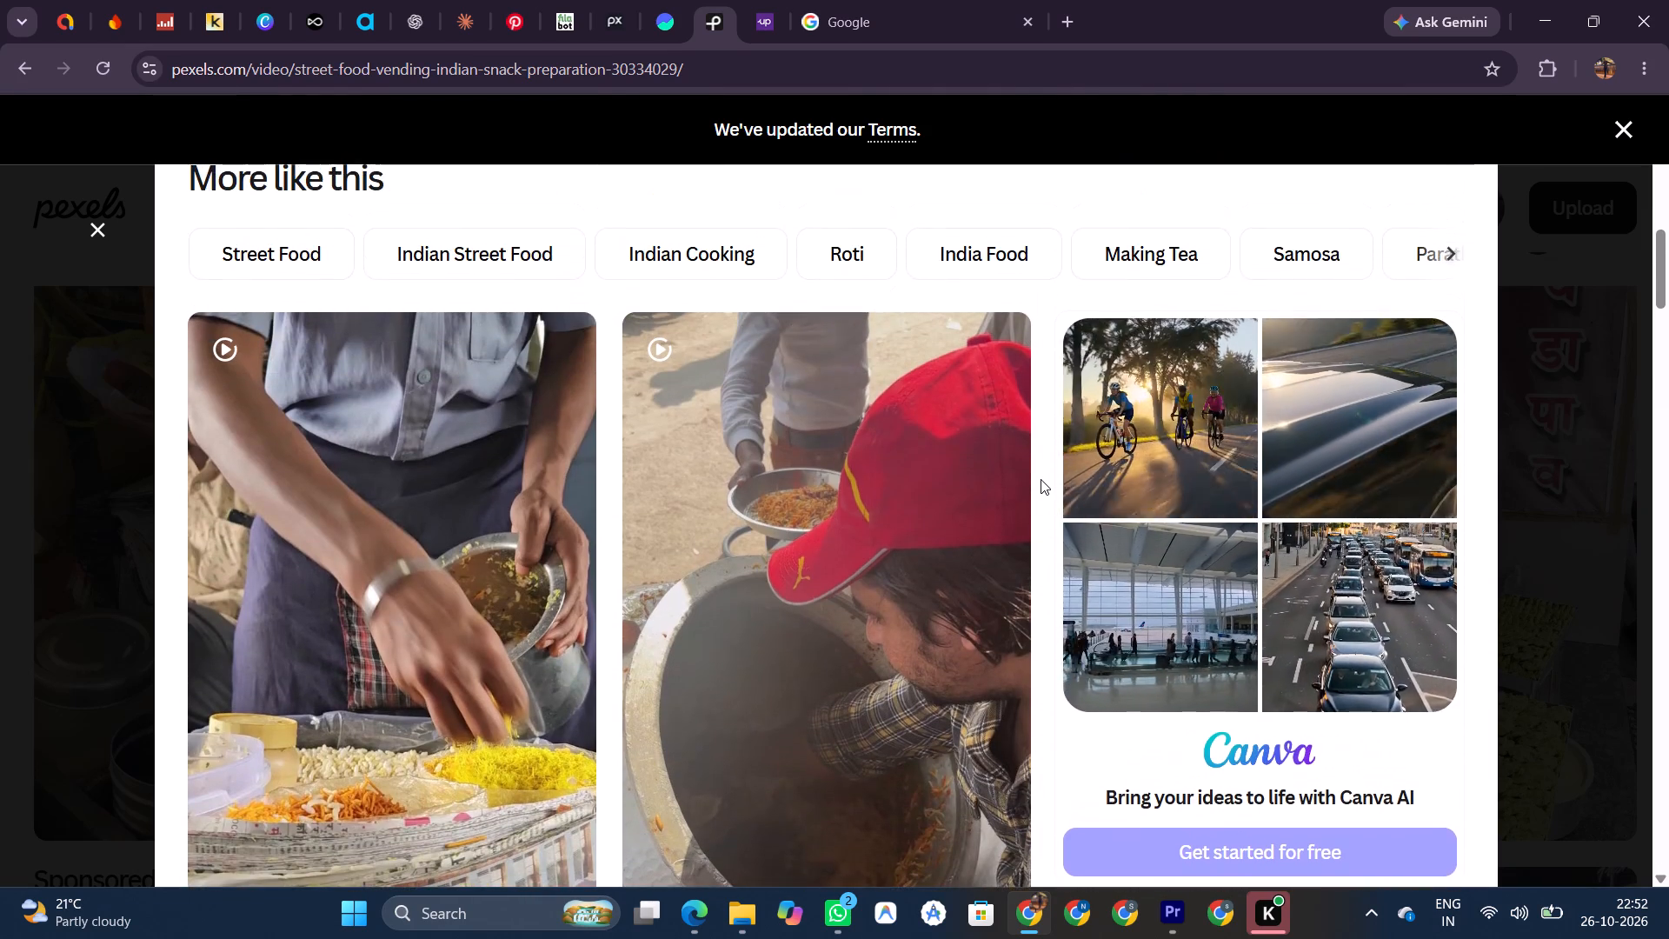
scroll(1041, 479, "up", 8)
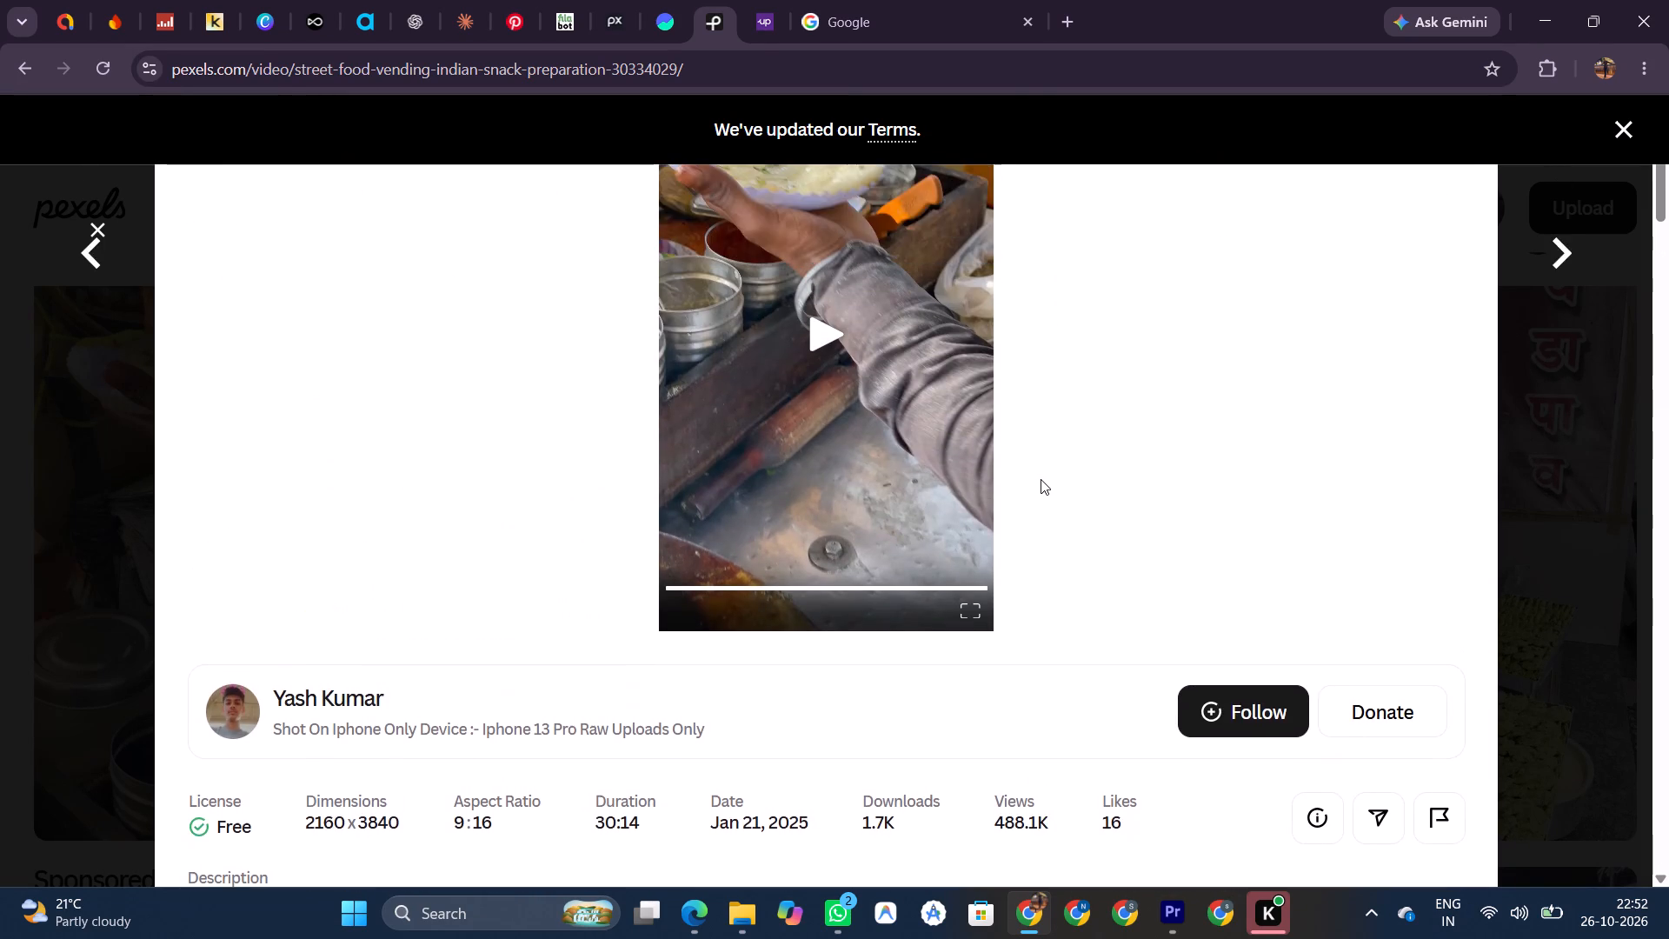
Open the license page from the video's details and read what is allowed and not allowed.
scroll(1041, 479, "down", 4)
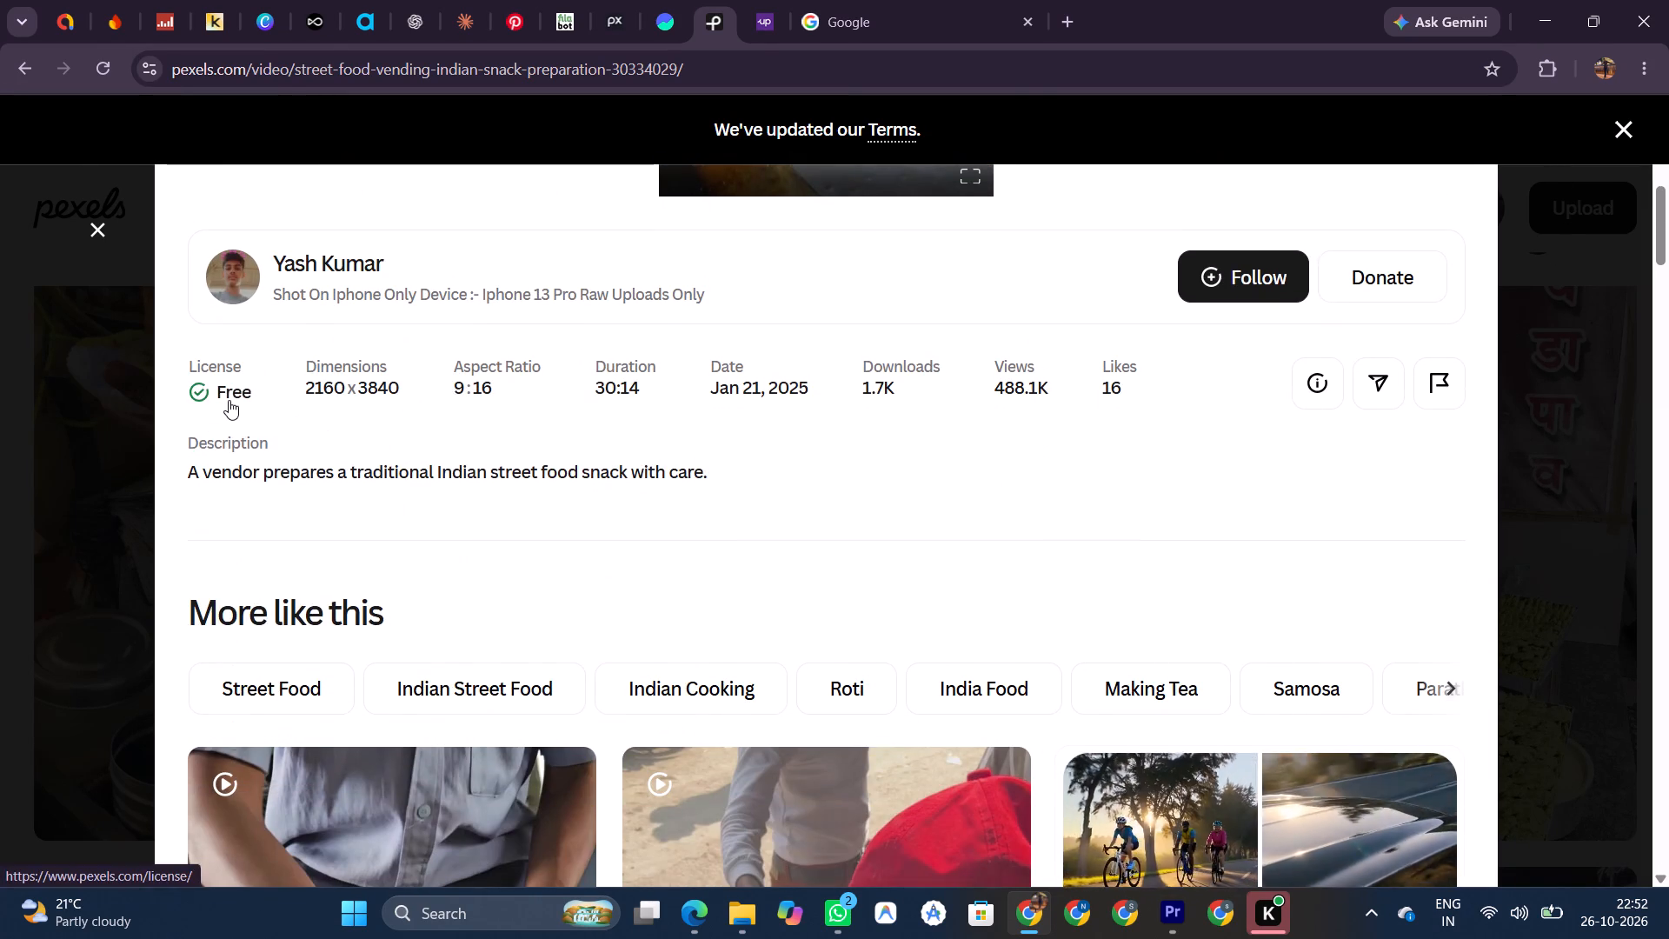
left_click(229, 400)
scroll(861, 443, "down", 2)
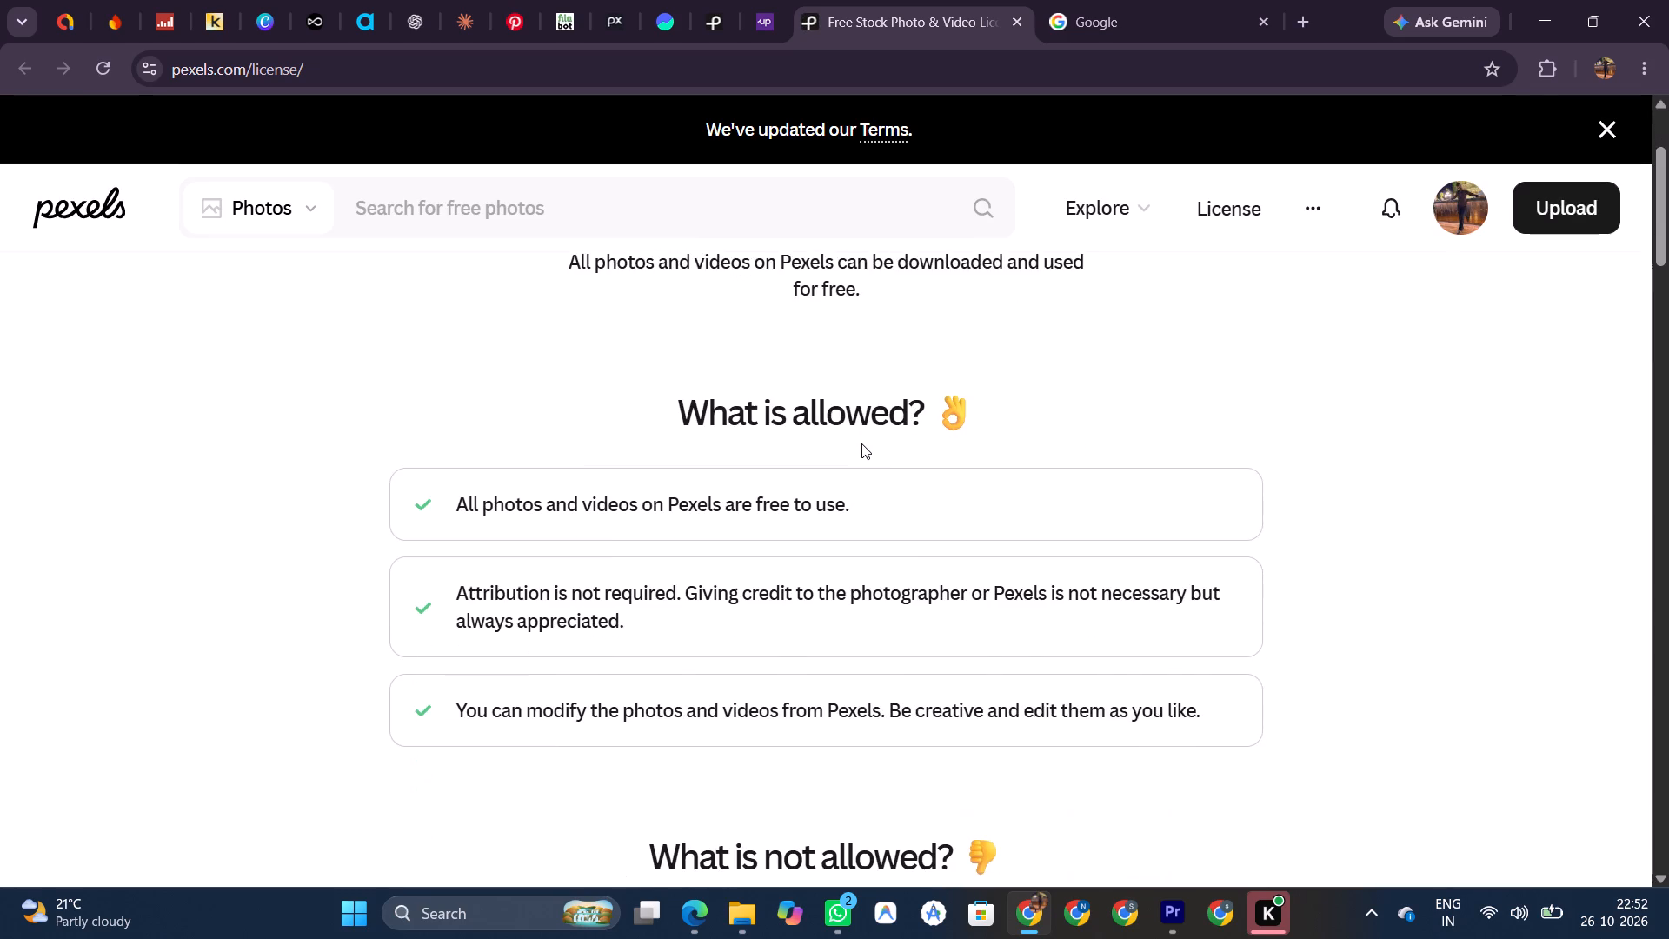
scroll(861, 443, "down", 3)
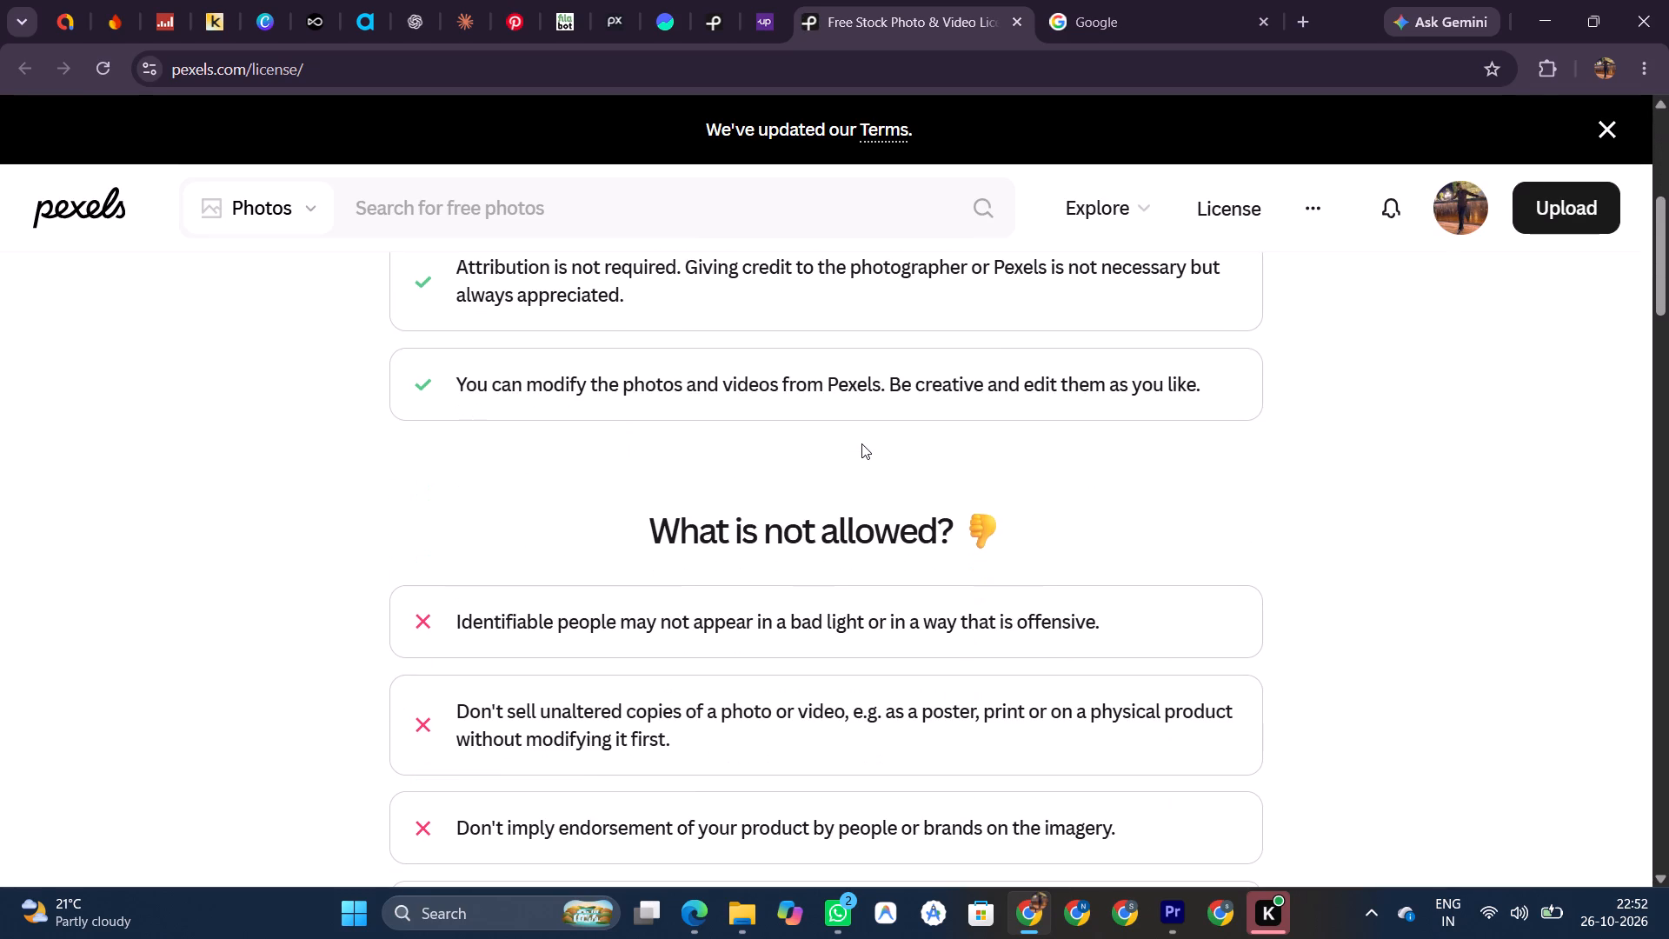
scroll(861, 443, "down", 2)
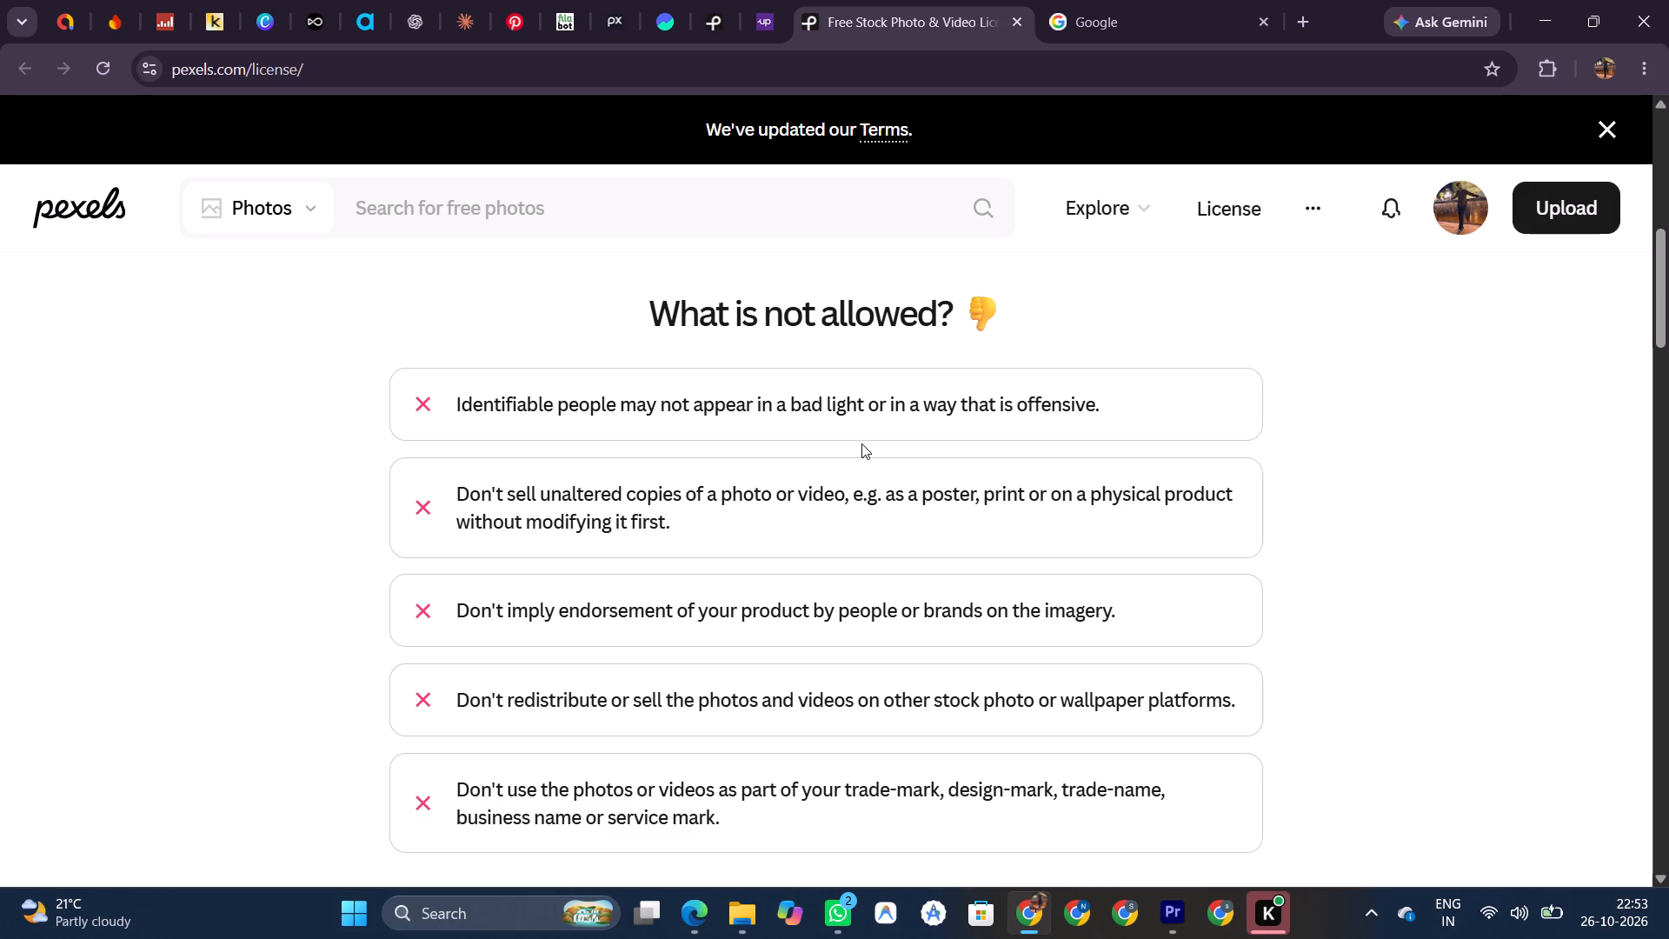
scroll(861, 443, "down", 2)
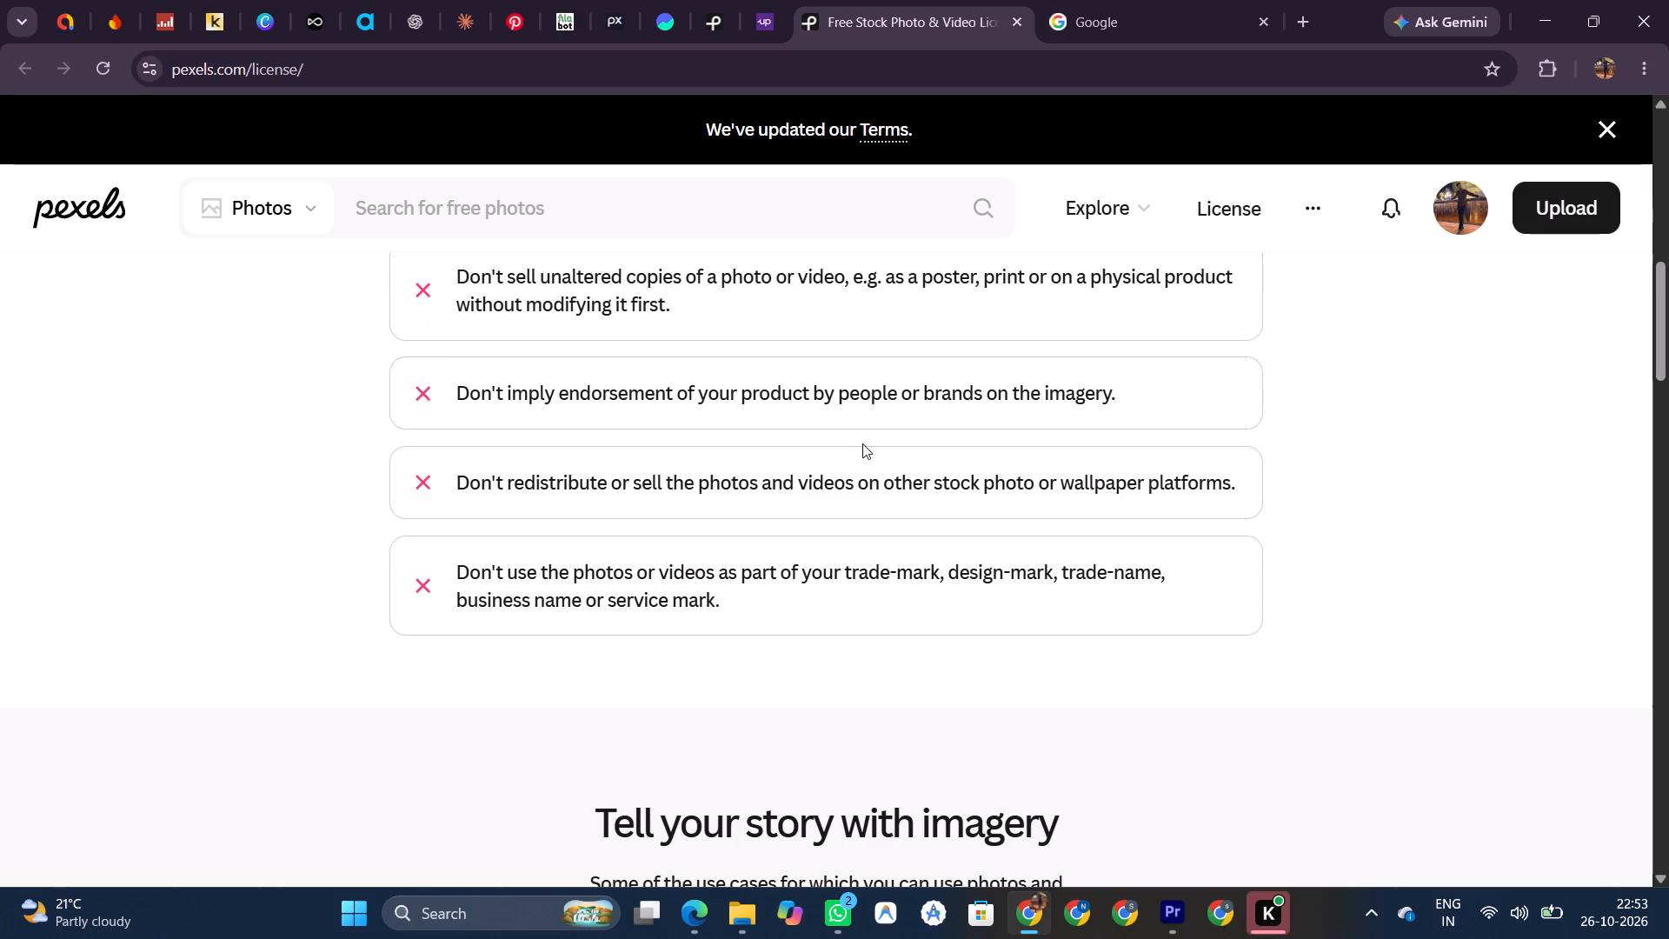
scroll(862, 443, "up", 7)
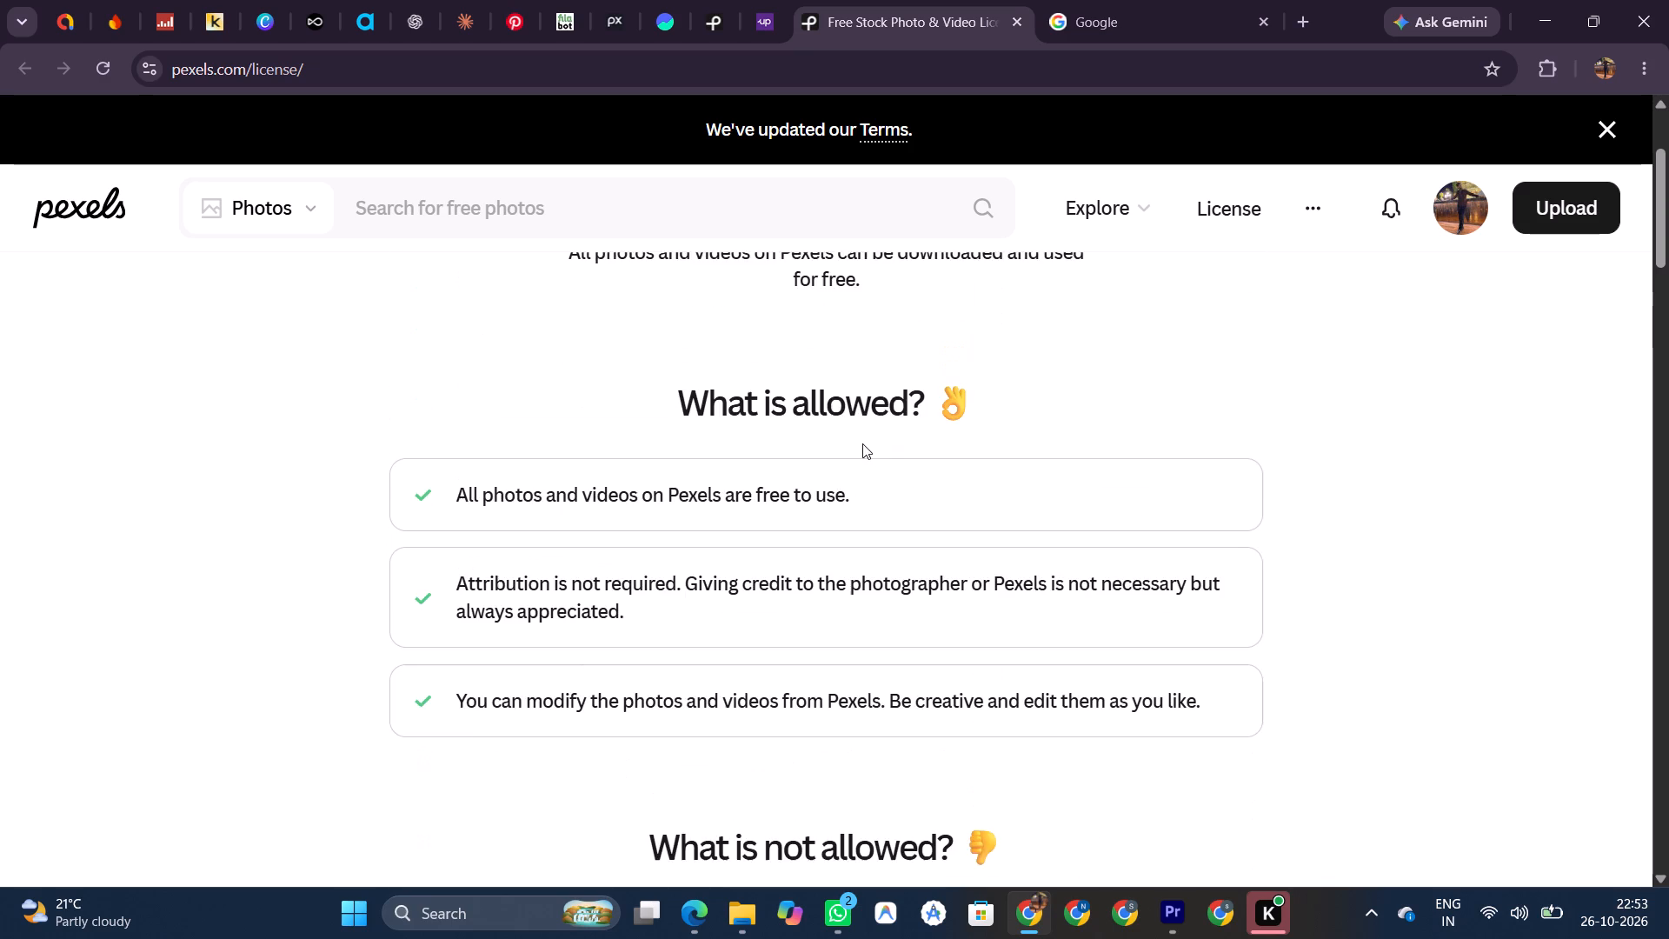
scroll(862, 443, "up", 7)
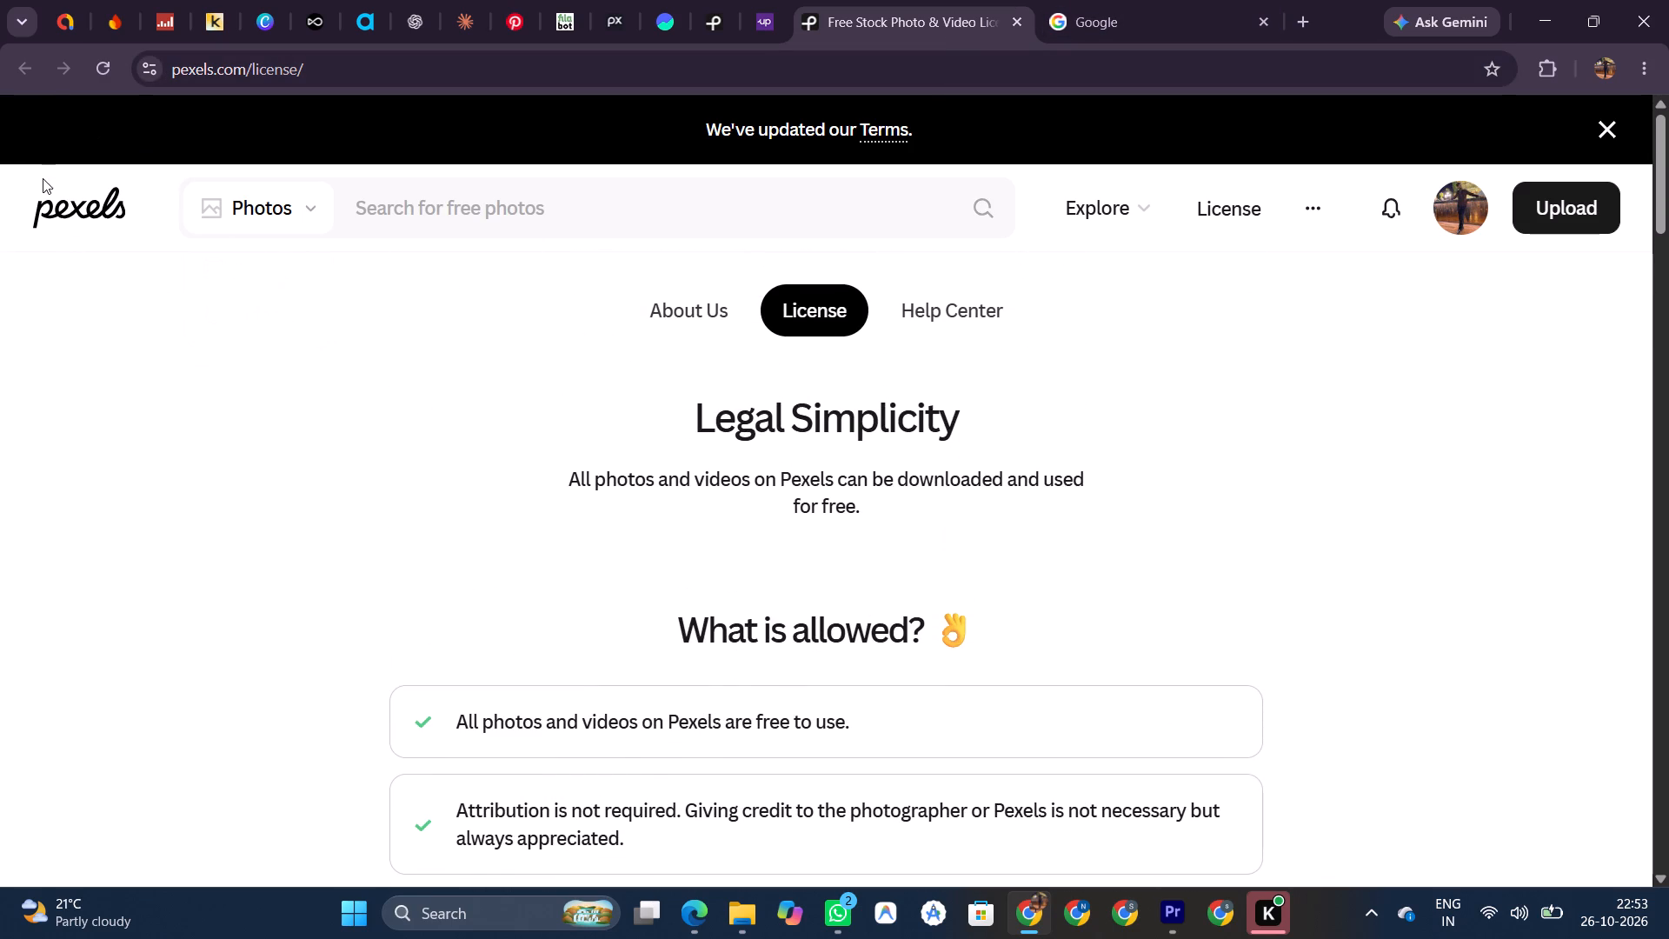
left_click(15, 61)
Open the About Us page and read through it down to the footer.
left_click(711, 308)
scroll(832, 435, "down", 3)
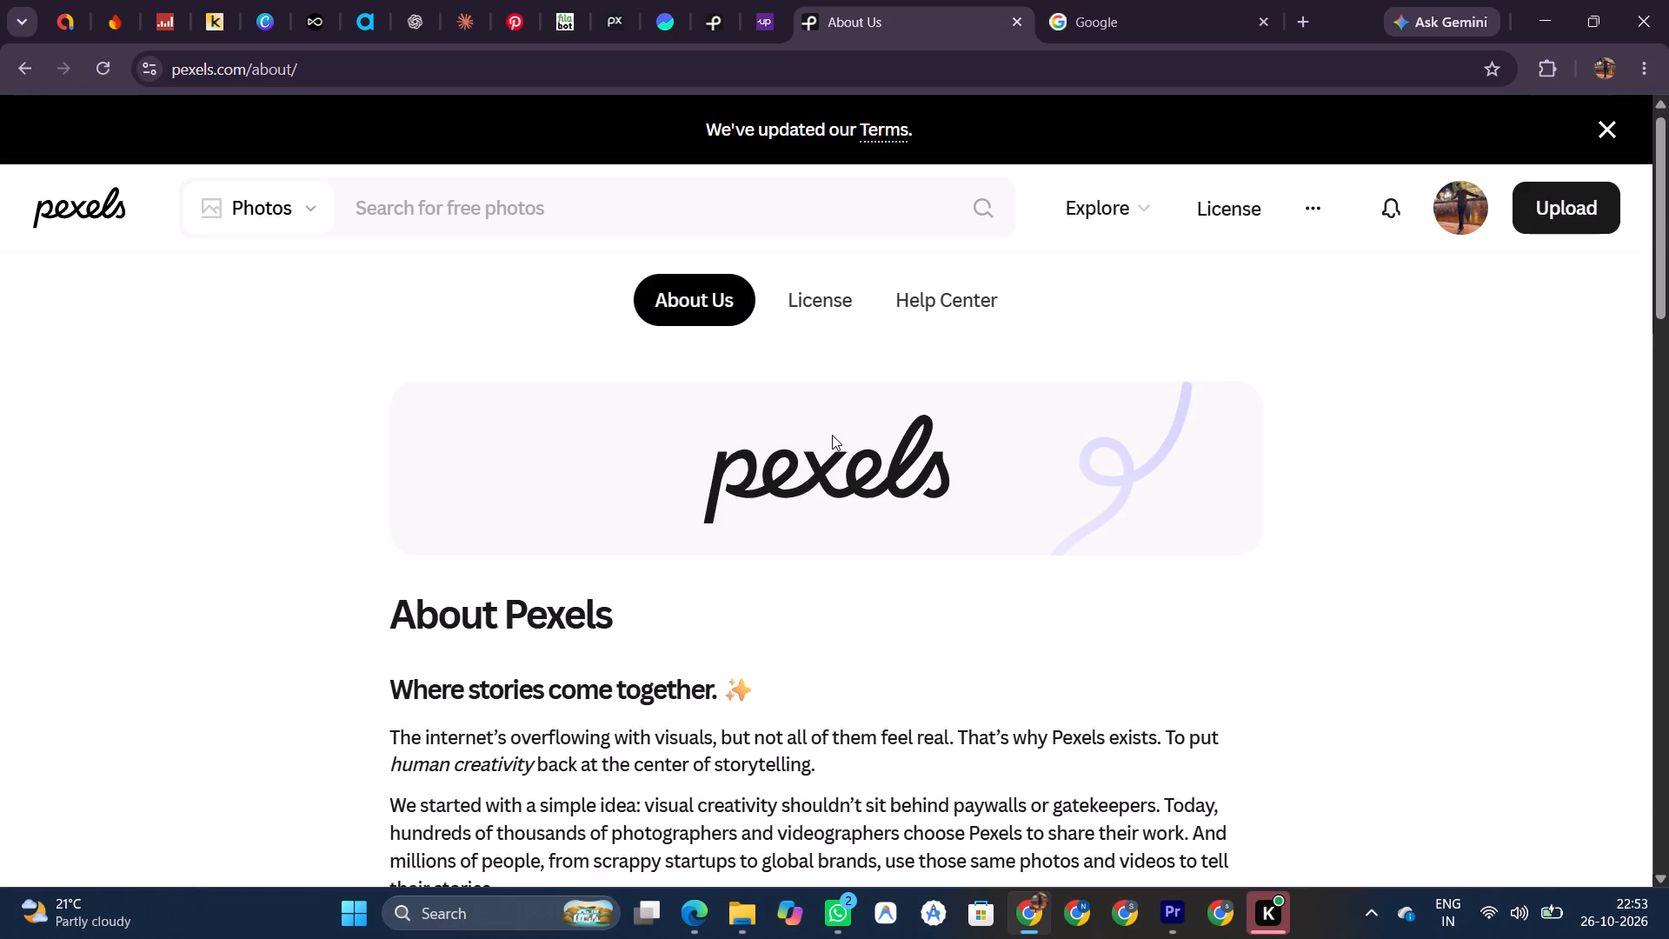
scroll(832, 435, "down", 2)
scroll(832, 435, "up", 13)
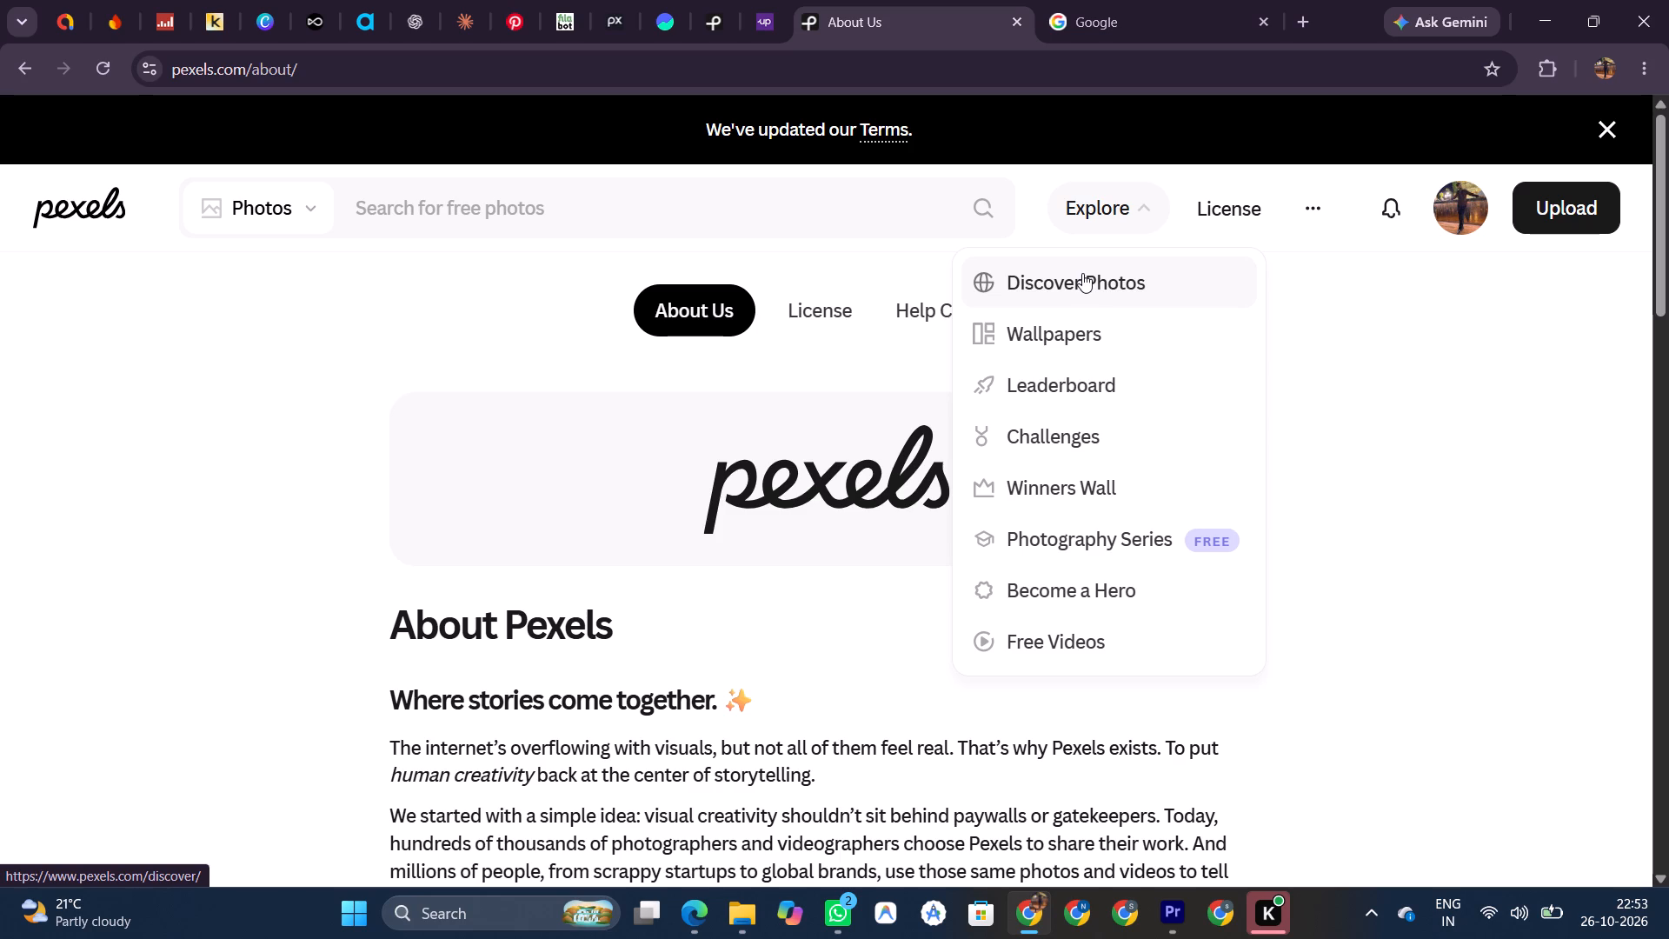
left_click(207, 498)
scroll(208, 498, "down", 7)
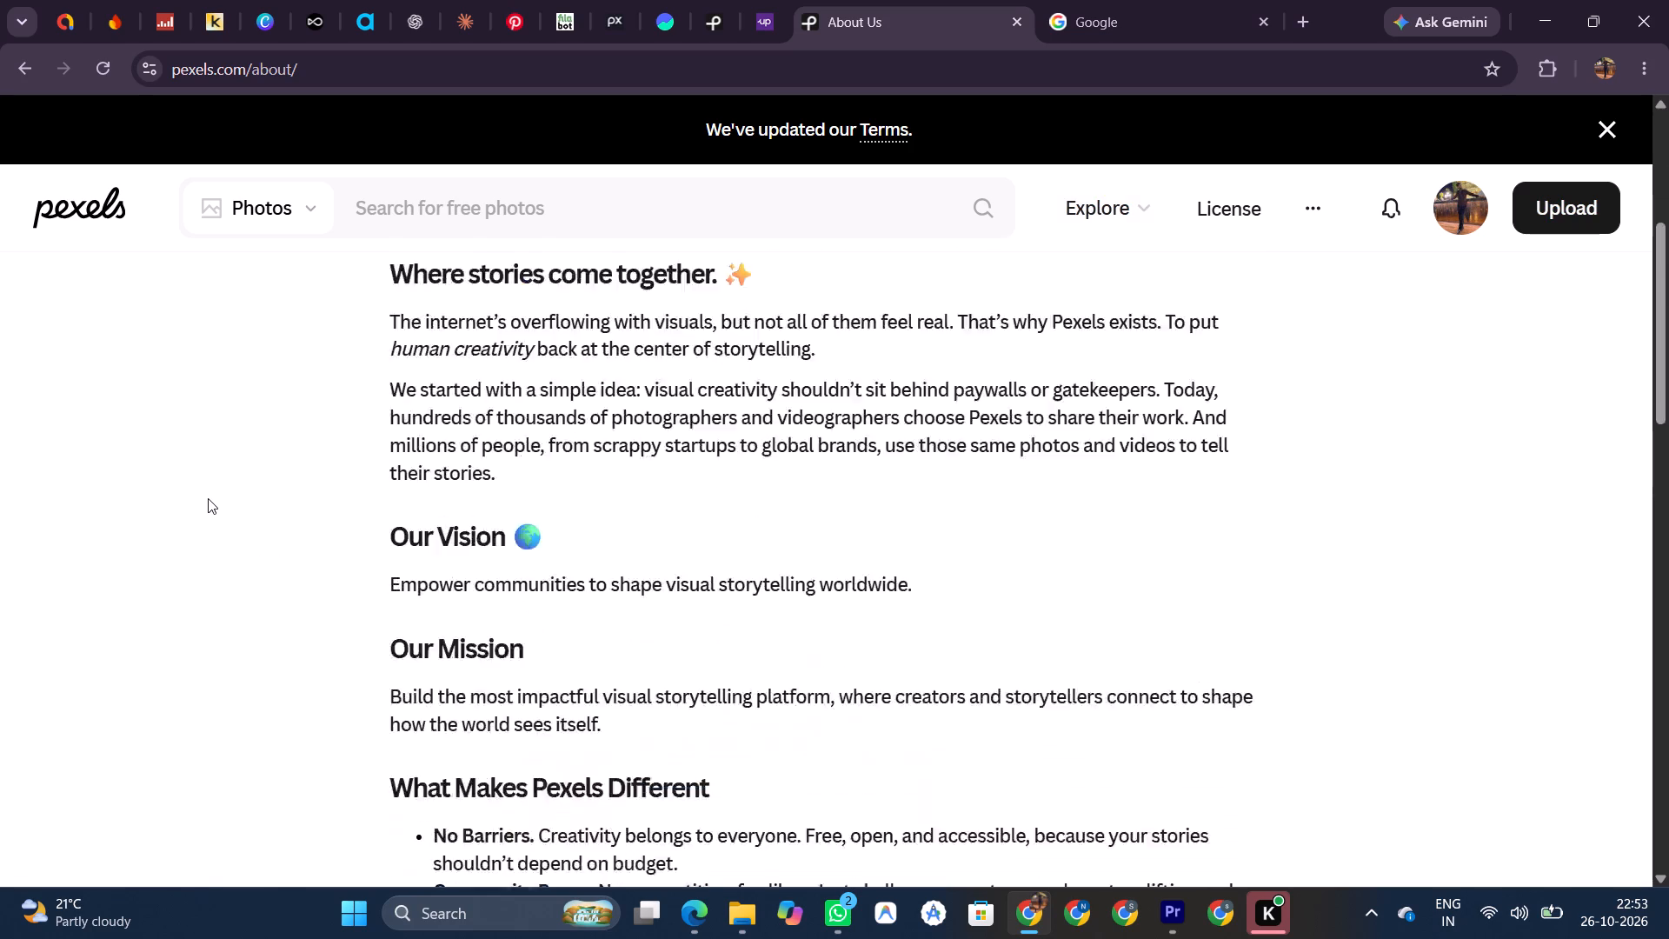
scroll(208, 498, "down", 14)
scroll(208, 498, "down", 15)
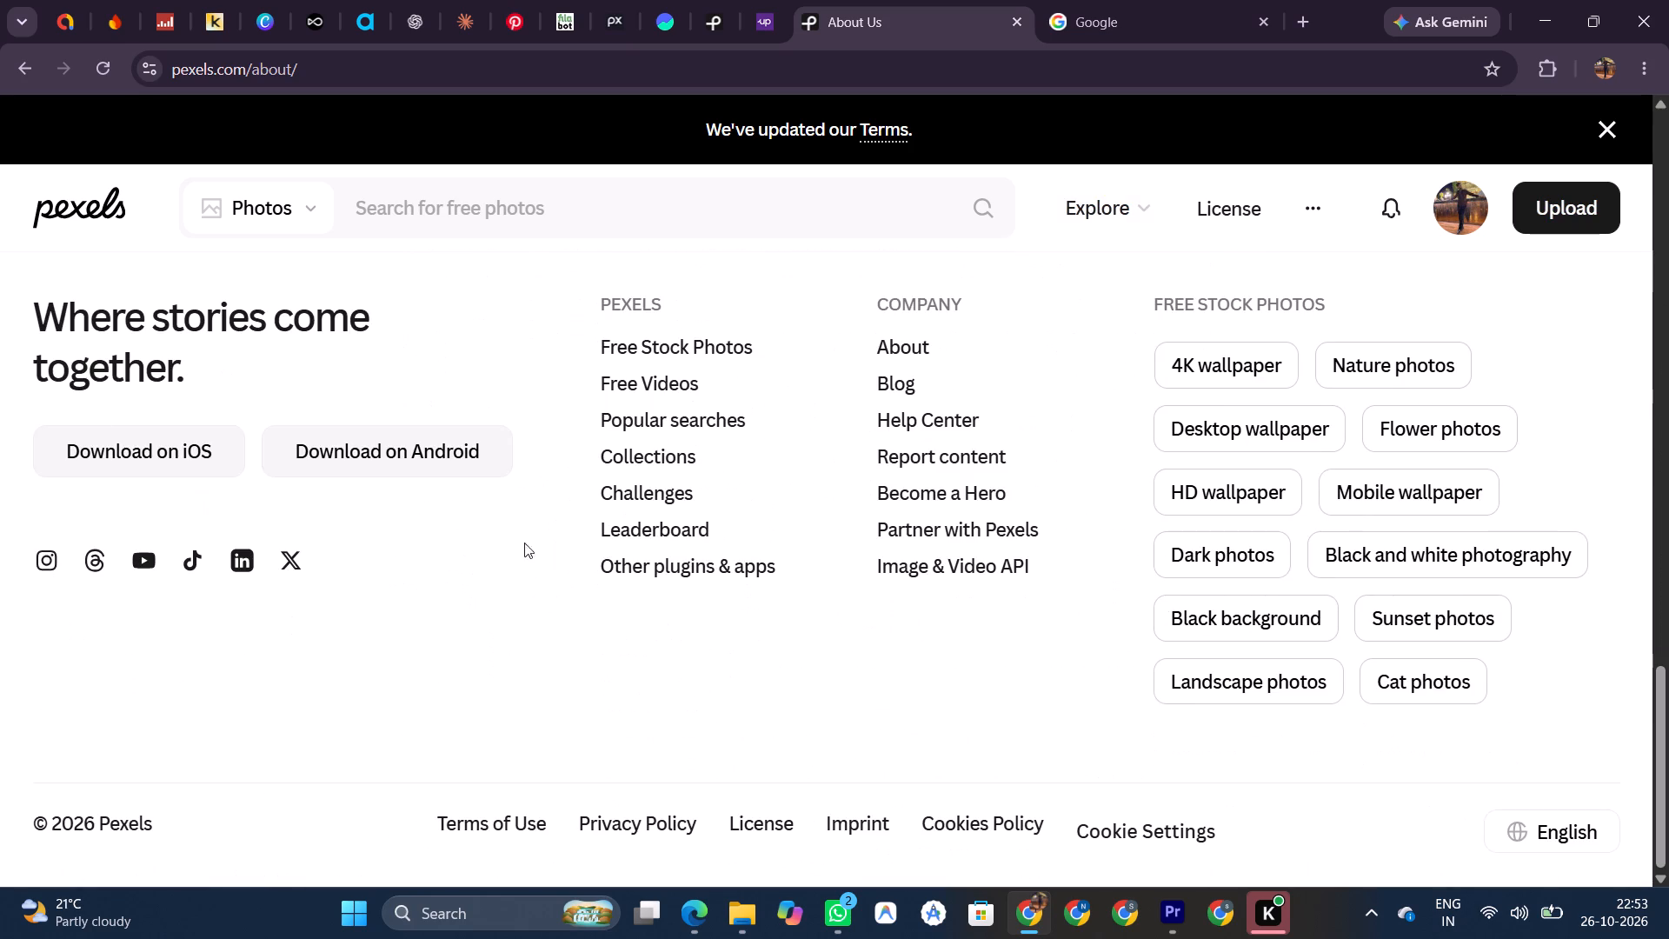
Switch the site search from photos to videos.
left_click(34, 200)
left_click(303, 201)
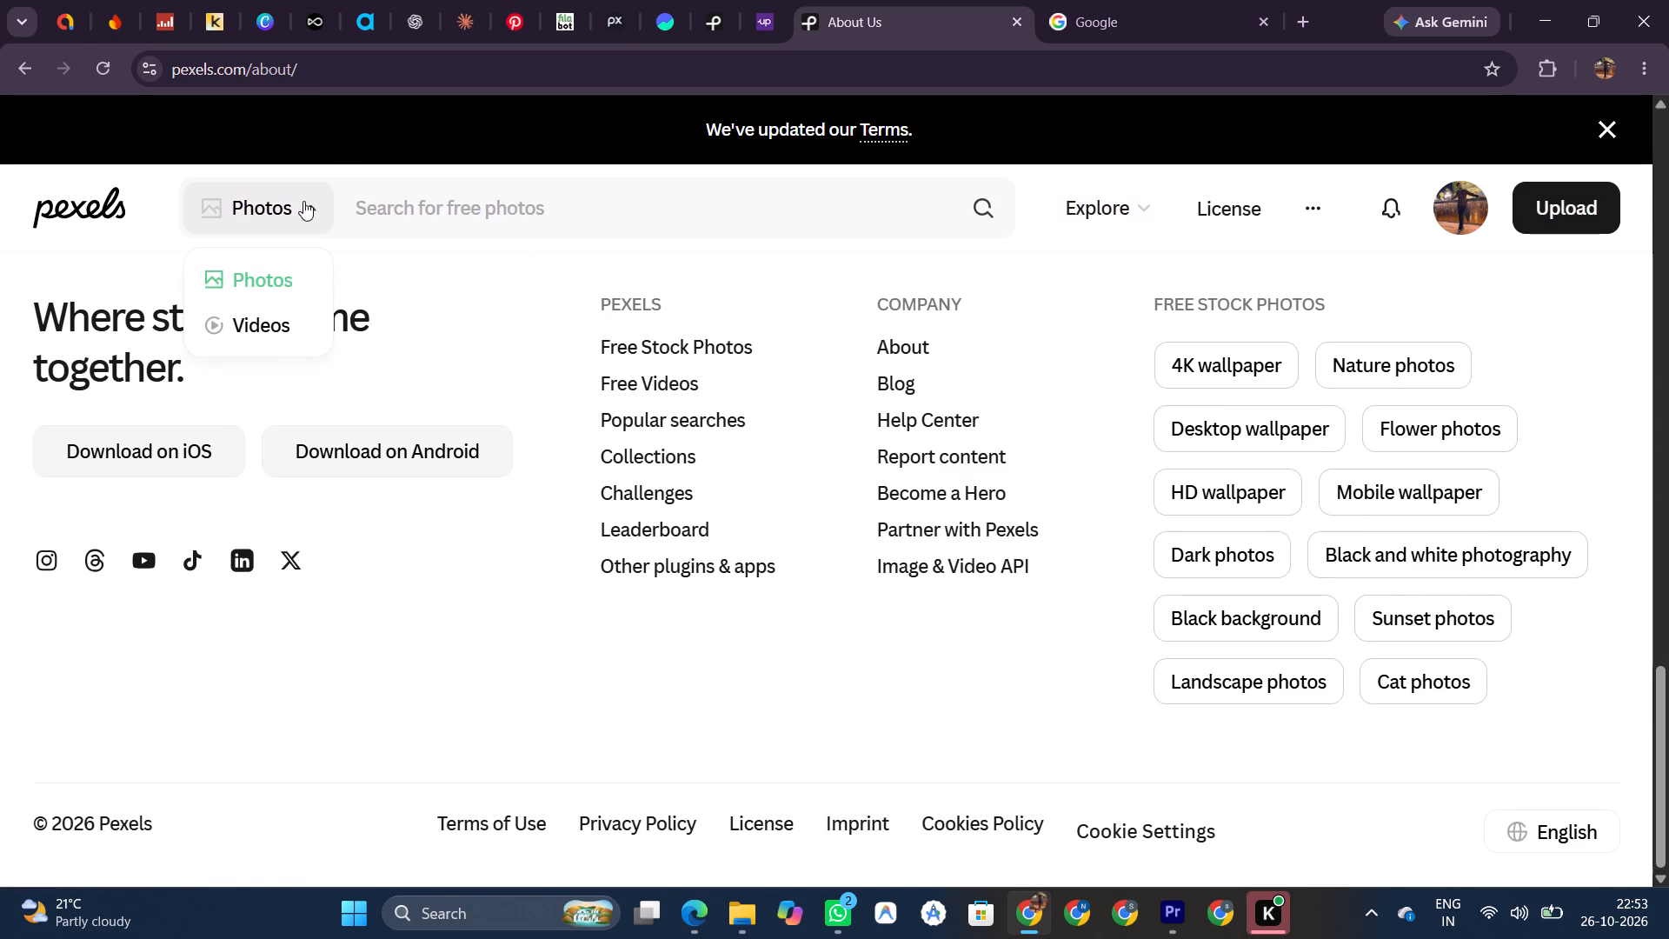
left_click(278, 334)
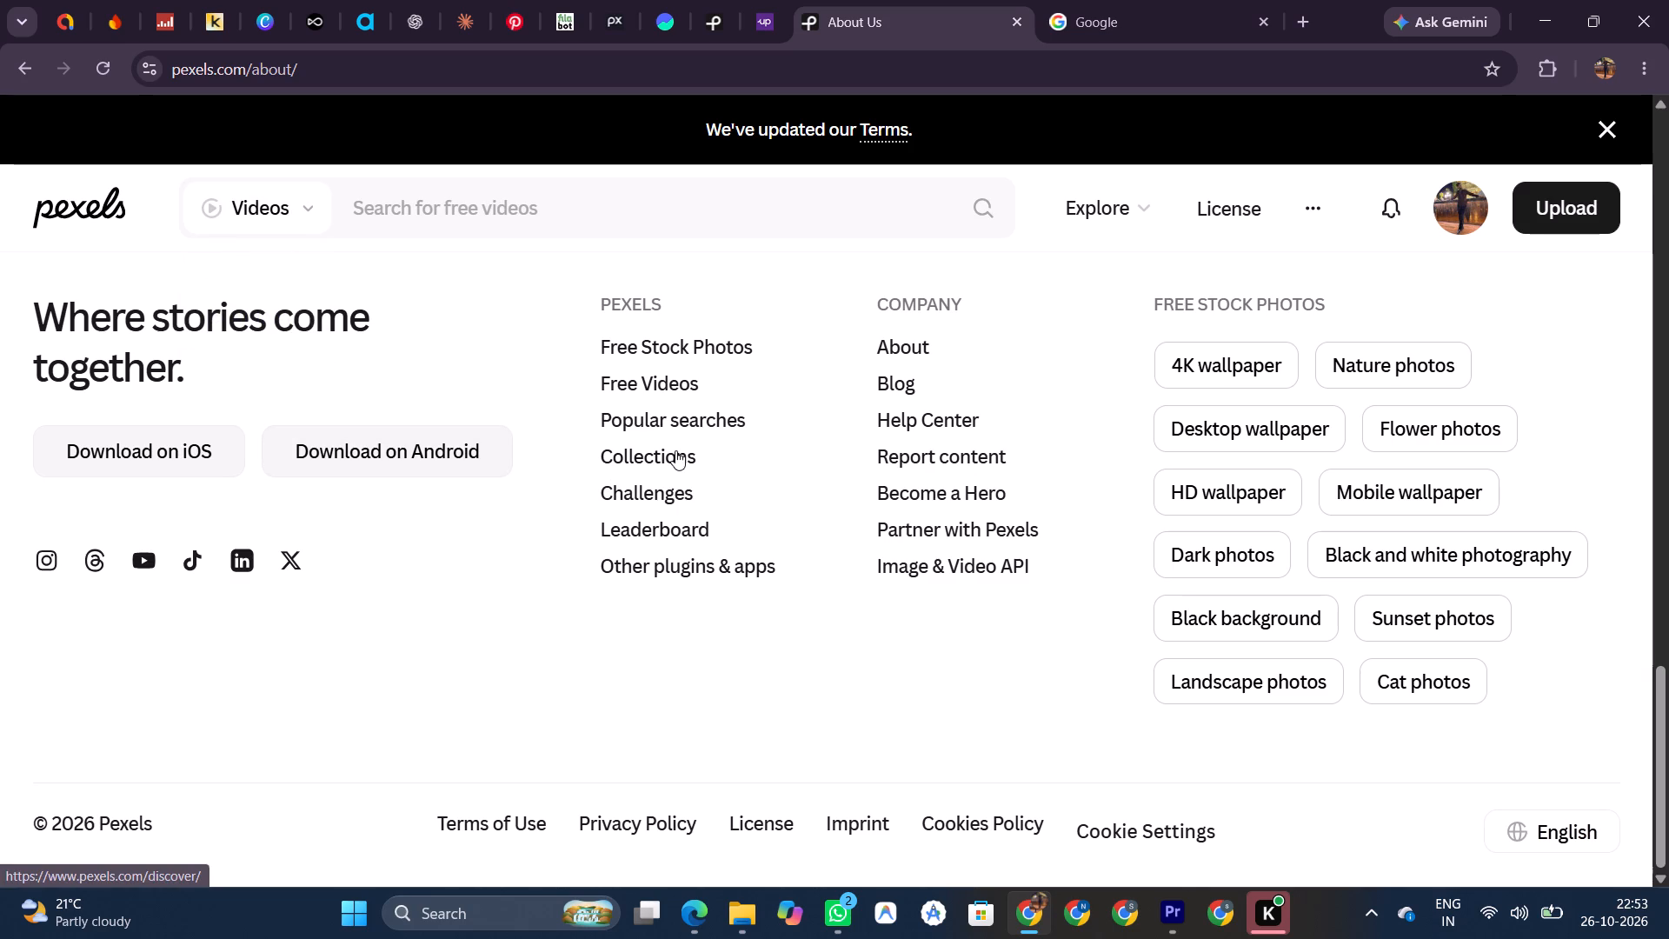
Open the suggested Food collection and glance over its contents.
left_click(624, 210)
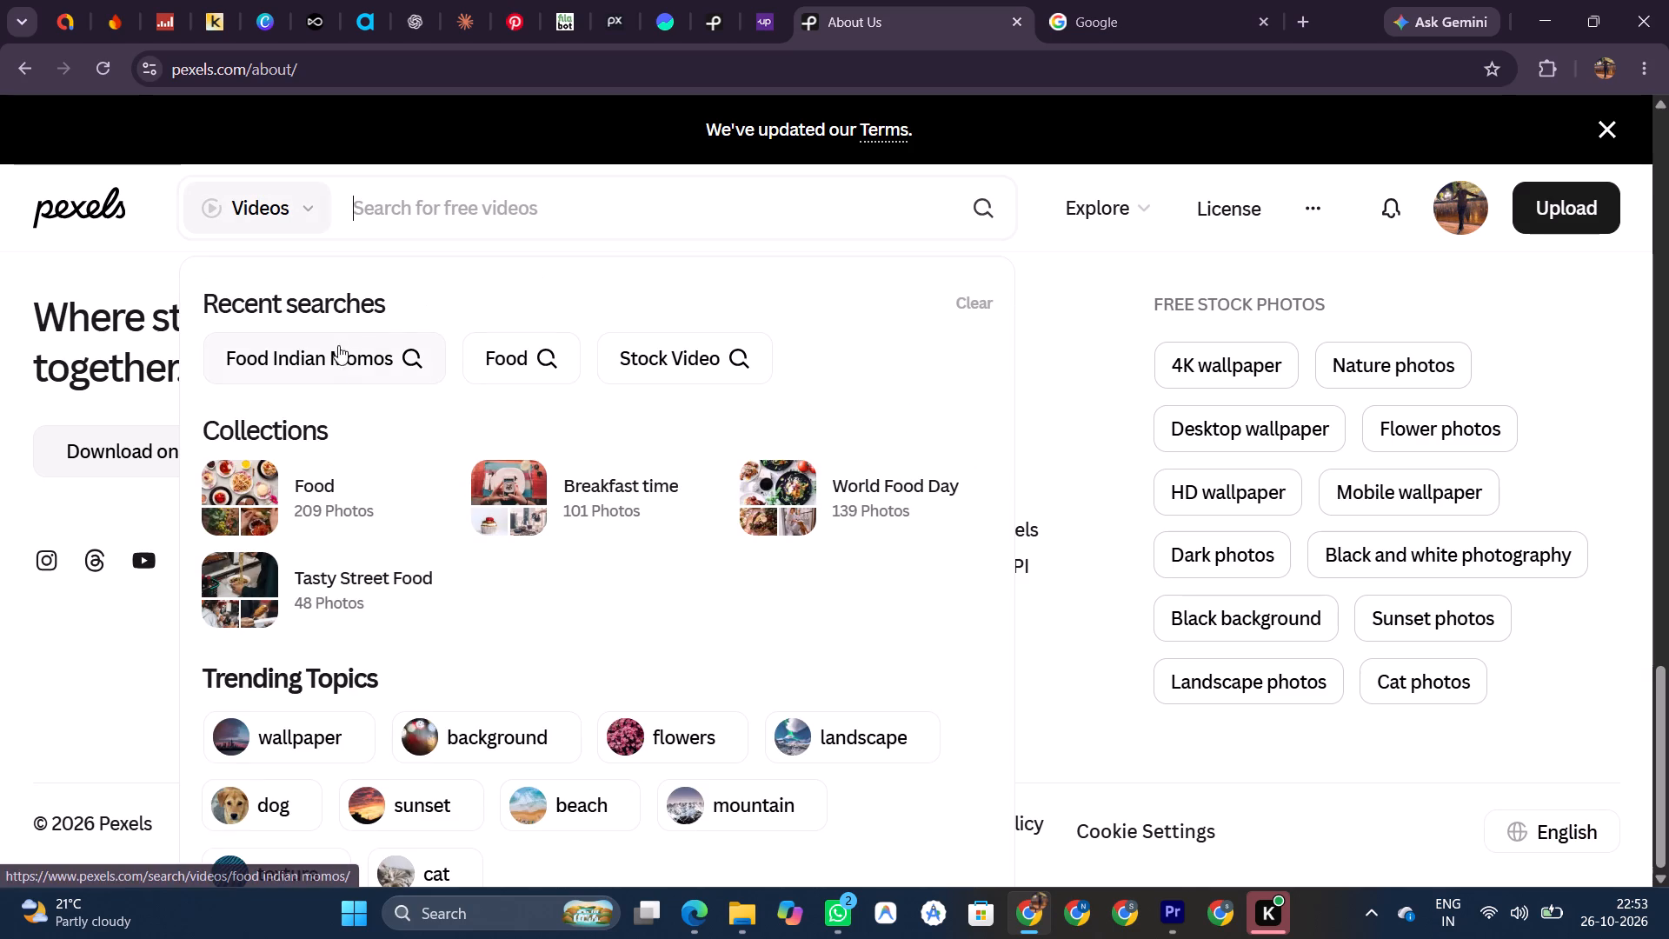
left_click(322, 503)
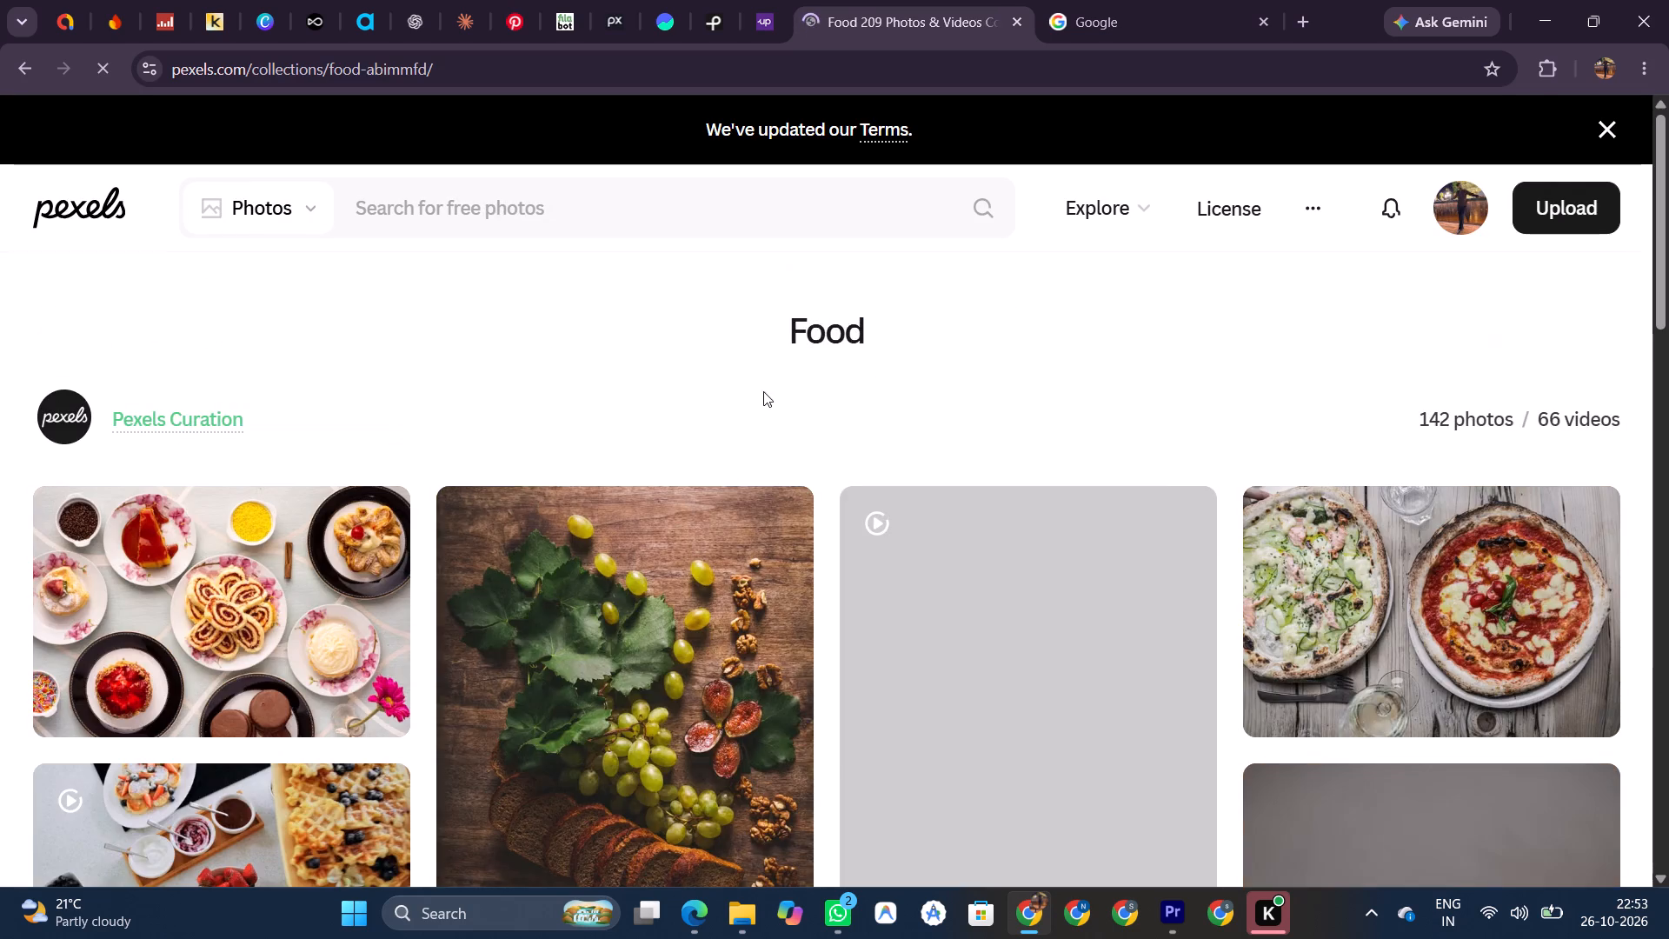
scroll(763, 391, "down", 5)
scroll(616, 301, "up", 6)
Search the site's photos for "momos" and look over the top results.
left_click(607, 205)
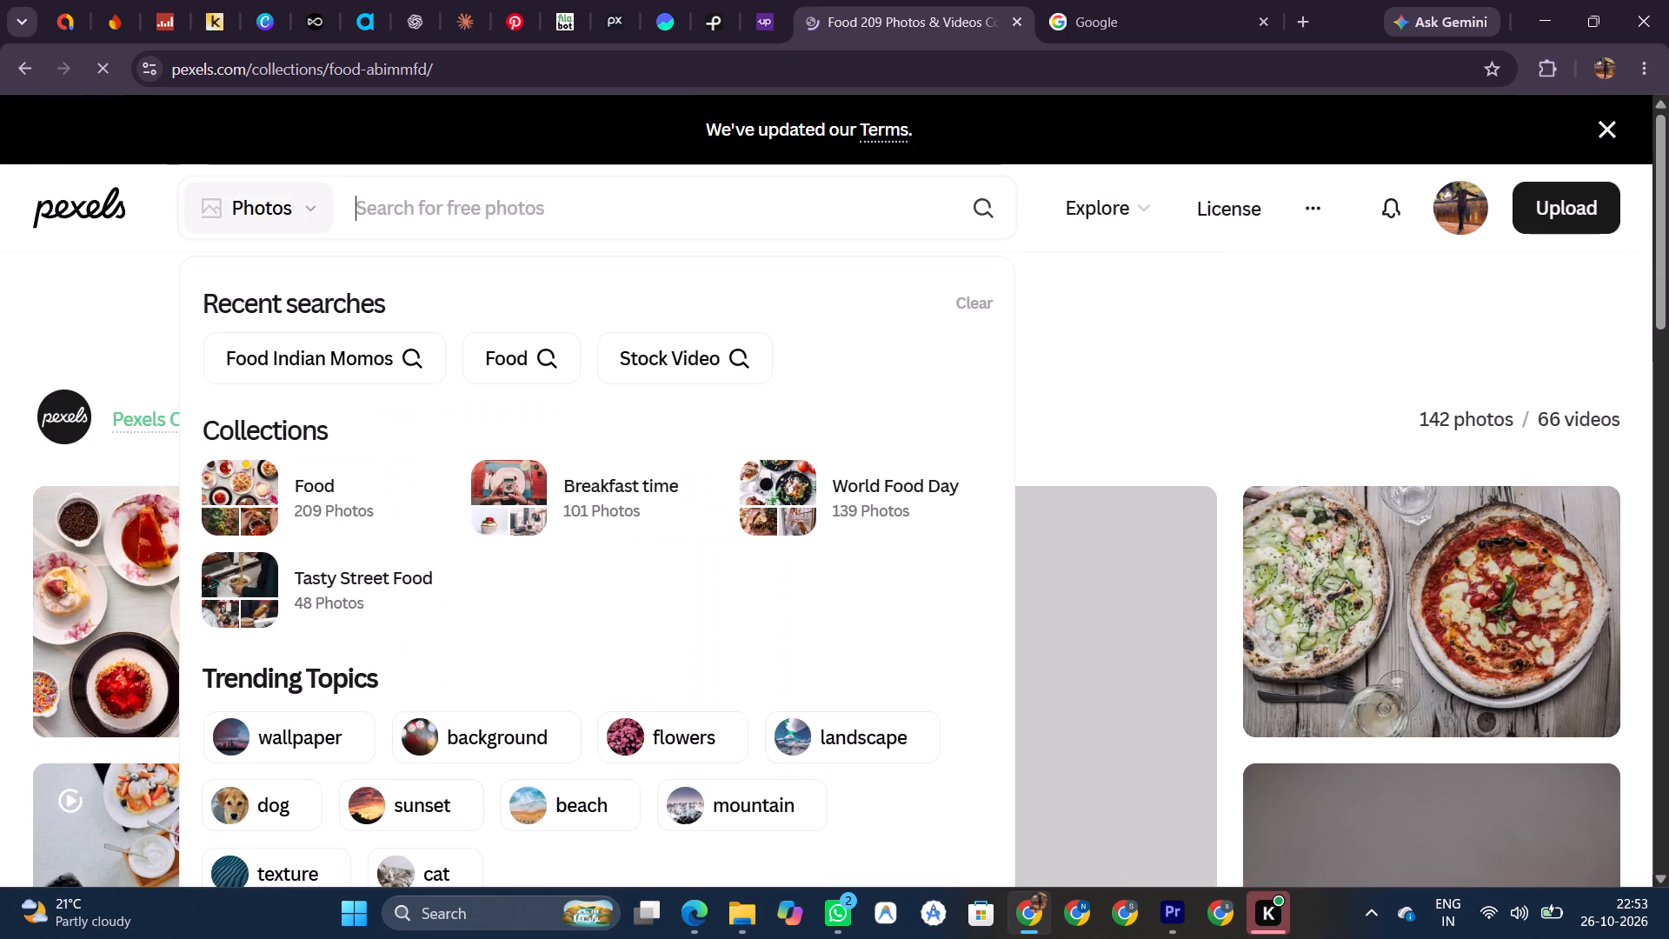
type("momos")
key("Return")
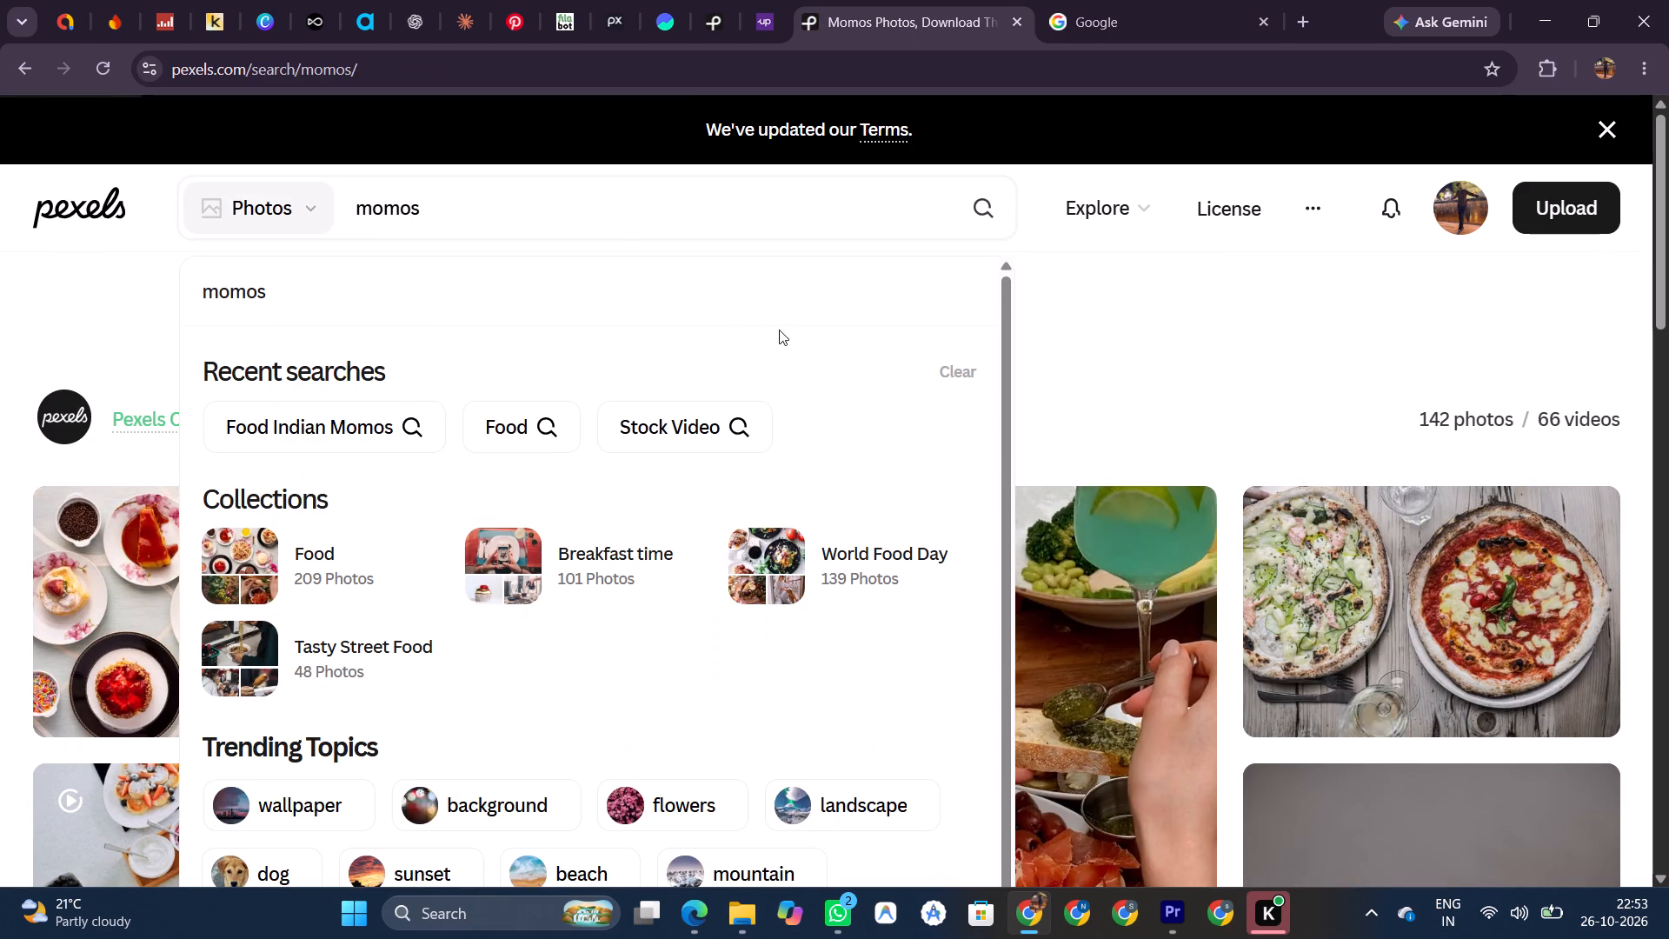
scroll(843, 481, "down", 3)
scroll(651, 416, "up", 1)
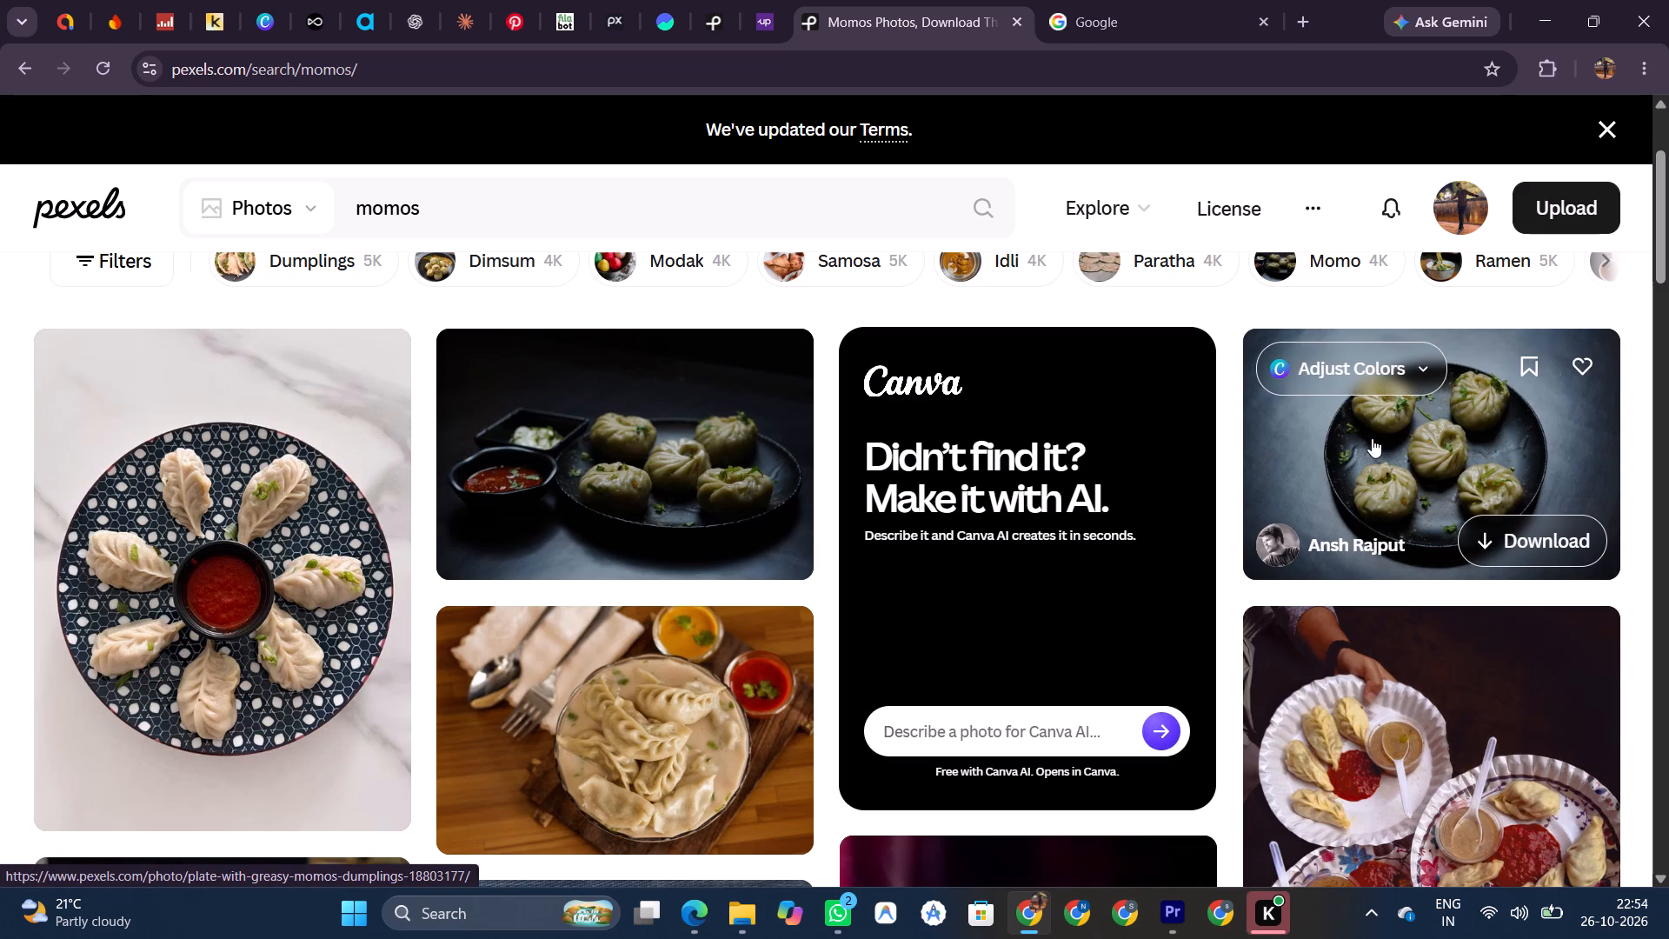
Switch the "momos" search from photos to videos, rerun it and look over the clips.
left_click(311, 208)
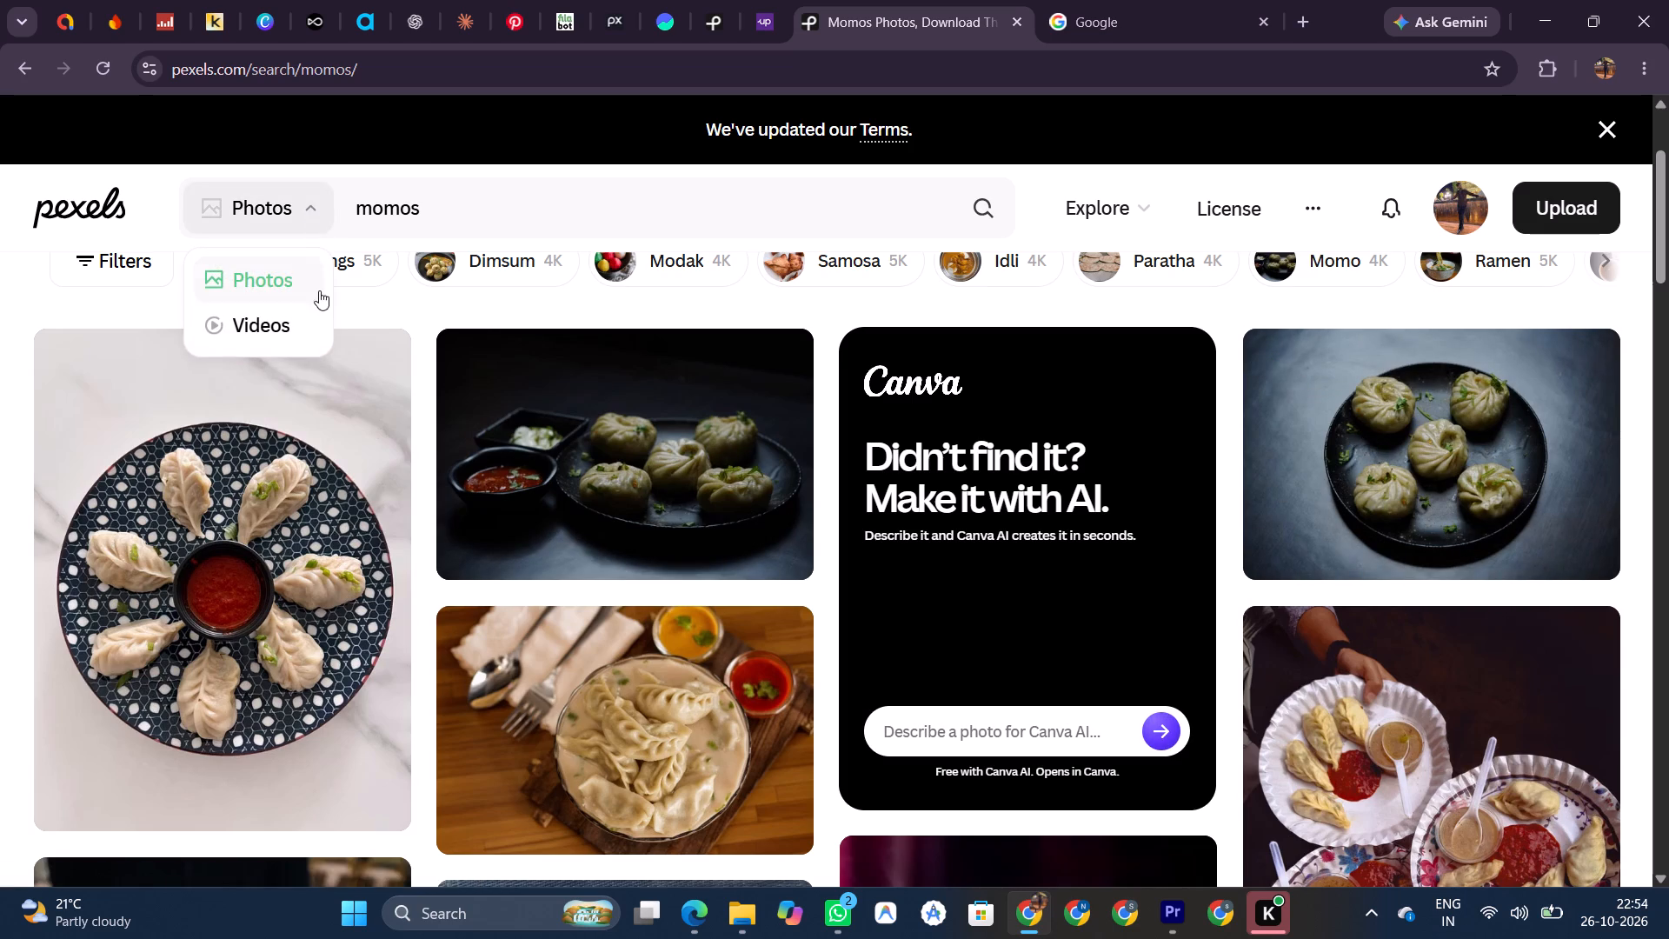
left_click(255, 335)
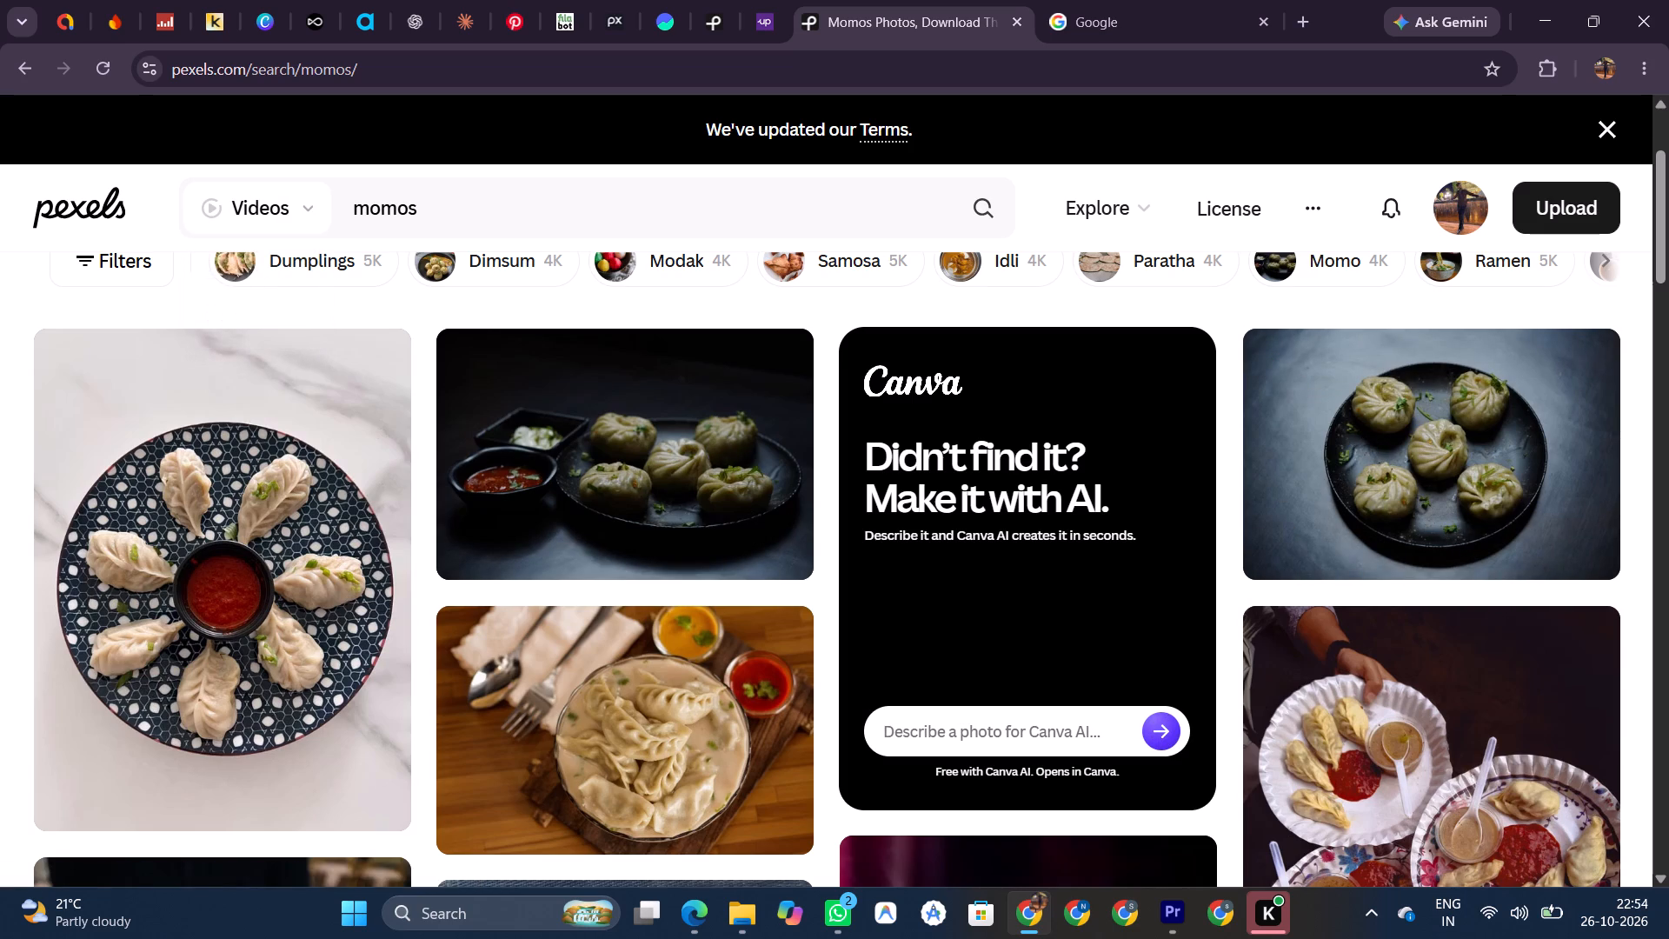
key("Return")
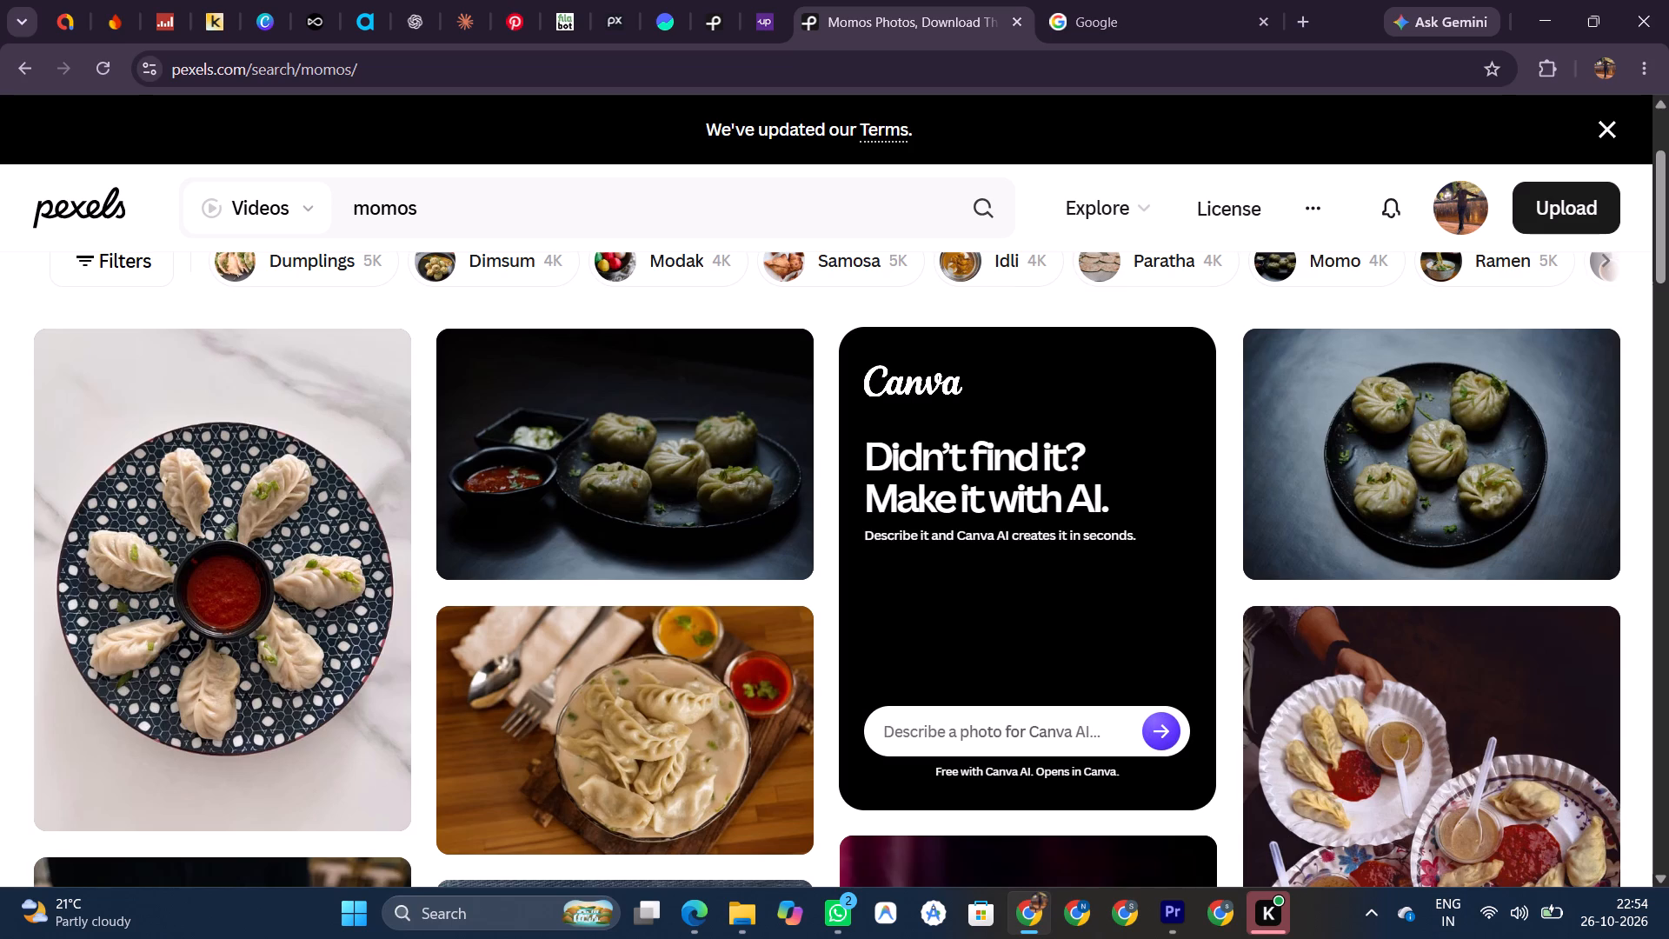
left_click(755, 207)
key("Return")
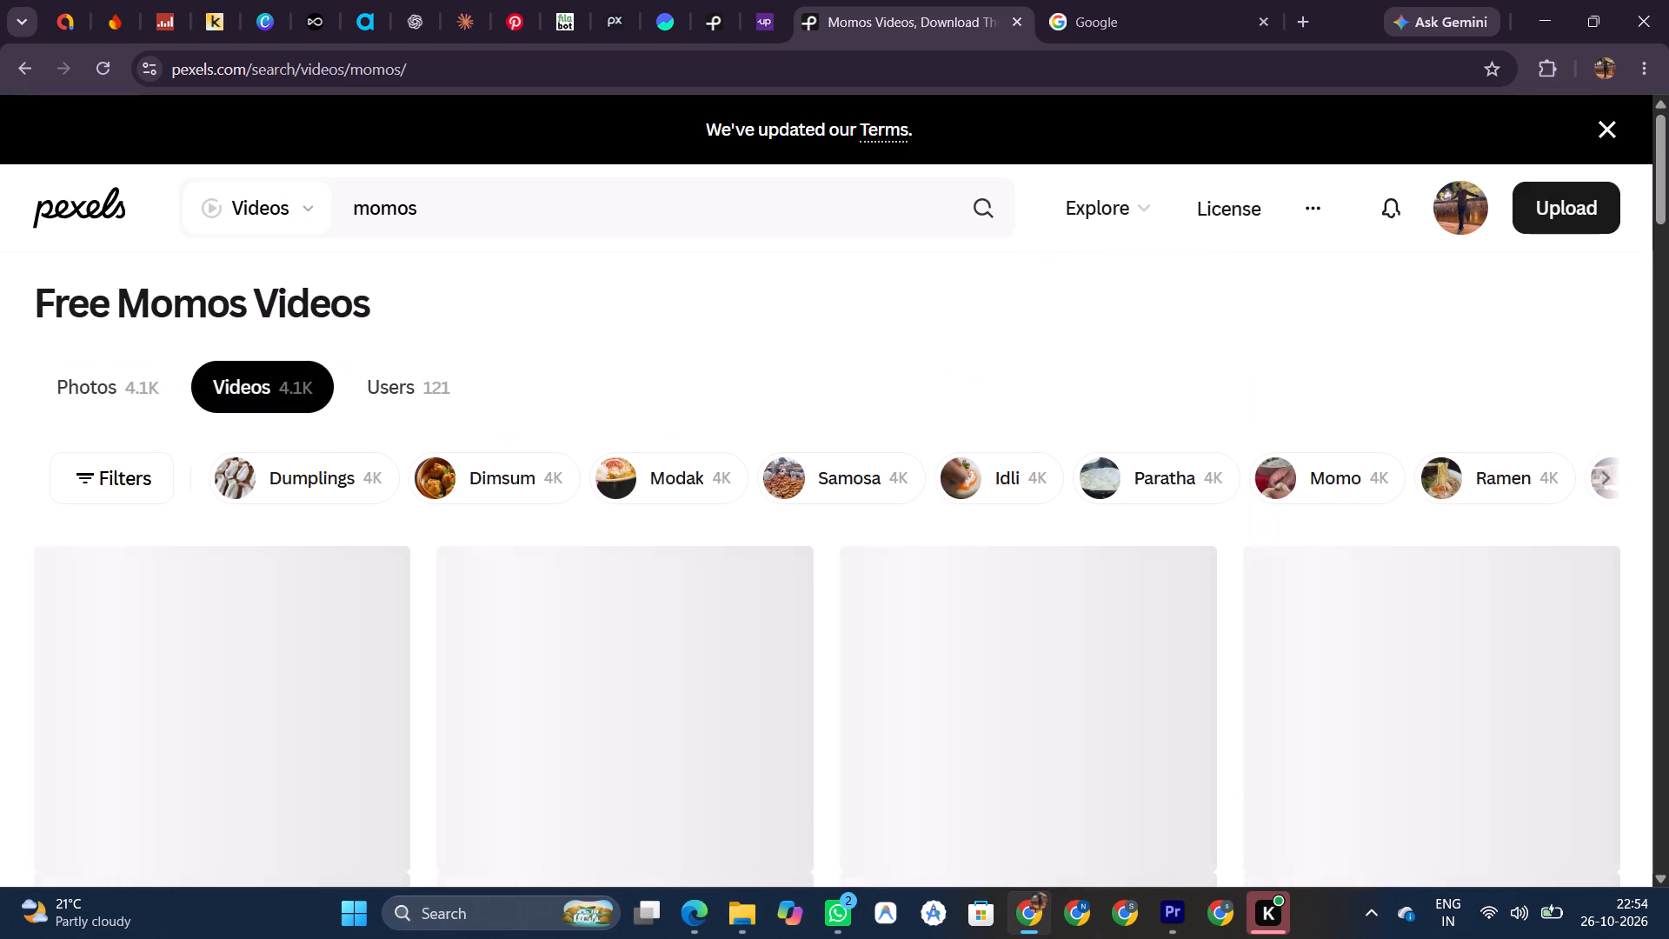
scroll(755, 289, "down", 2)
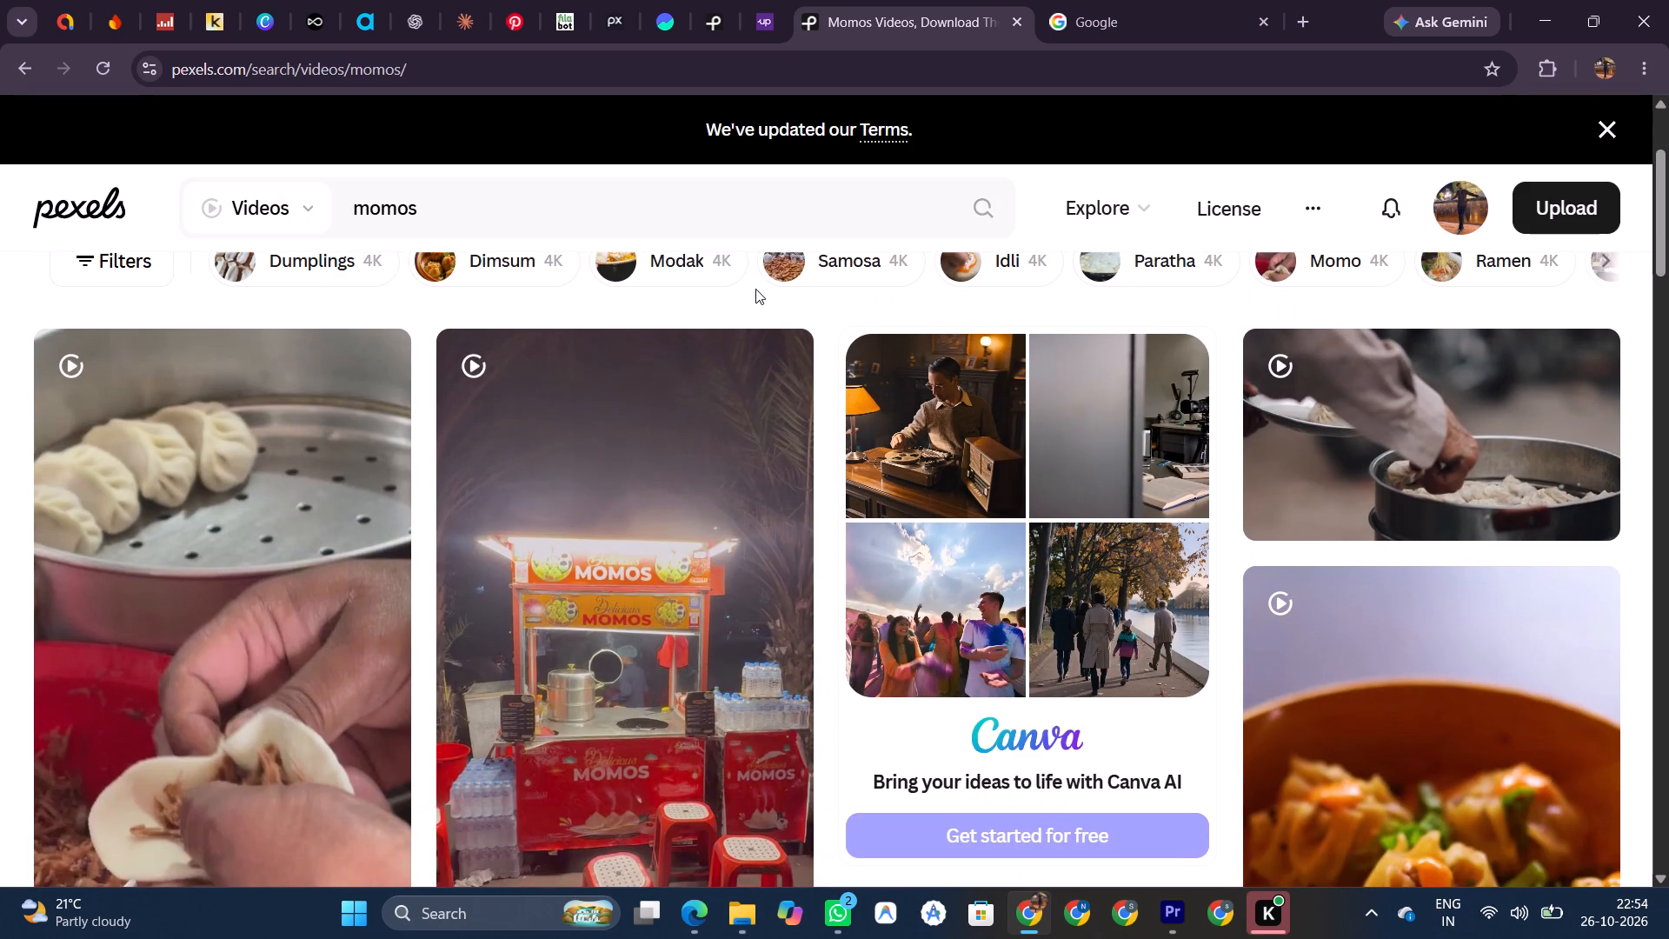
scroll(755, 289, "down", 2)
scroll(755, 289, "up", 3)
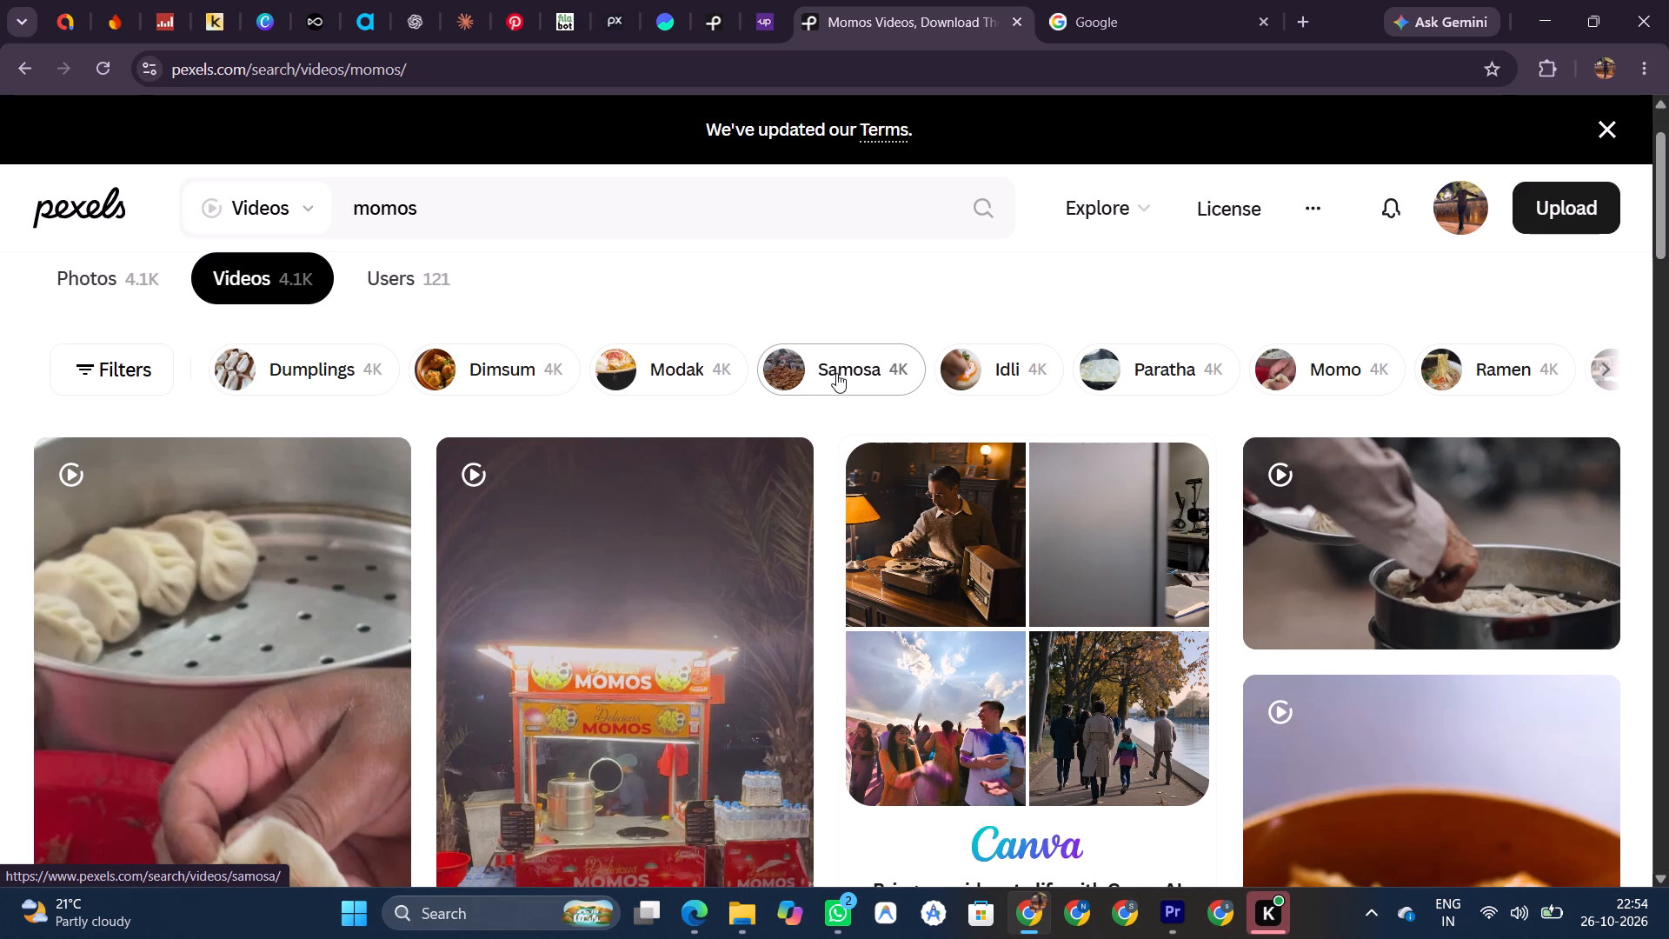
Open the related Idli video results and browse the clips for Indian street food footage.
left_click(994, 363)
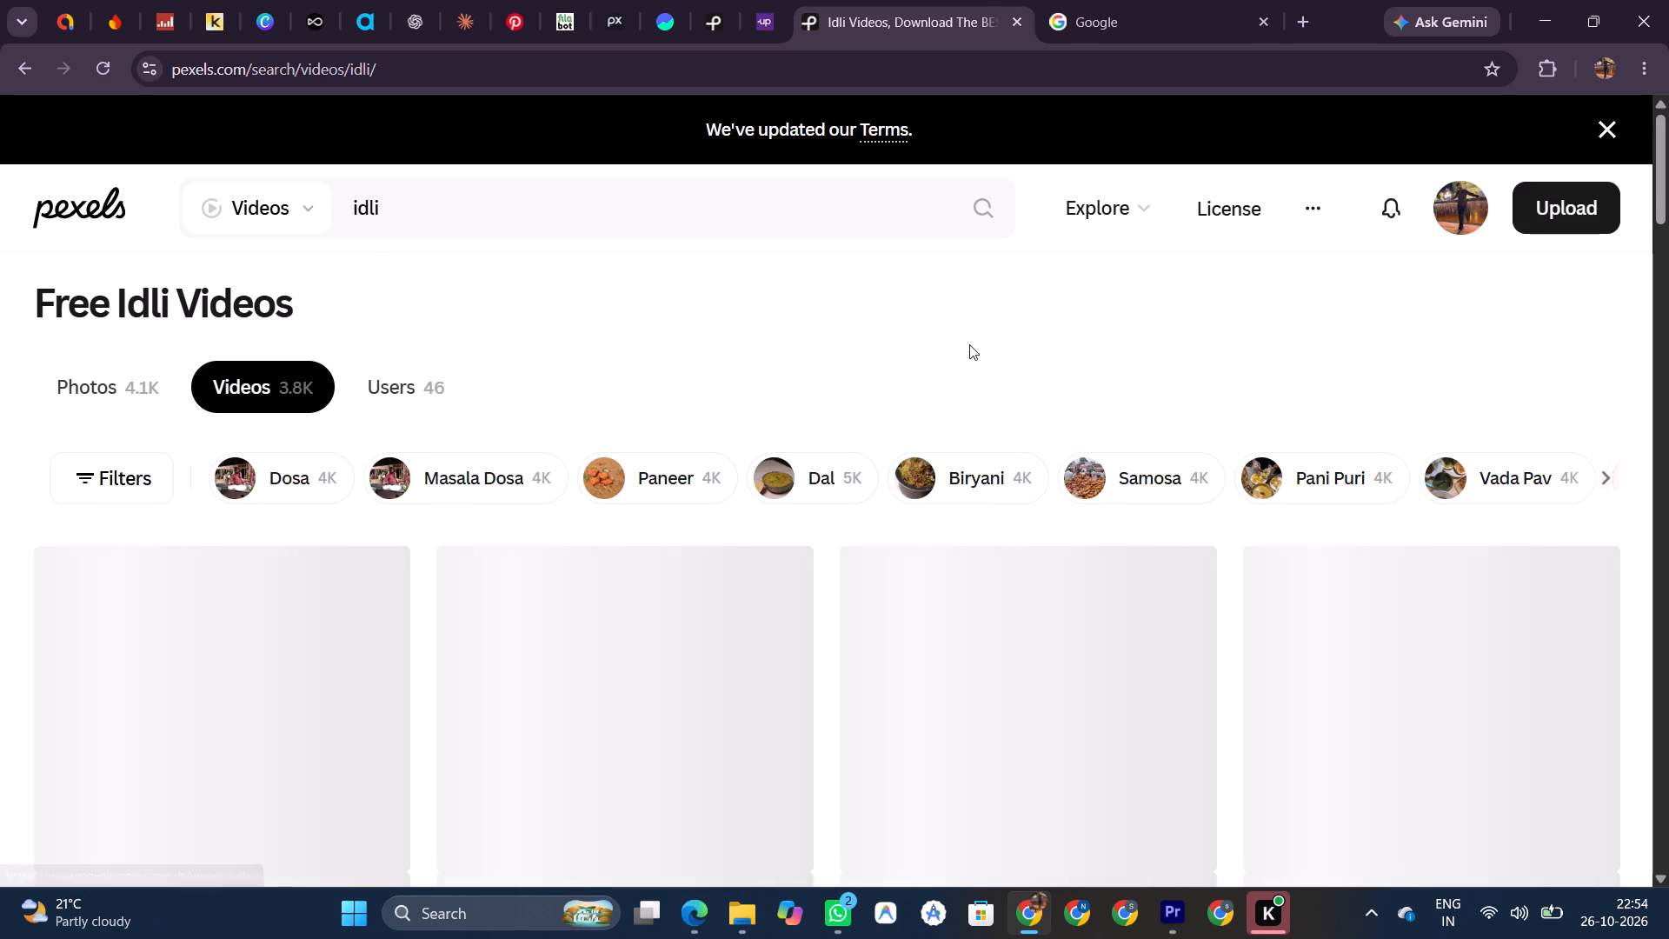
scroll(817, 356, "down", 2)
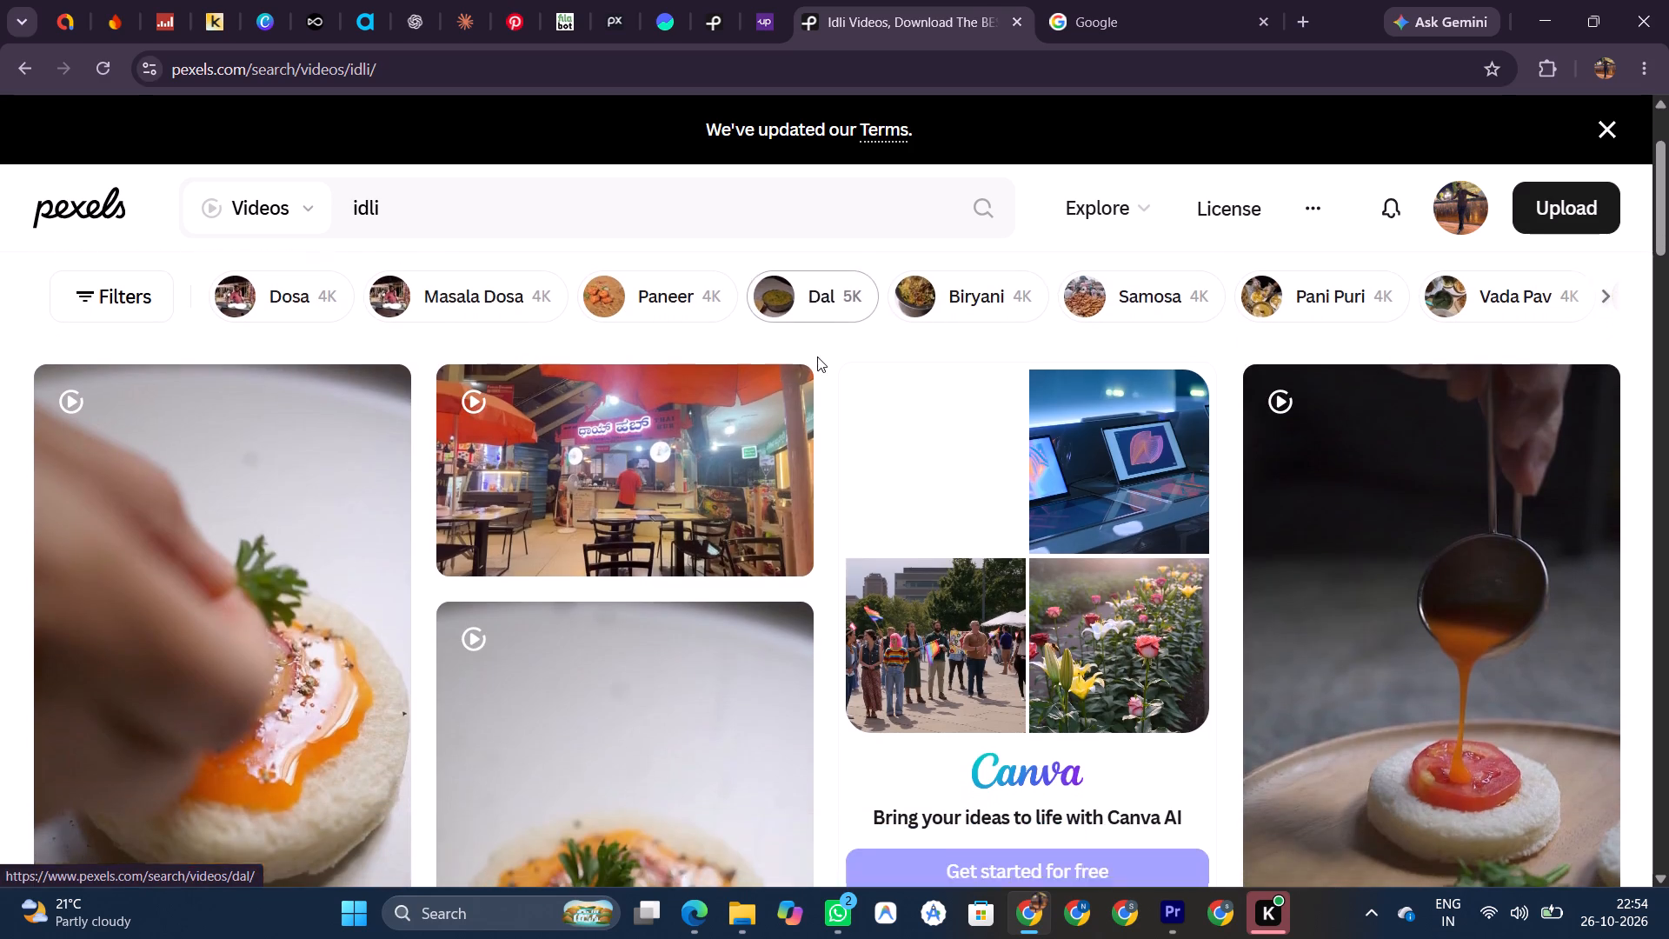
scroll(816, 362, "down", 4)
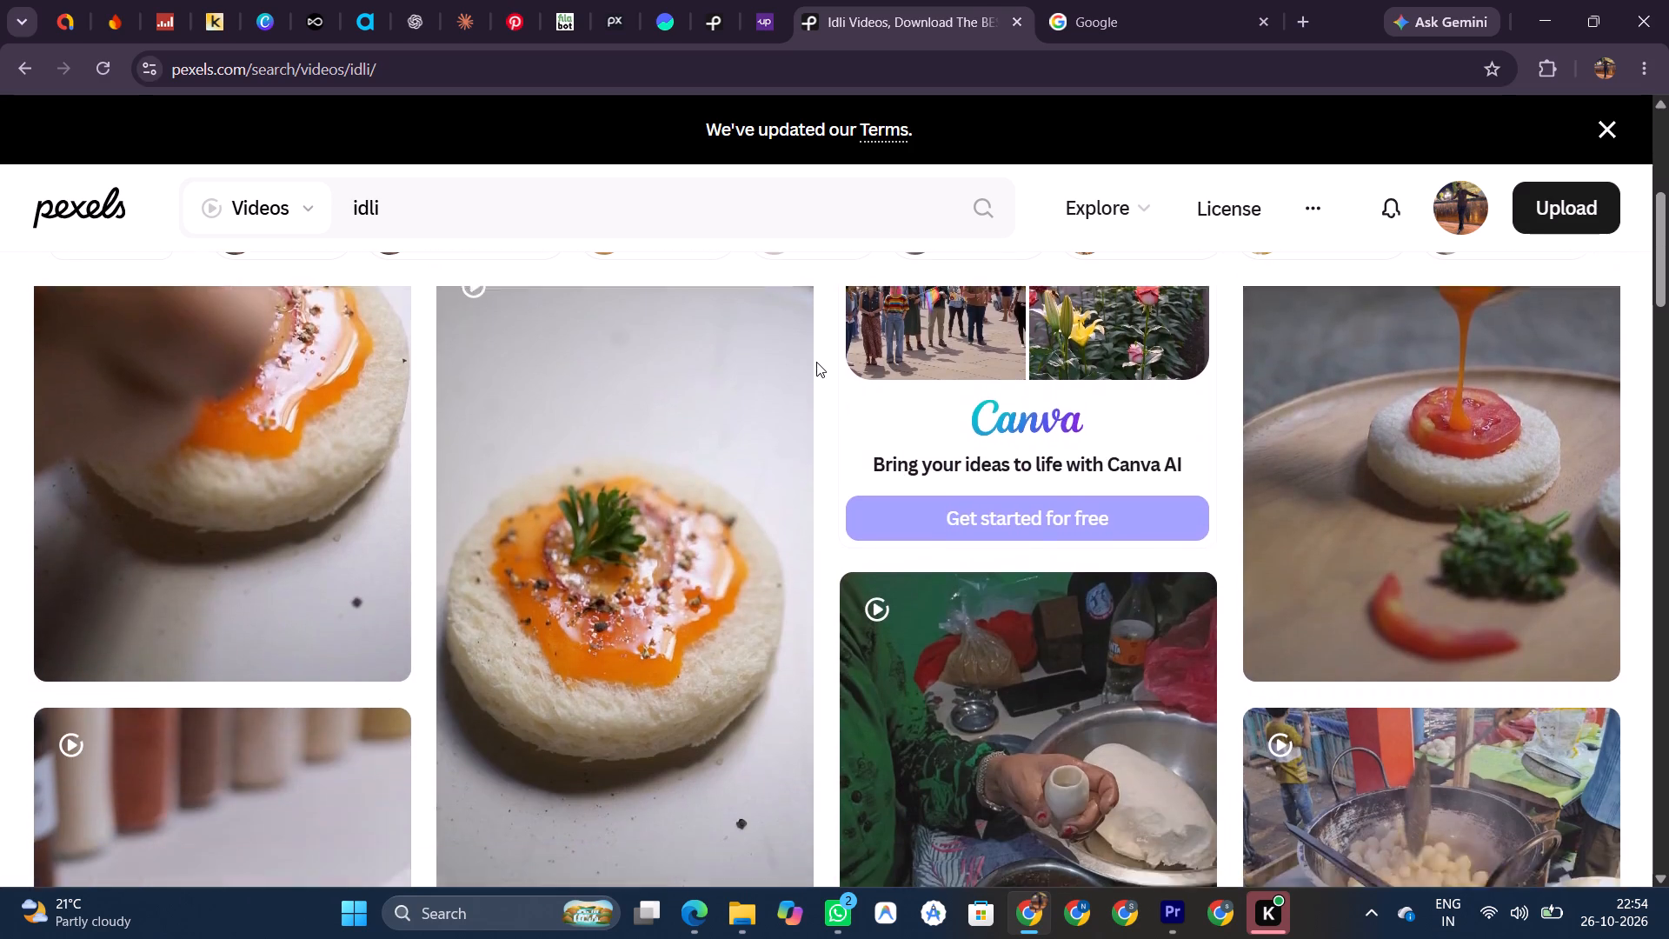
scroll(816, 362, "down", 3)
scroll(816, 362, "up", 2)
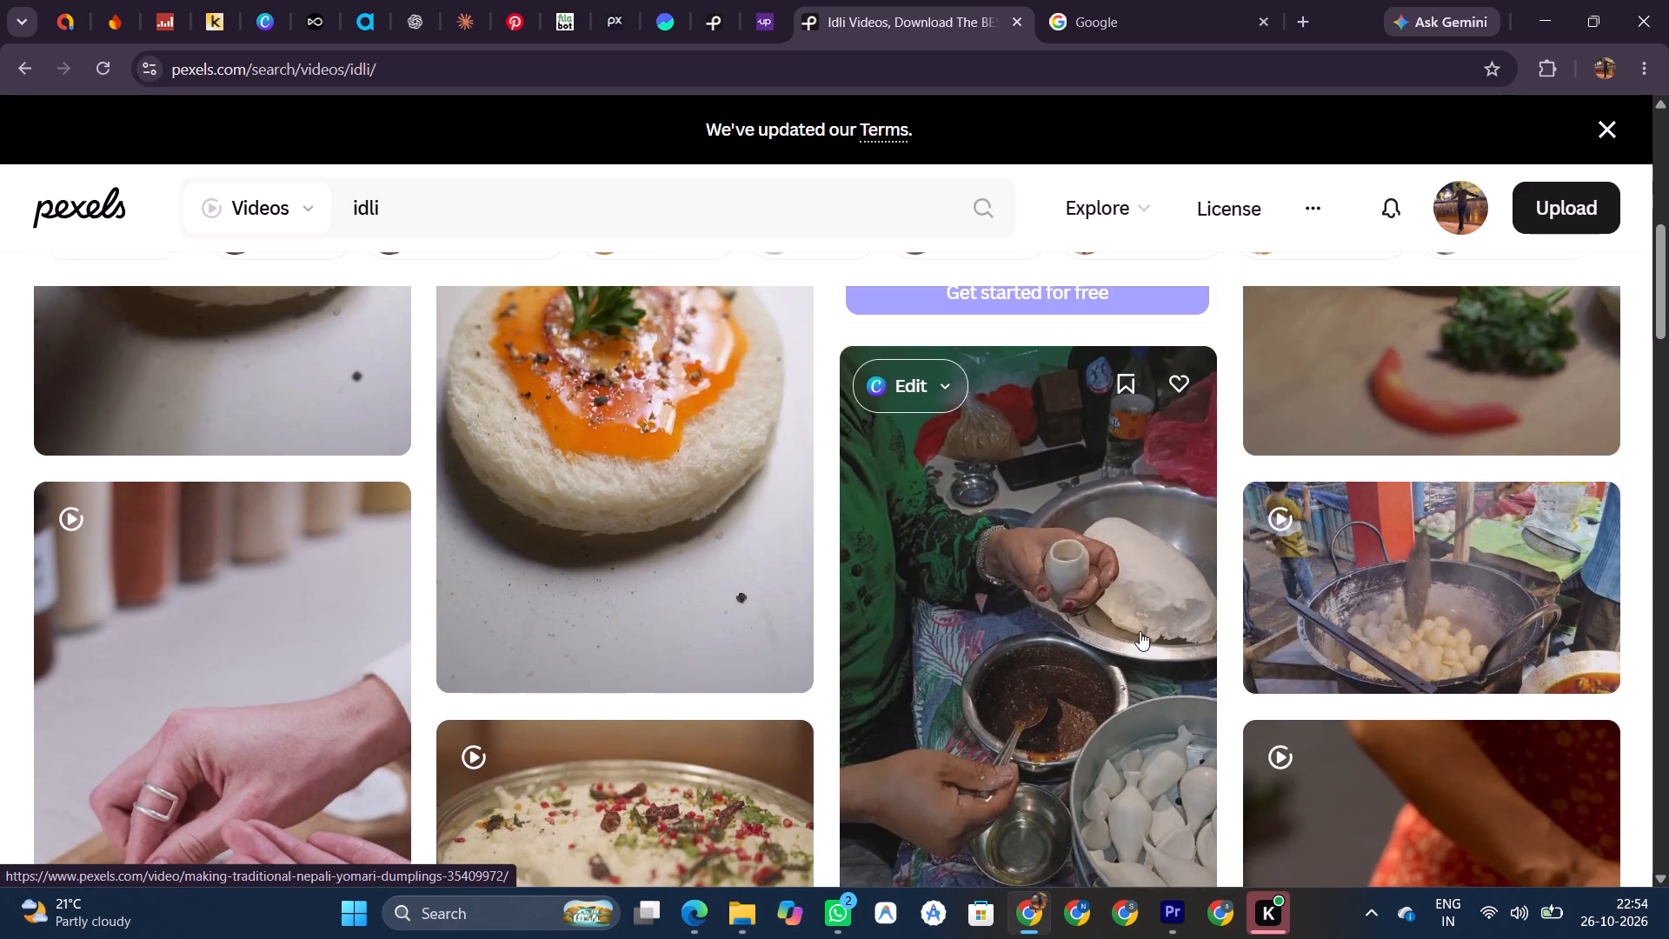
scroll(1140, 626, "down", 8)
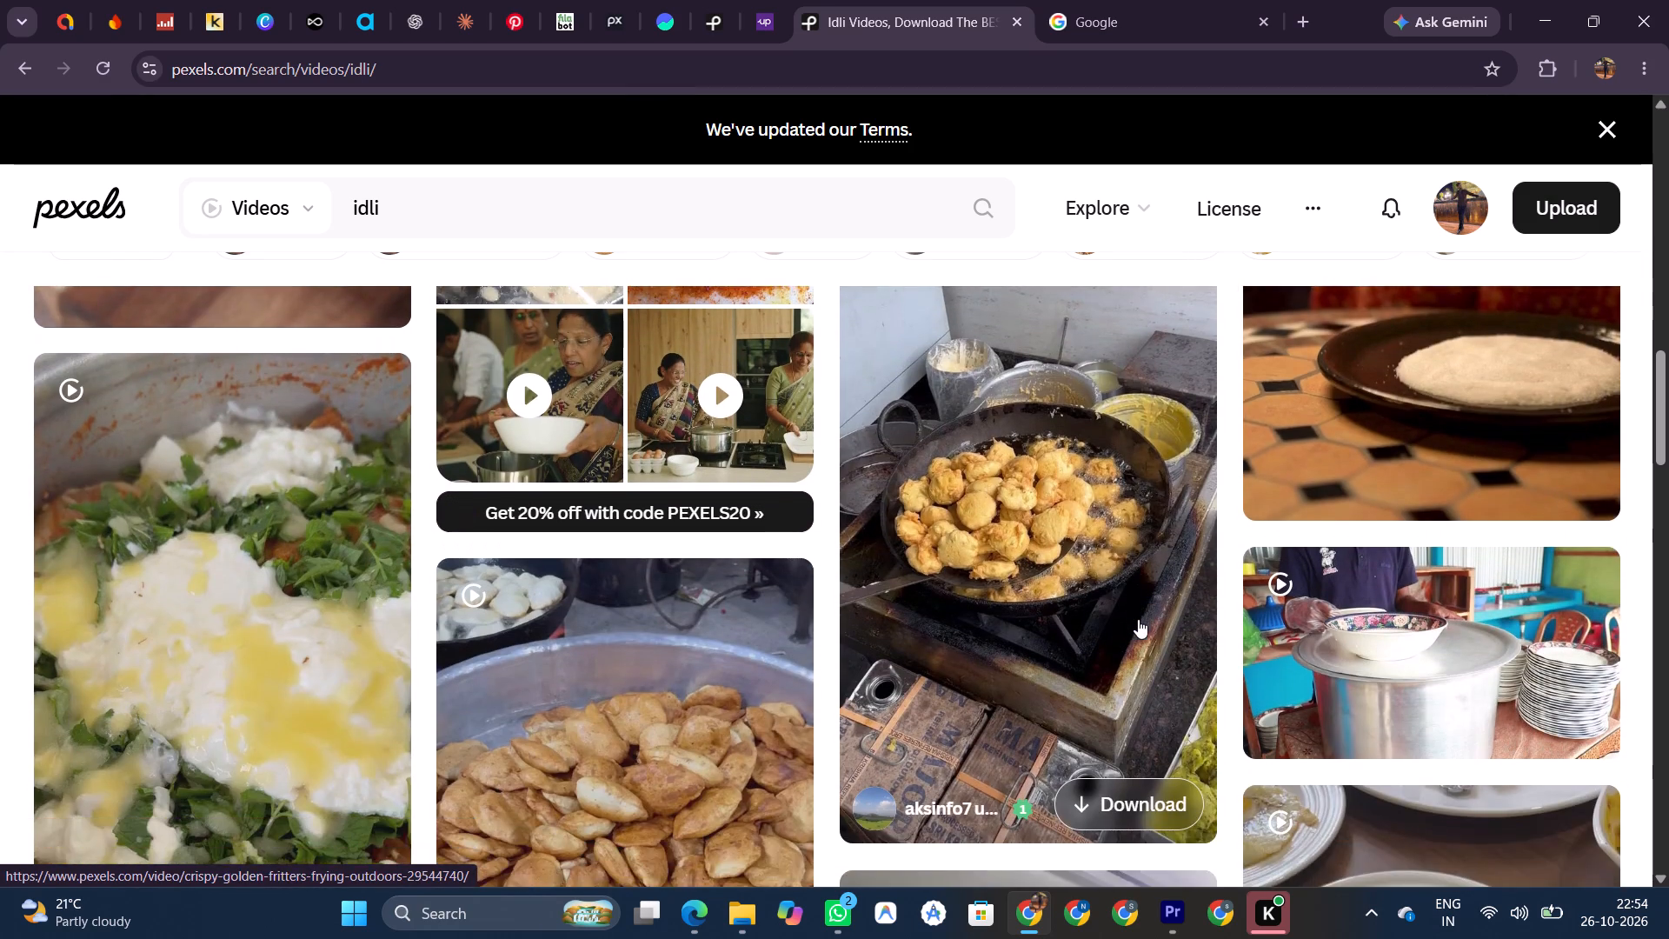
scroll(1138, 619, "down", 6)
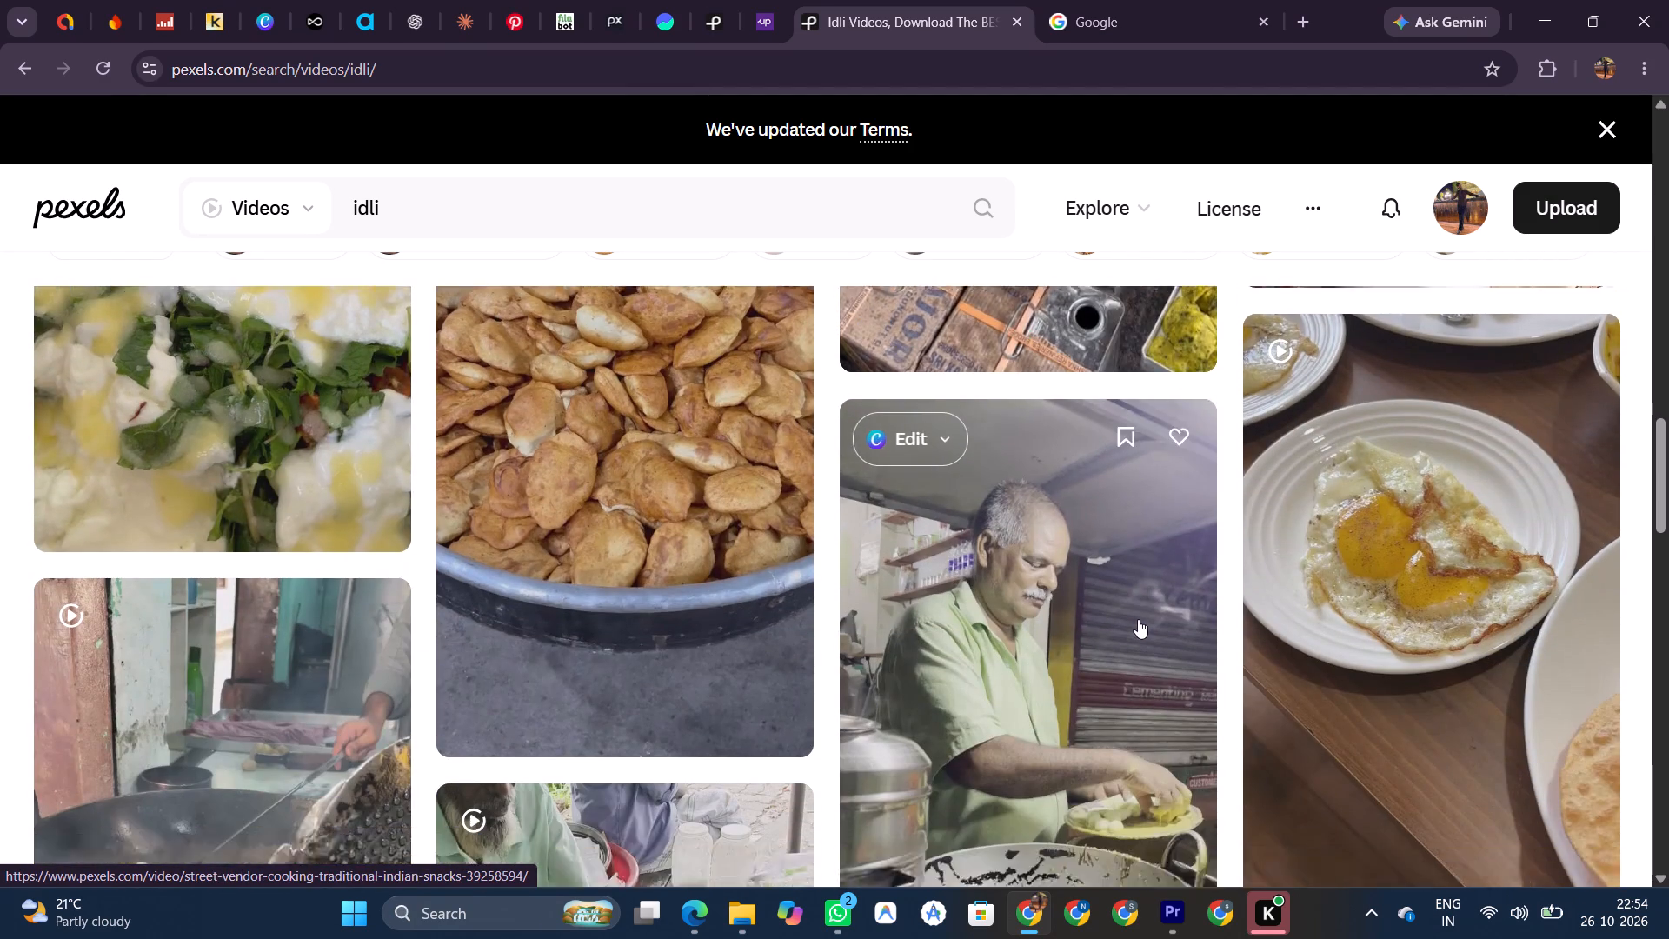
scroll(1138, 619, "down", 1)
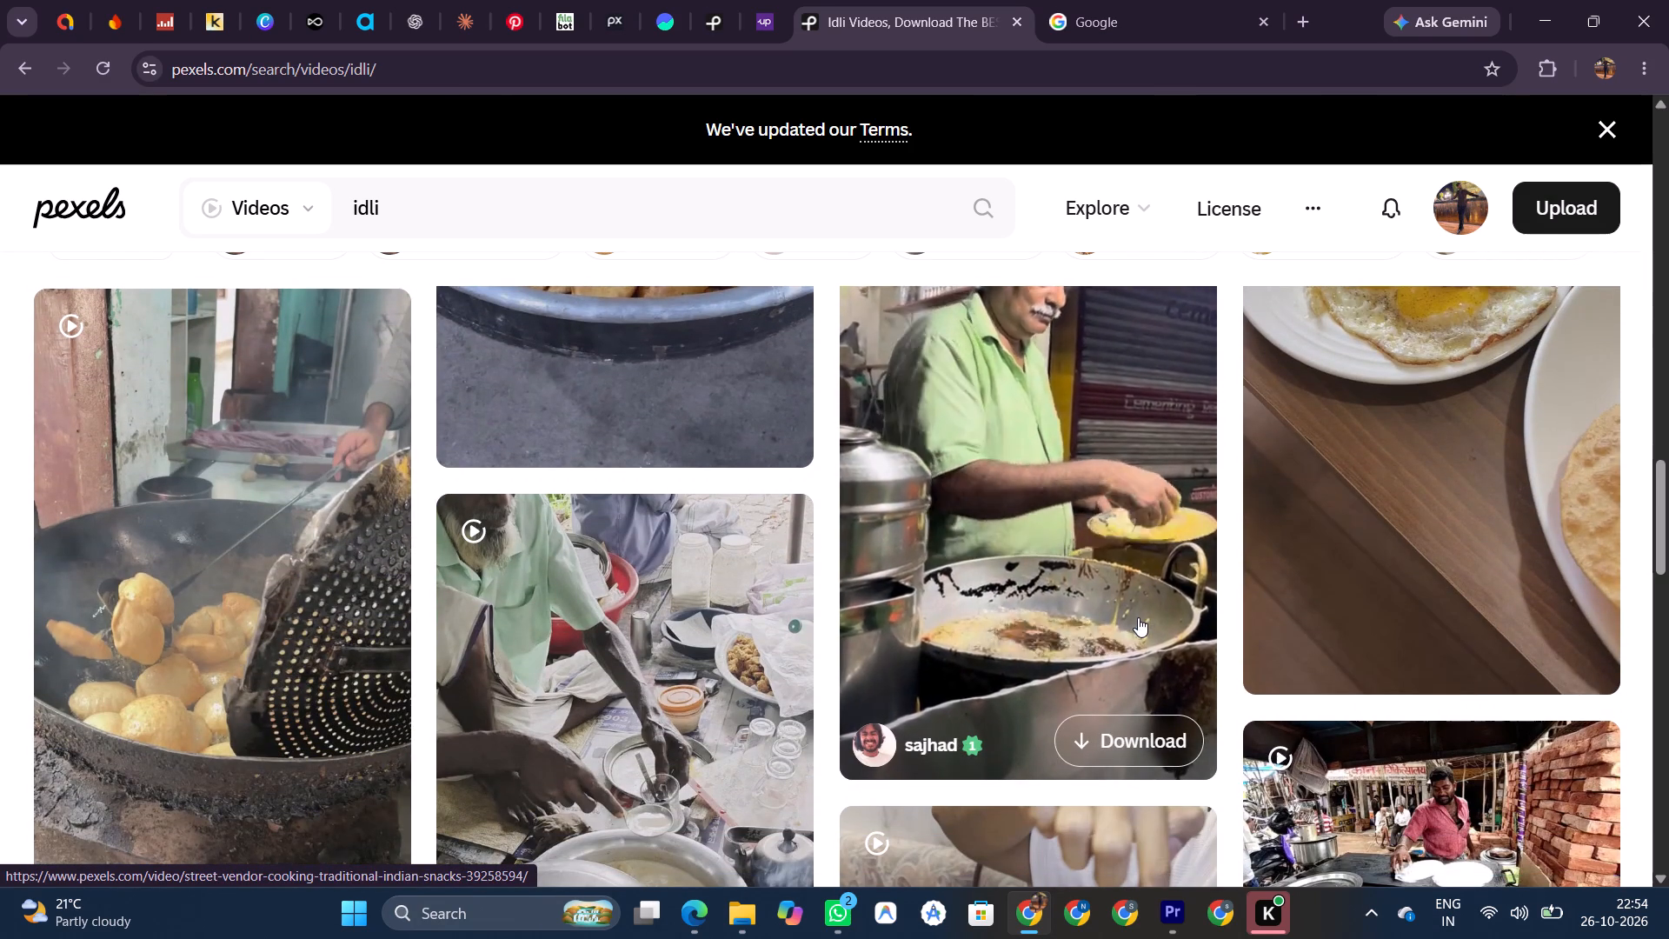
scroll(1138, 617, "down", 6)
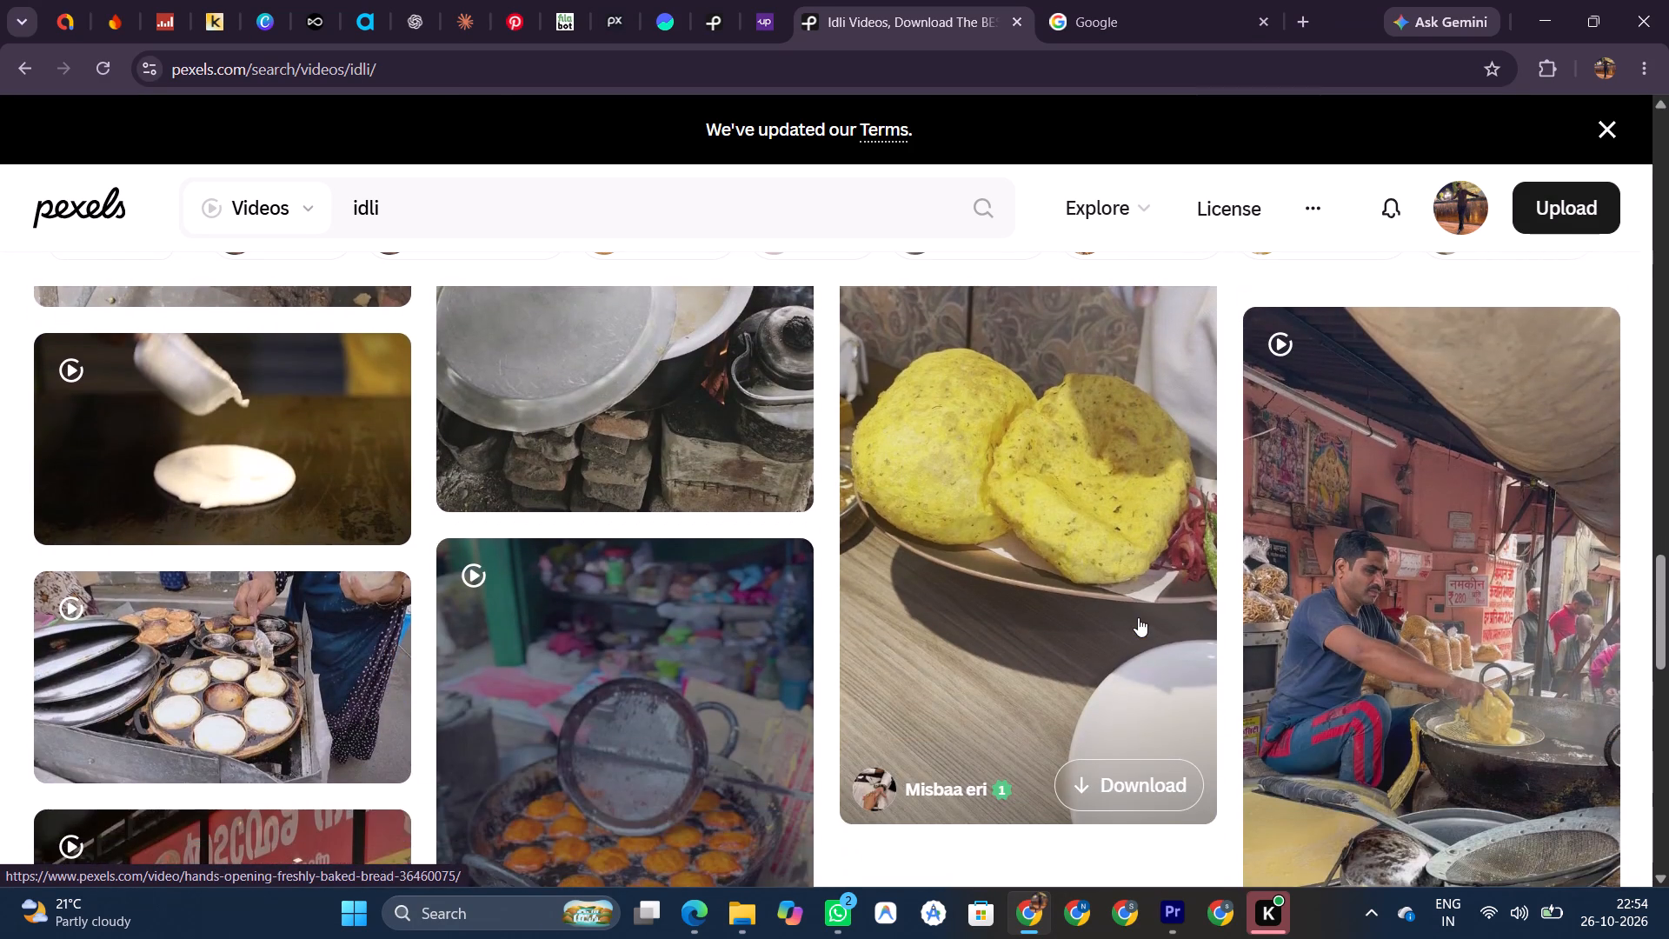
scroll(1138, 617, "down", 4)
scroll(1138, 616, "up", 4)
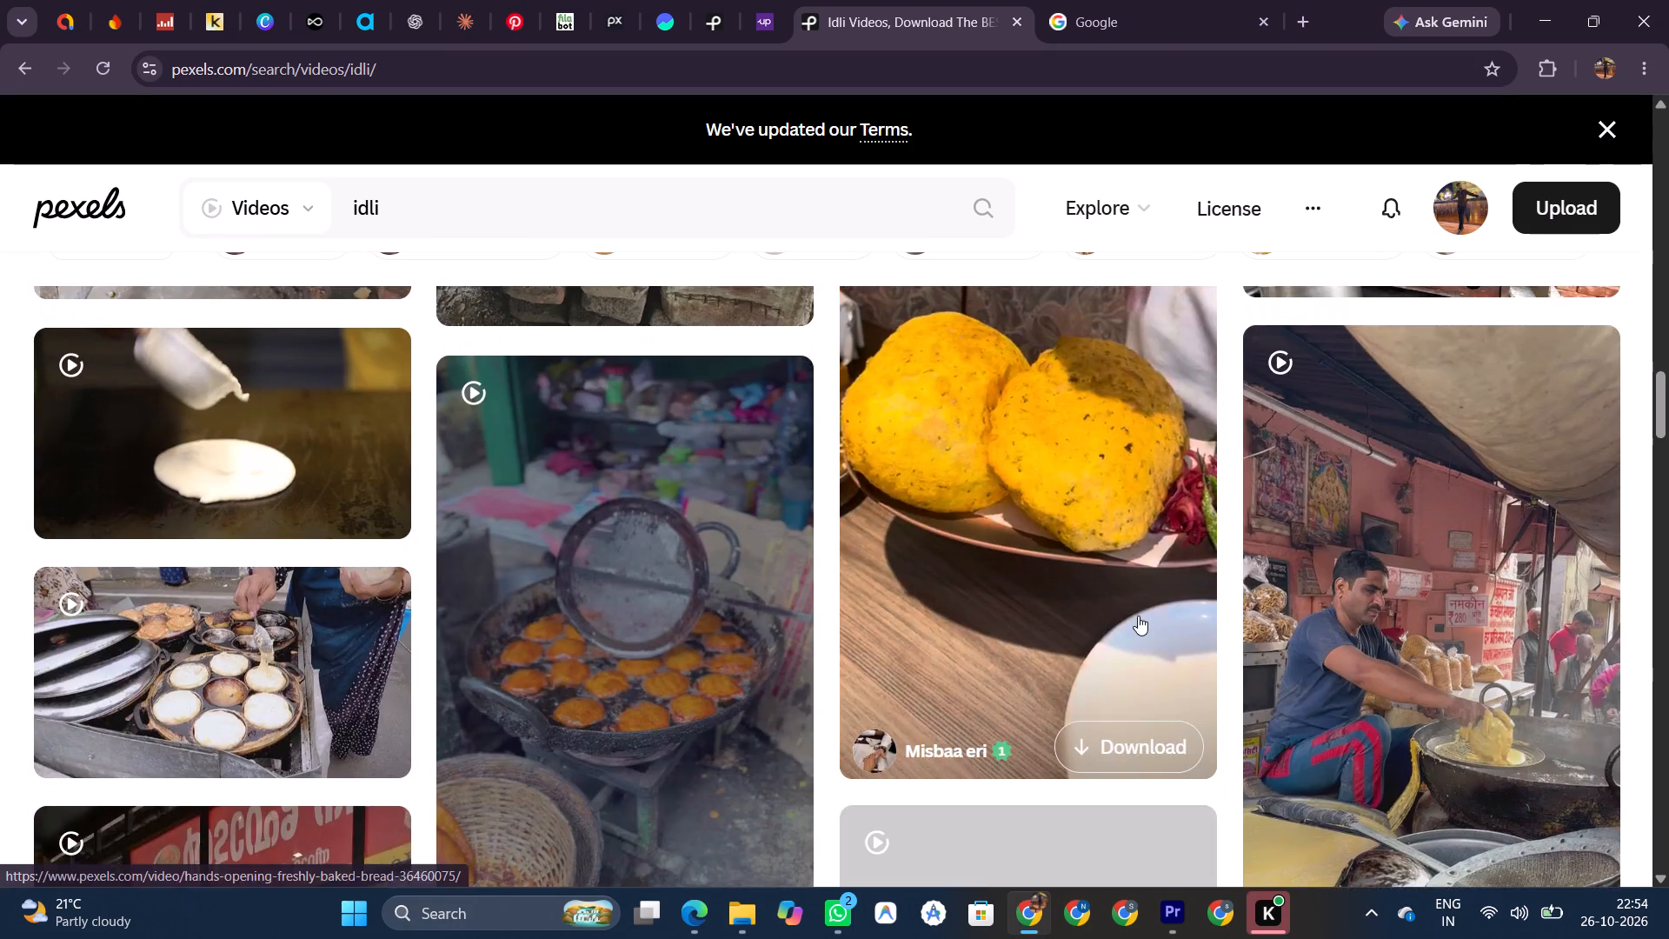
scroll(1138, 616, "down", 7)
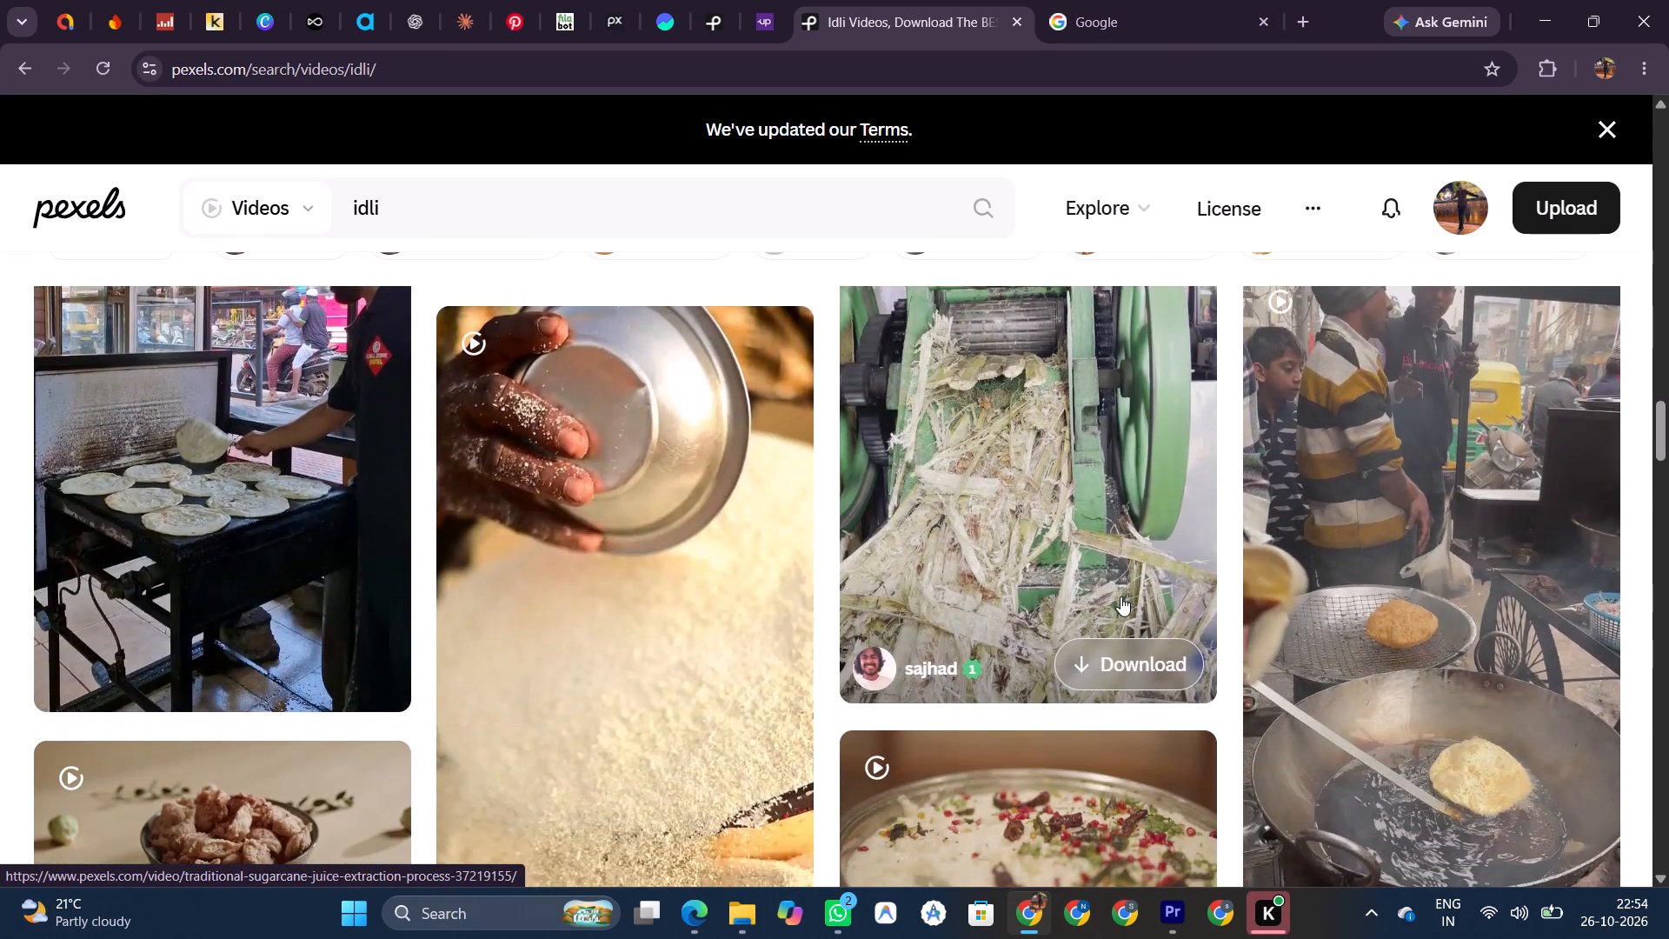
Examine the iStock sponsored clips within the idli video results.
scroll(1120, 596, "down", 8)
scroll(1120, 596, "up", 2)
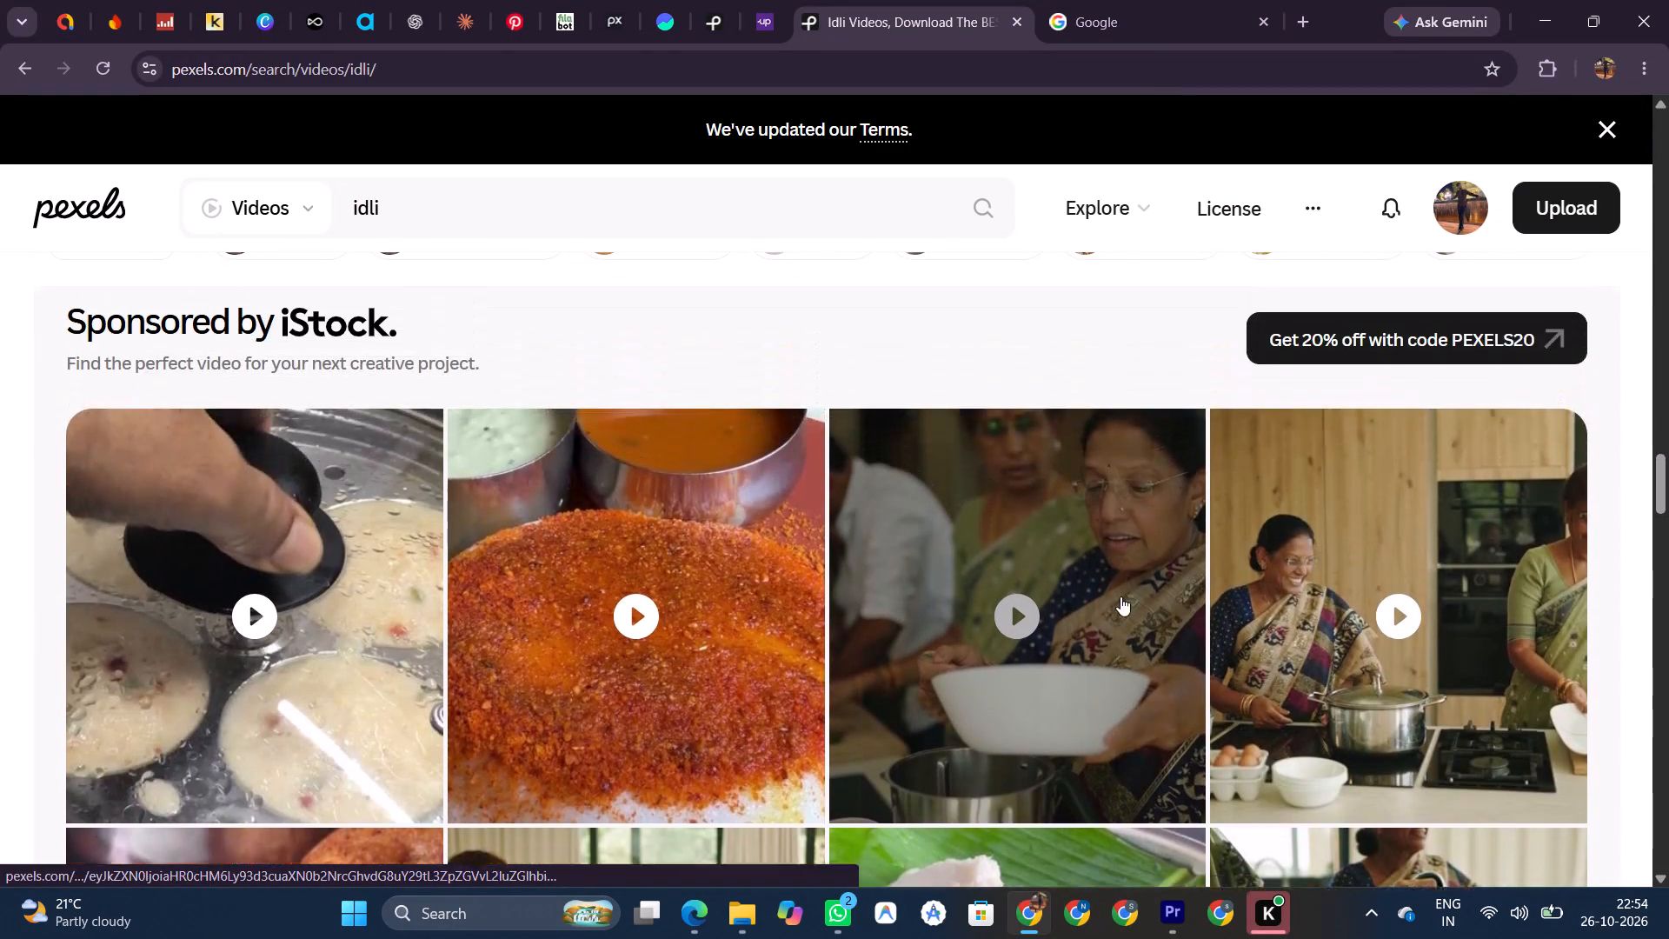
scroll(1120, 596, "up", 1)
scroll(1120, 596, "down", 6)
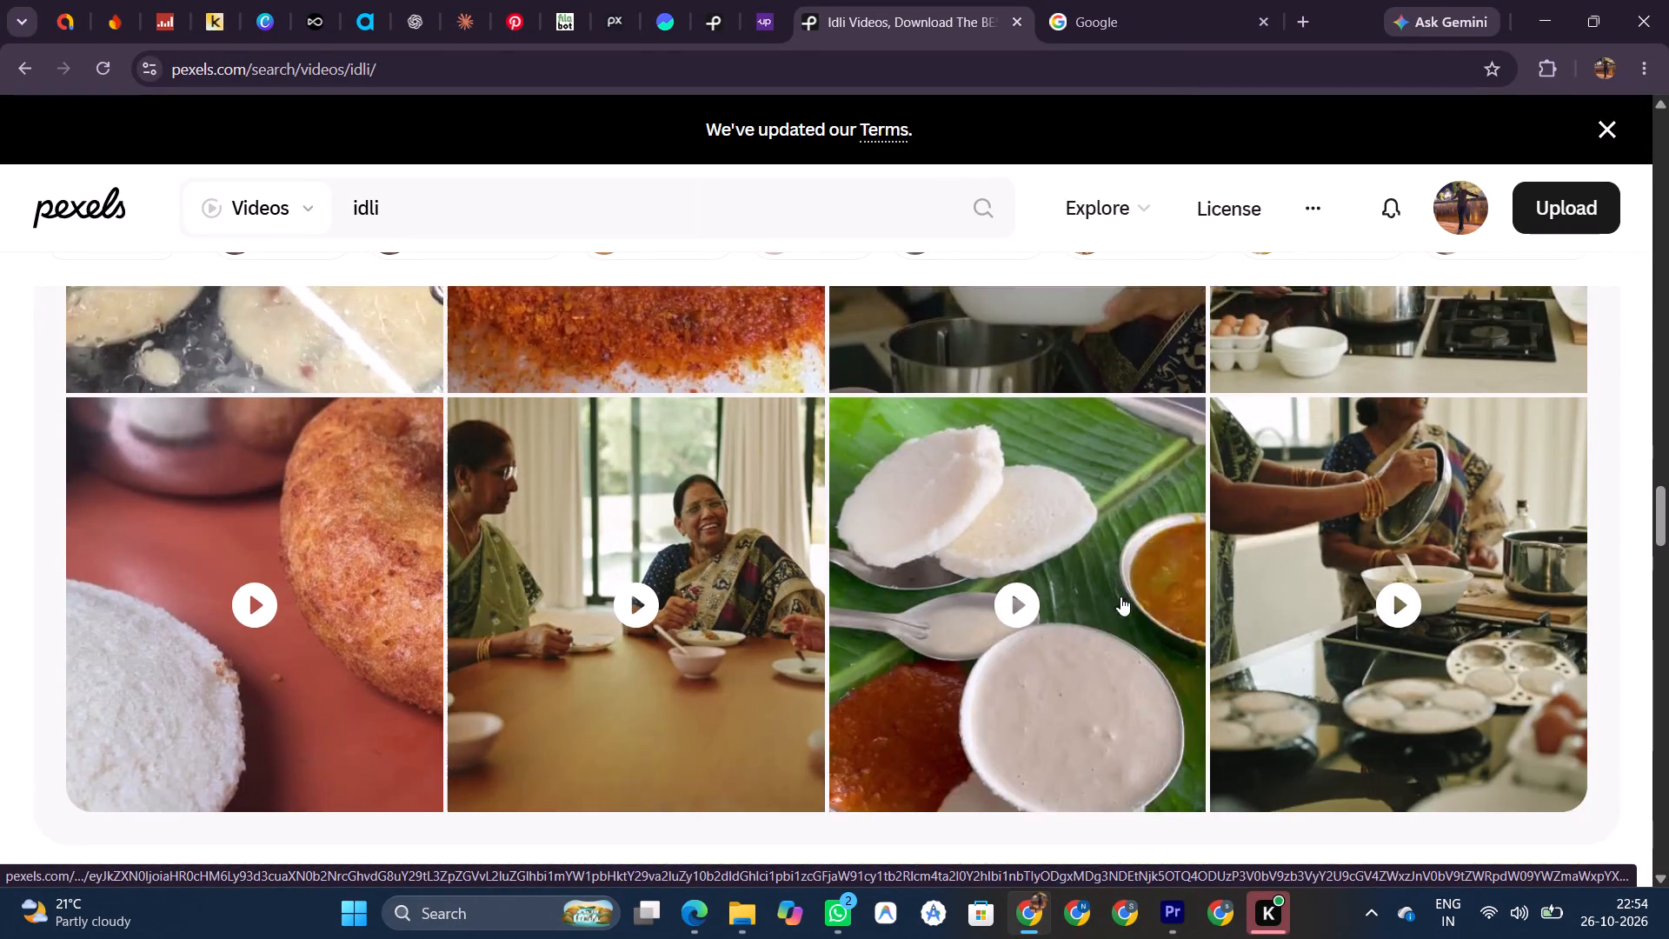
scroll(1120, 596, "down", 3)
Continue browsing the idli video results below the sponsored section for street food and vendor clips.
scroll(1120, 596, "down", 5)
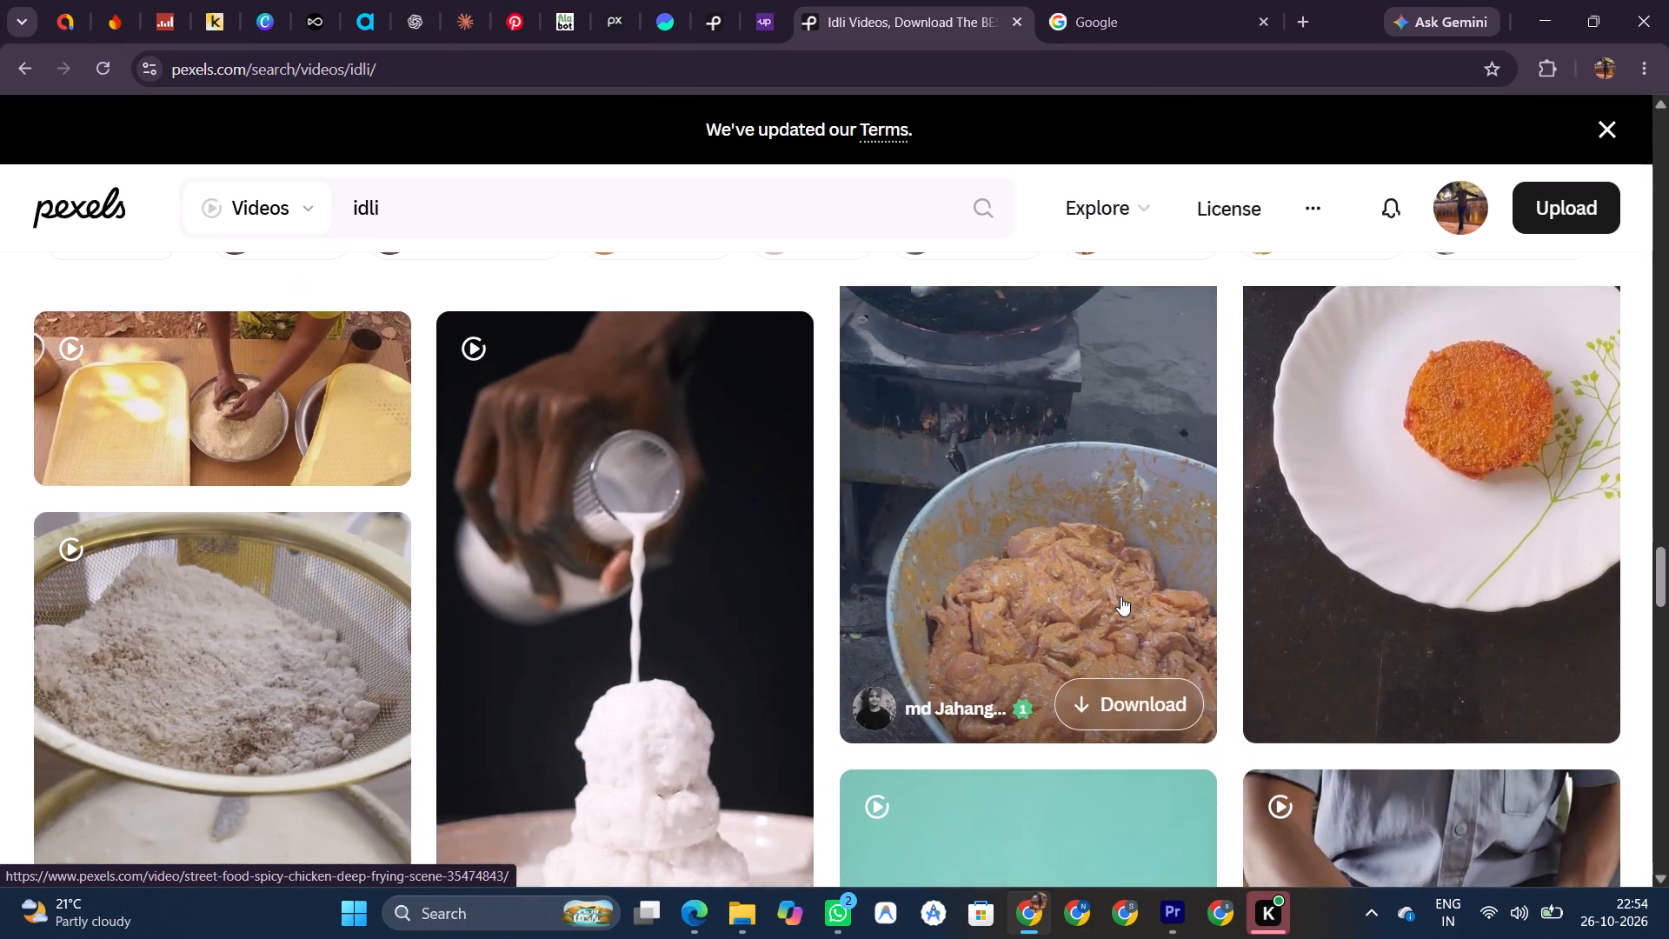
scroll(1120, 596, "down", 6)
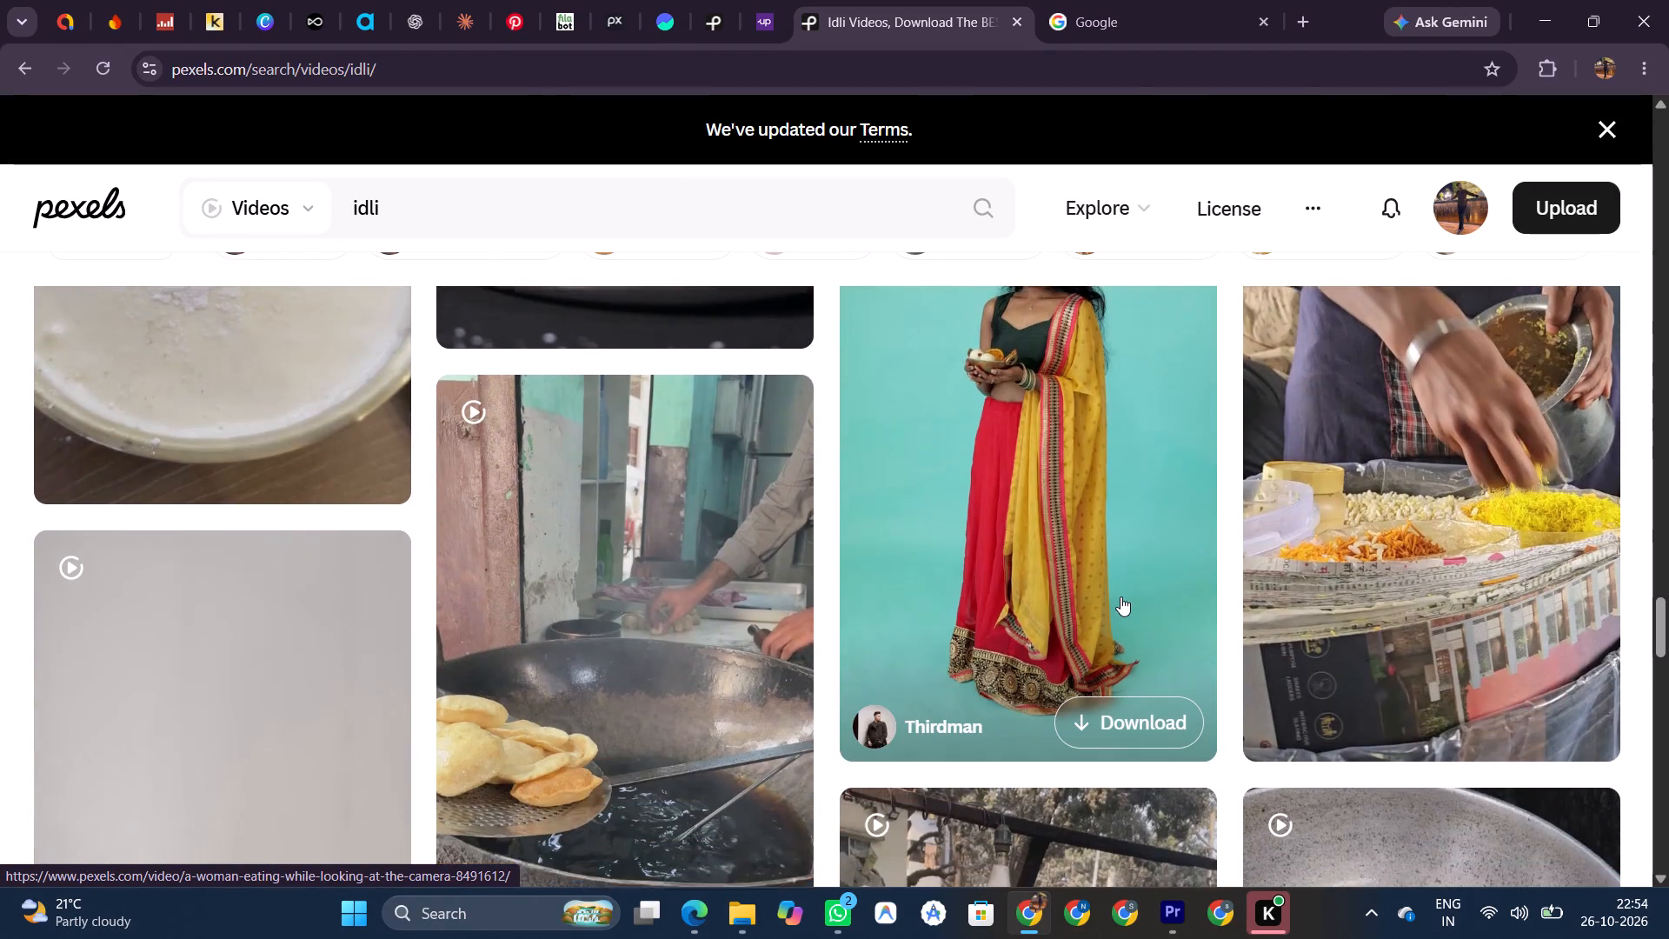
scroll(1120, 596, "down", 9)
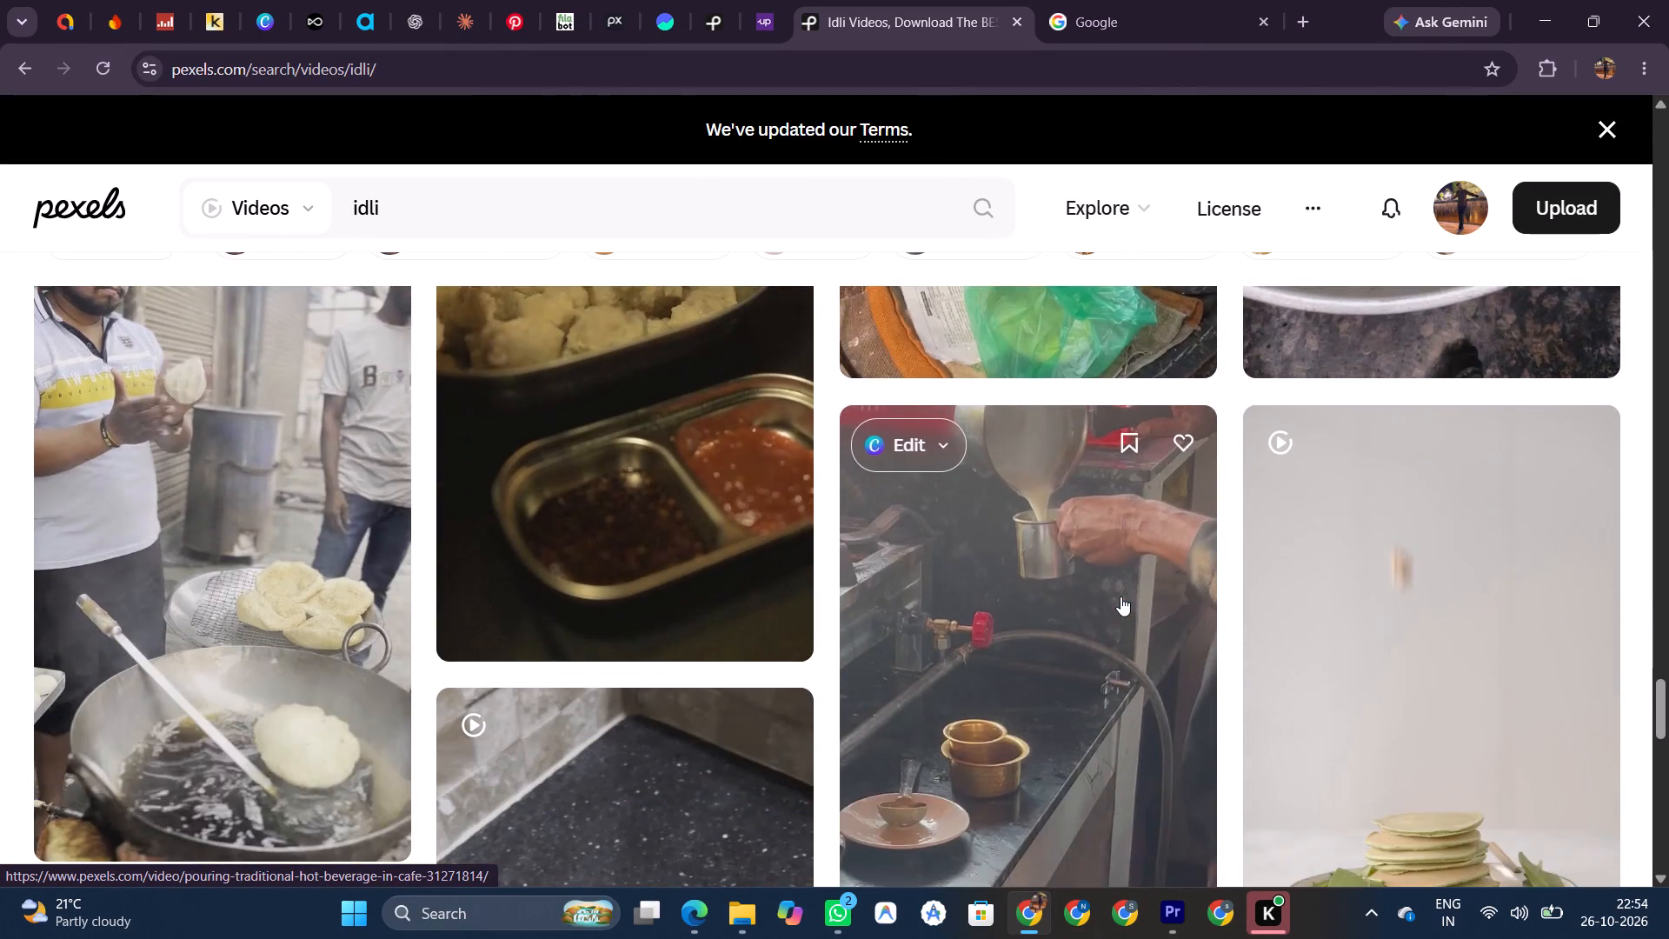
scroll(1120, 596, "down", 11)
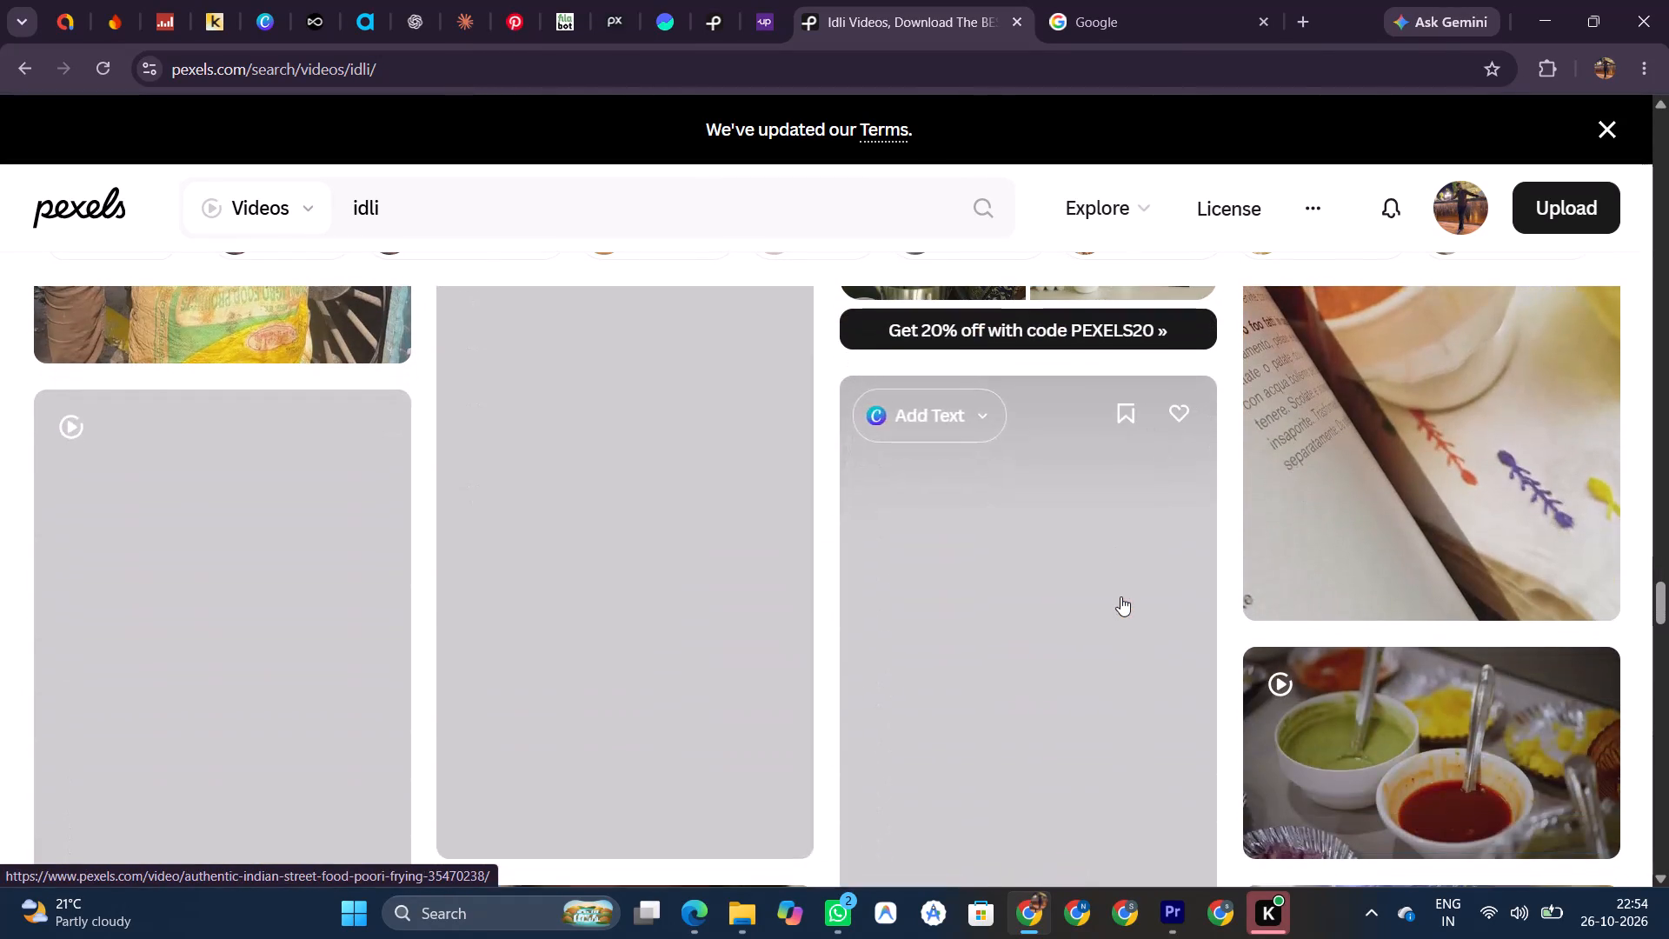
scroll(1120, 596, "down", 2)
scroll(1120, 596, "up", 2)
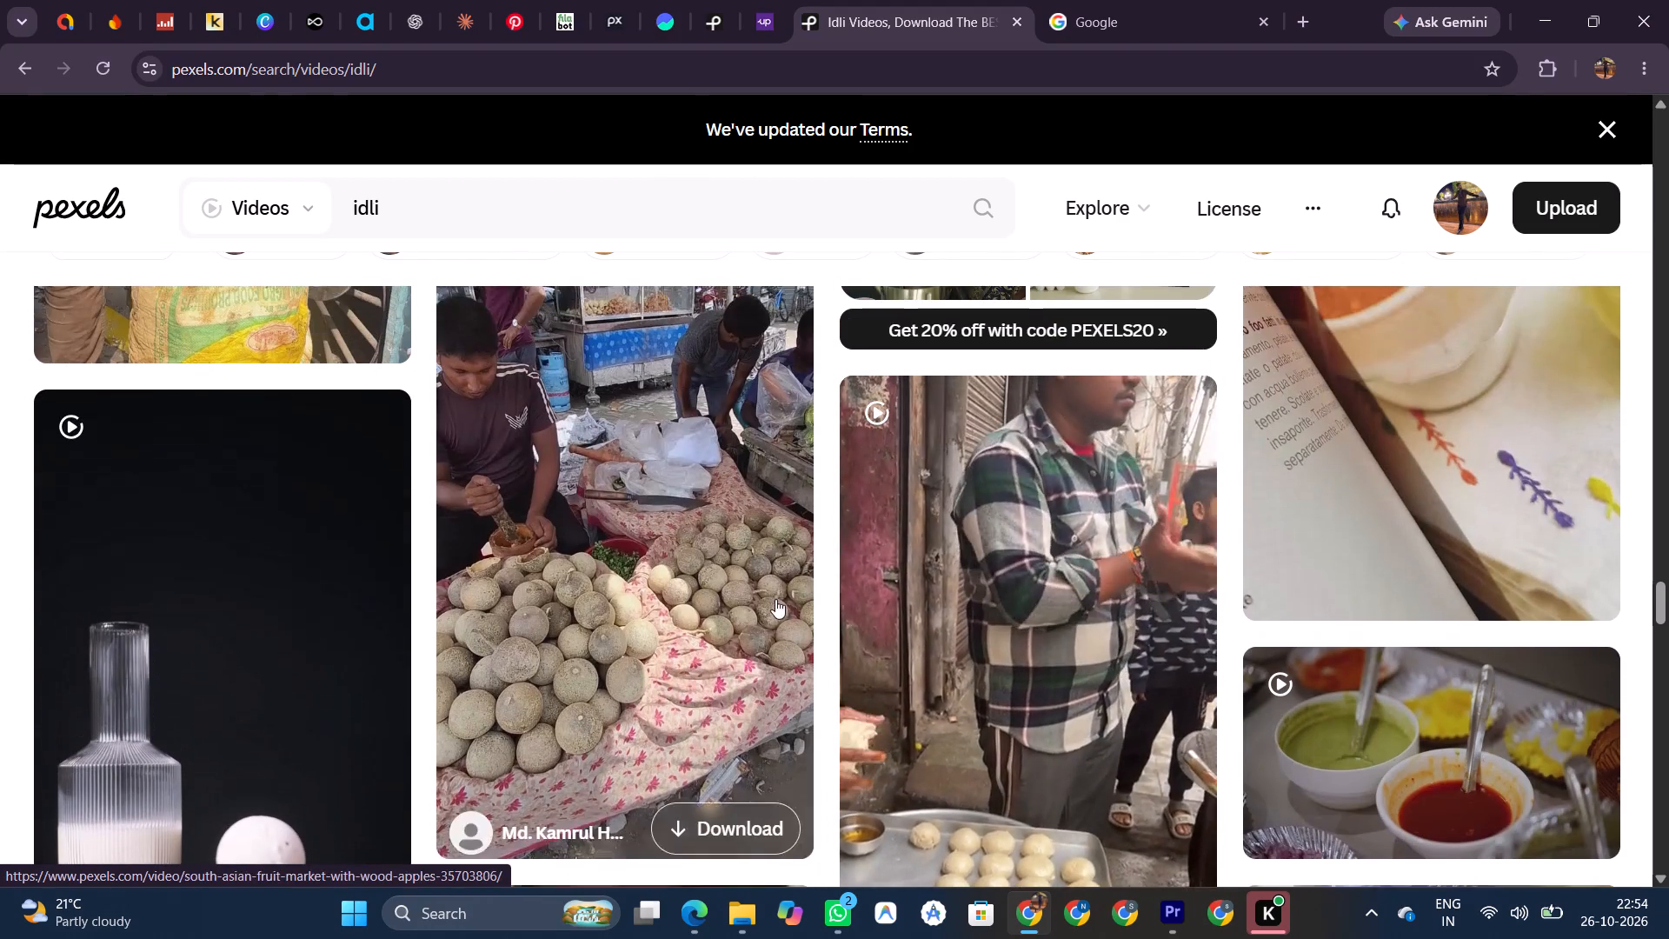
Open the South Asian fruit market video with wood apples and review its preview, license and details.
left_click(775, 599)
scroll(874, 512, "down", 1)
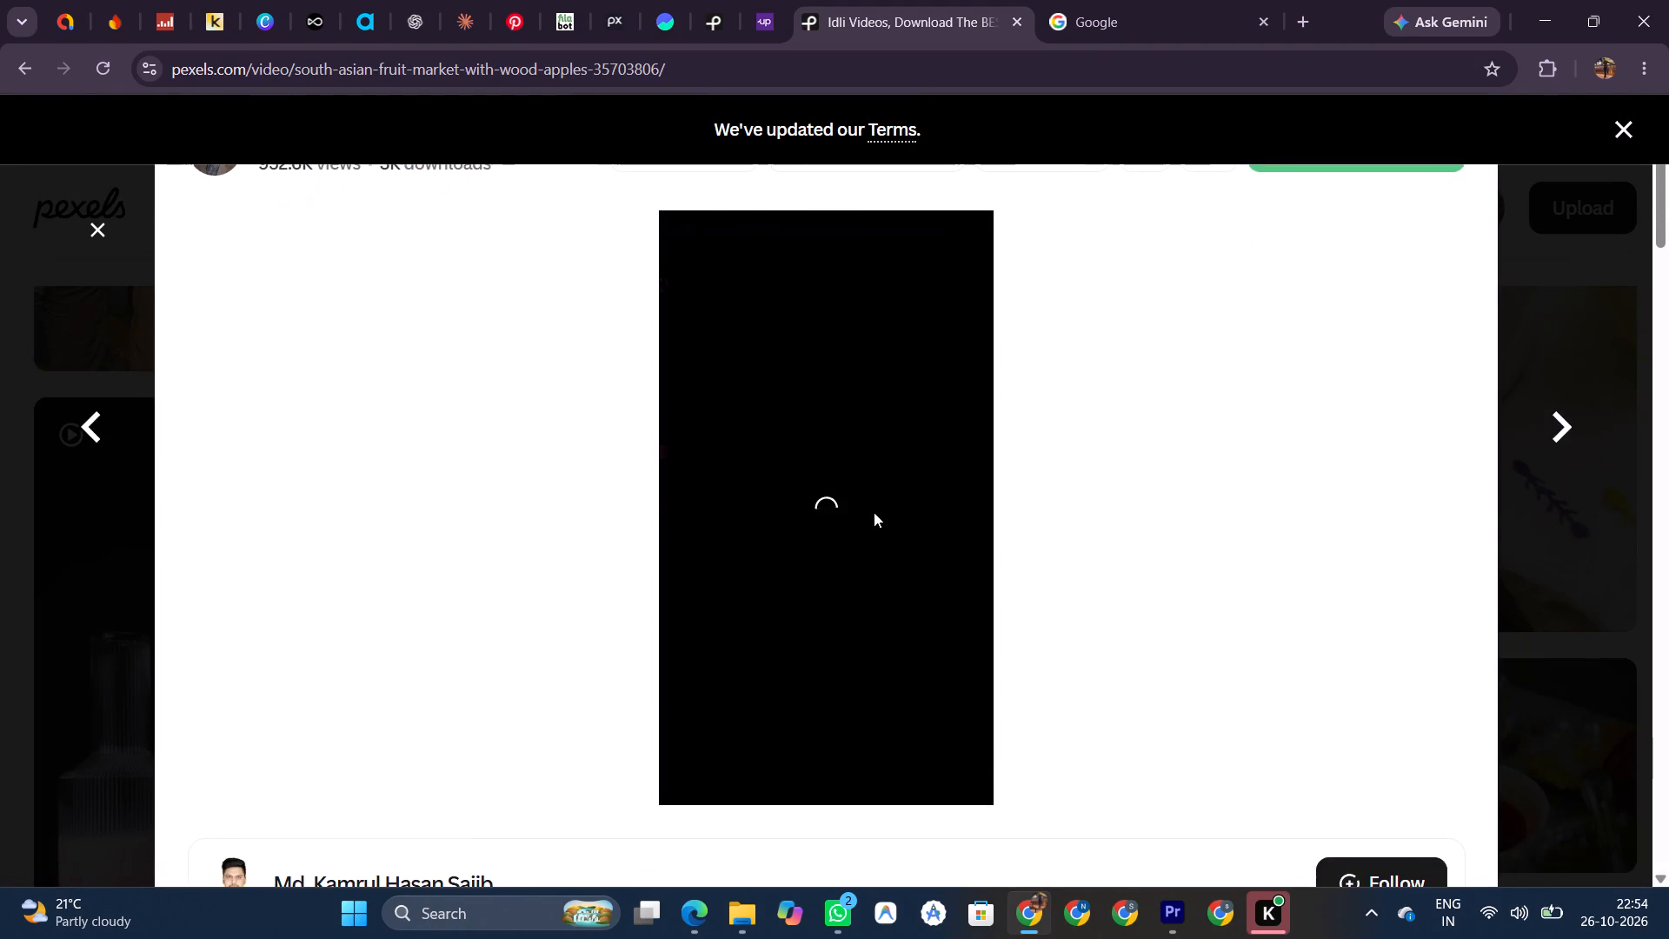
scroll(874, 512, "down", 4)
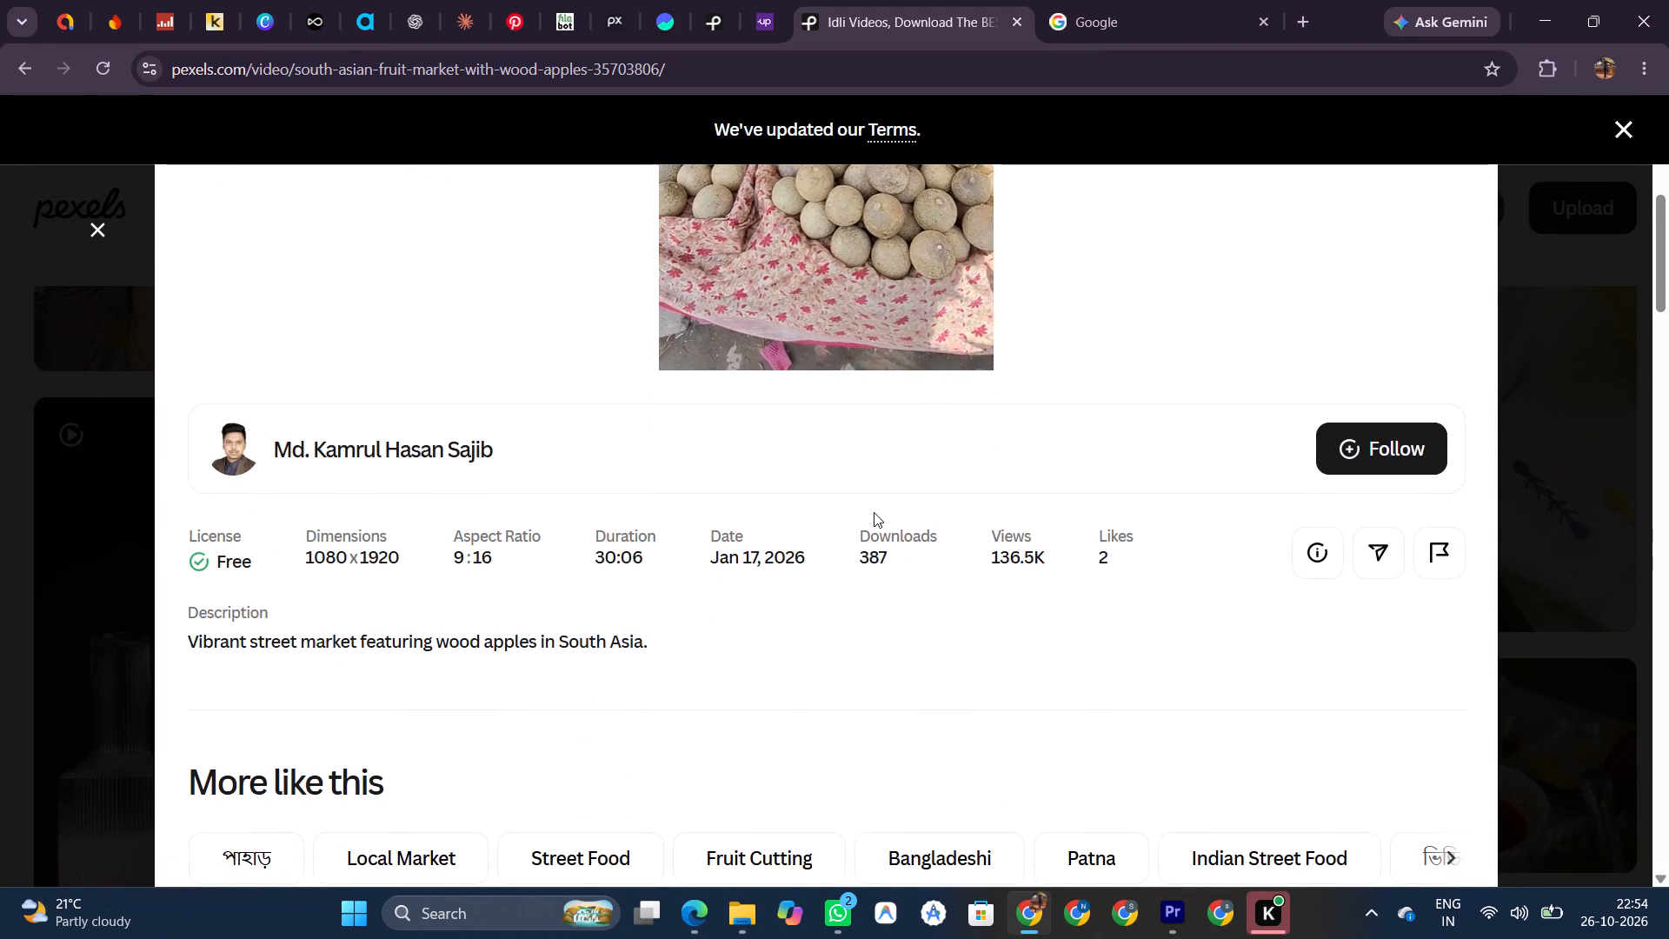
scroll(874, 512, "up", 1)
scroll(1170, 550, "up", 1)
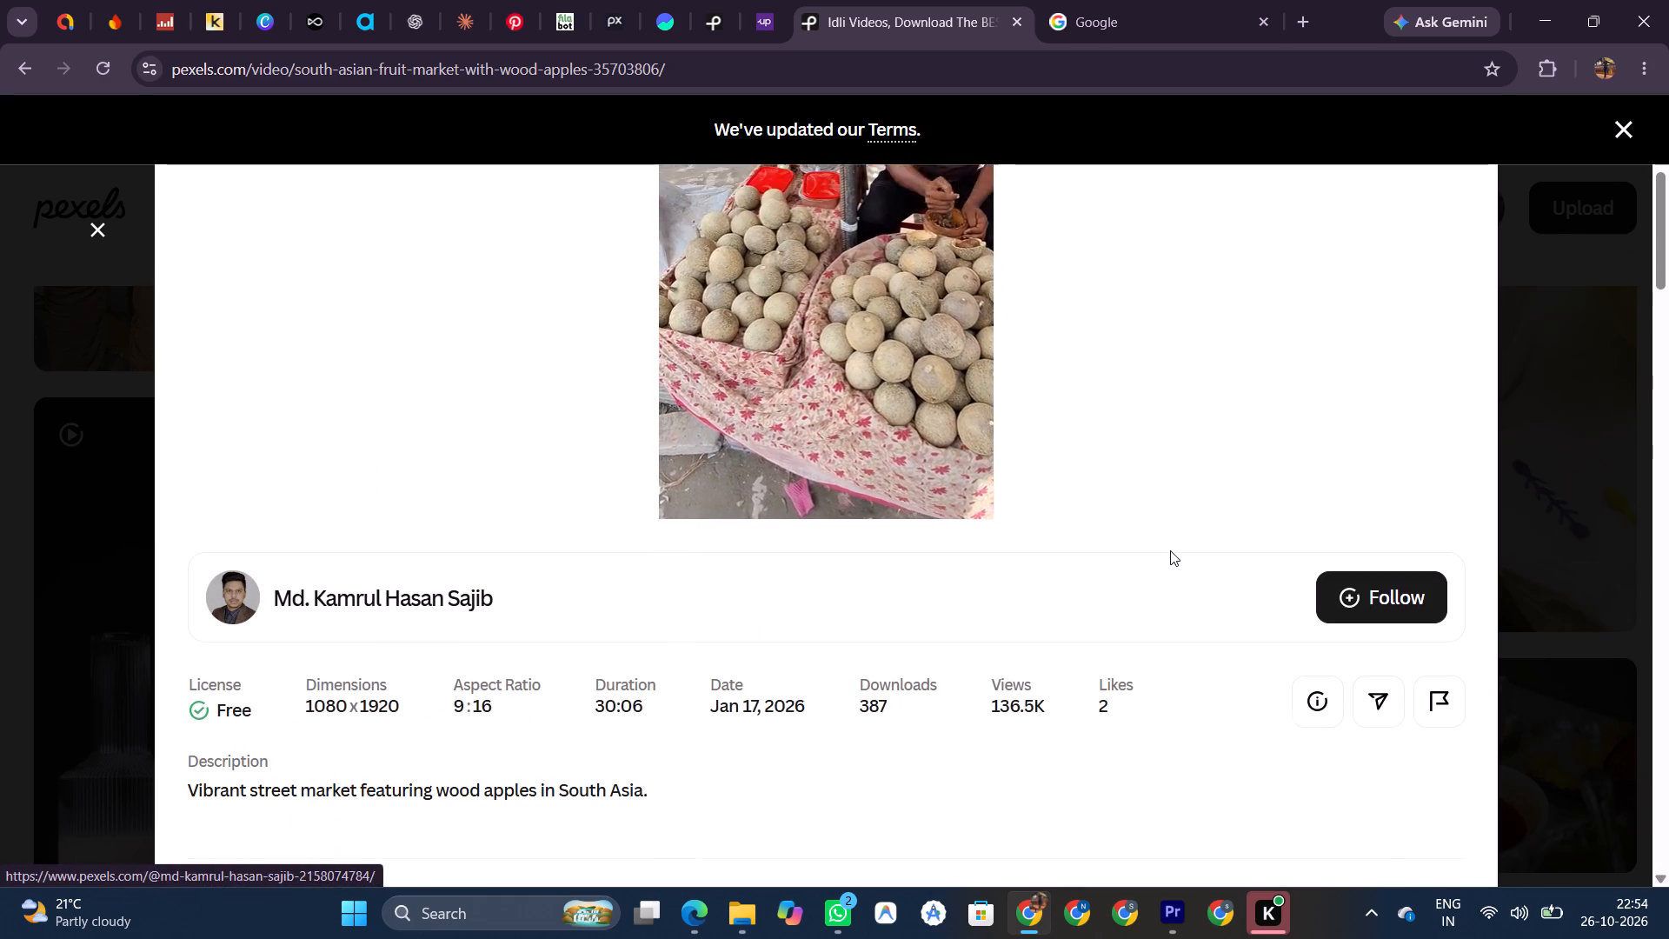
scroll(1170, 550, "up", 2)
scroll(1170, 550, "down", 4)
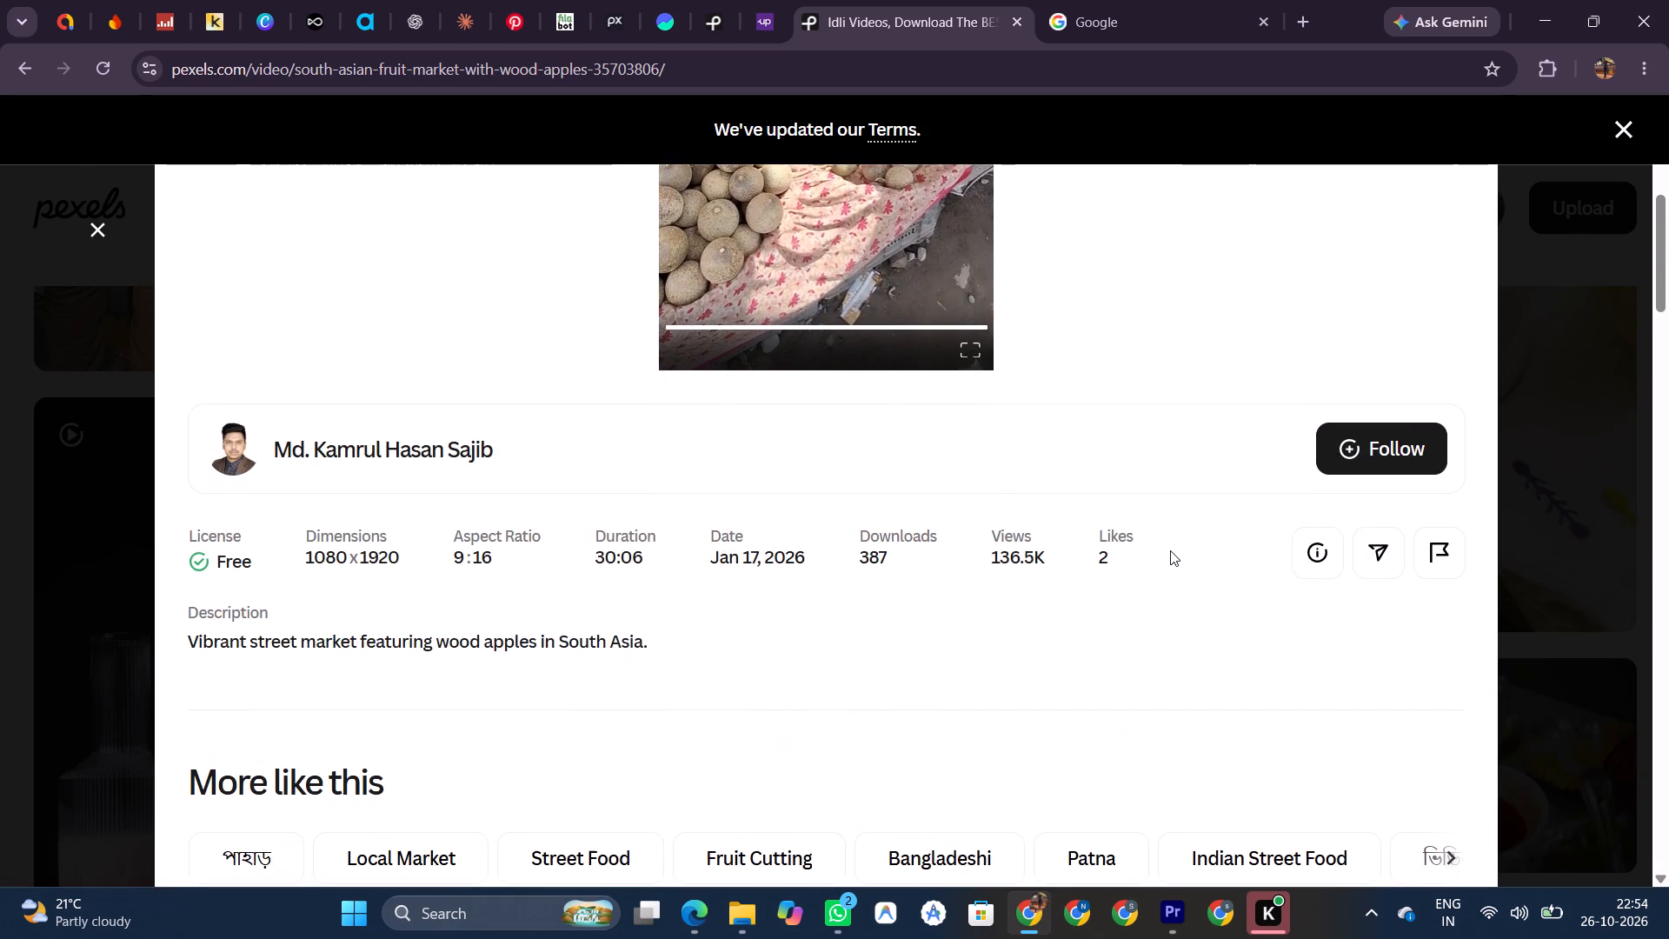
scroll(1170, 550, "down", 1)
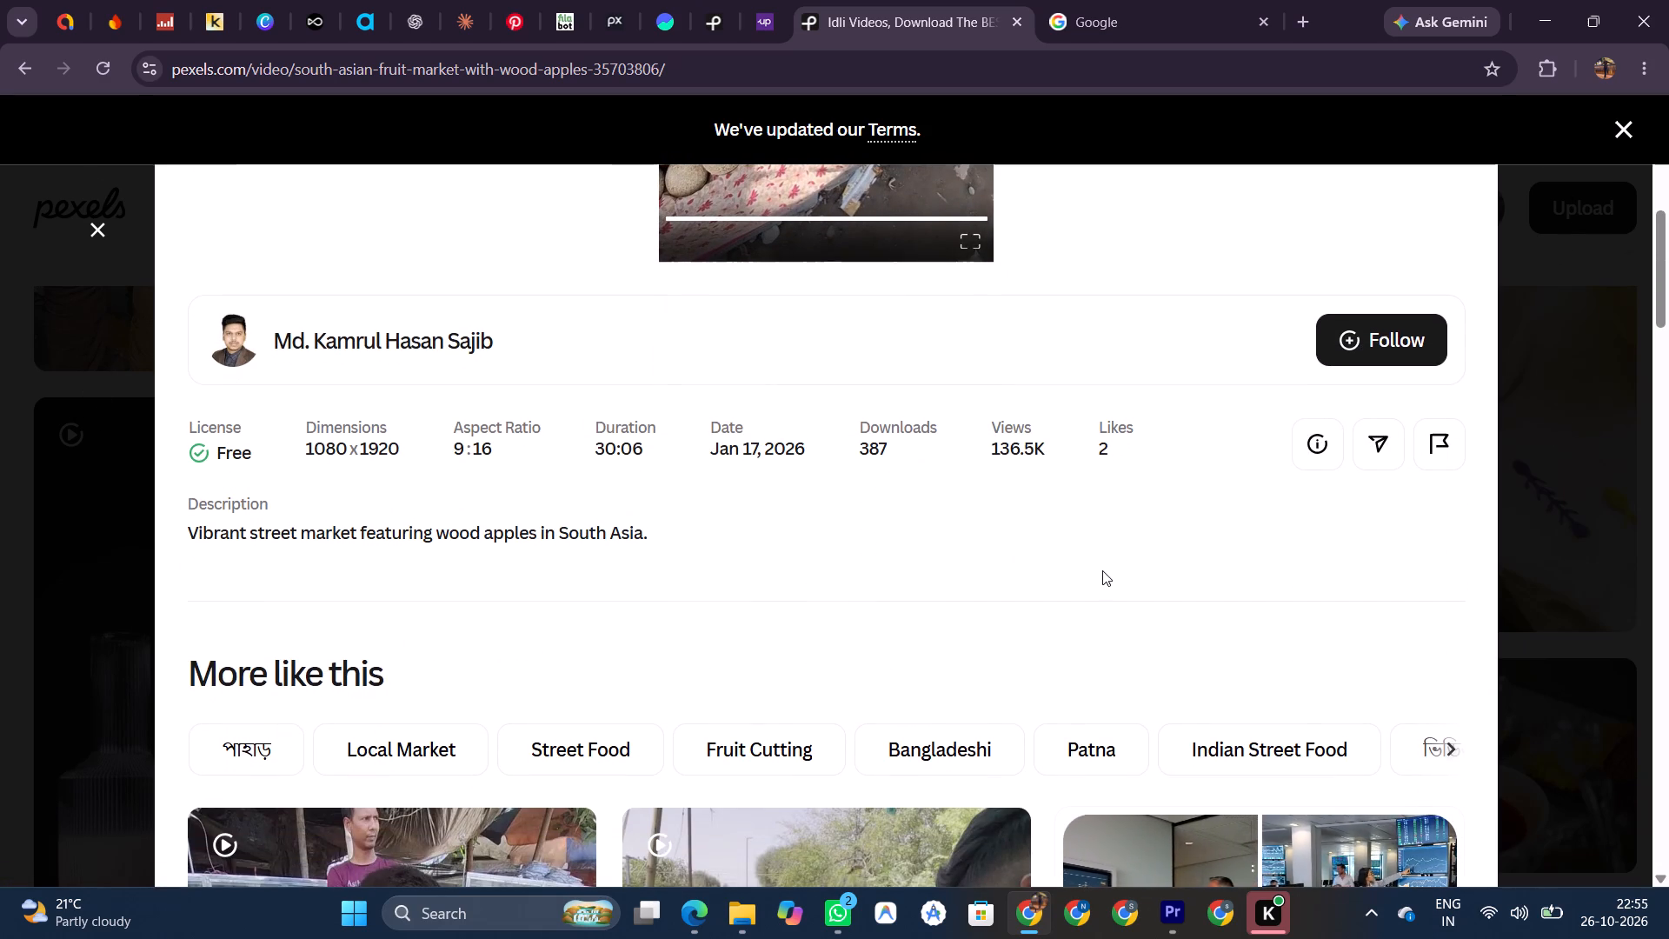
Browse clips similar to the fruit market video, open the street vendor preparing a traditional Indian snack, and review its preview and details.
scroll(1102, 570, "down", 2)
scroll(1059, 513, "down", 3)
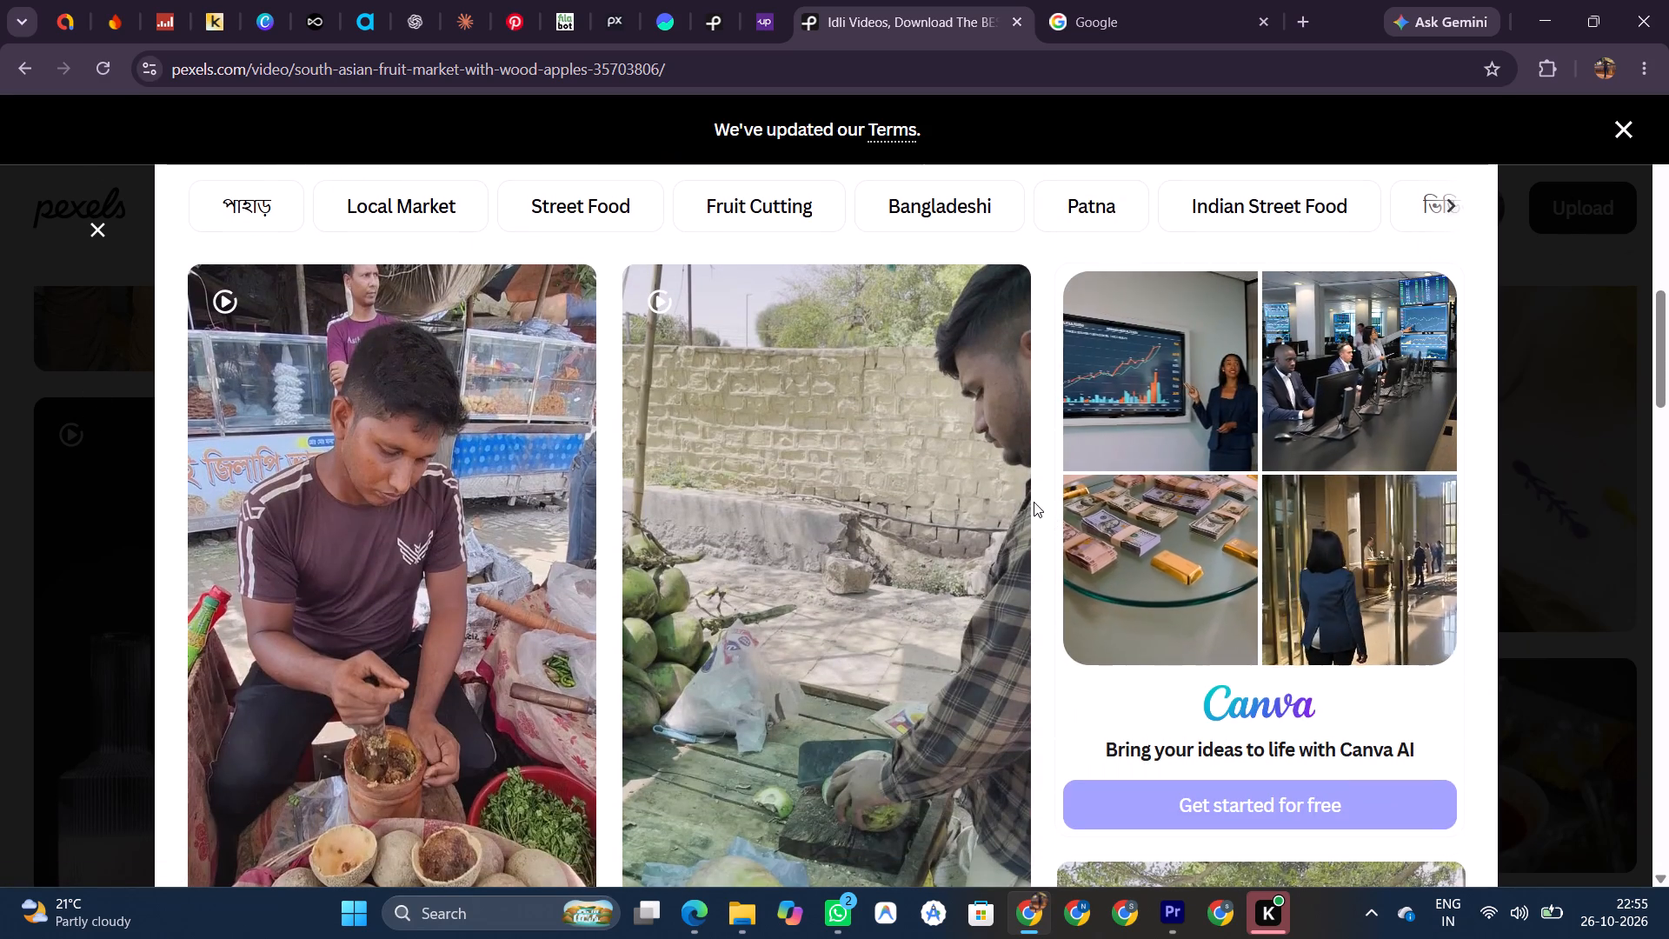
scroll(1033, 499, "down", 2)
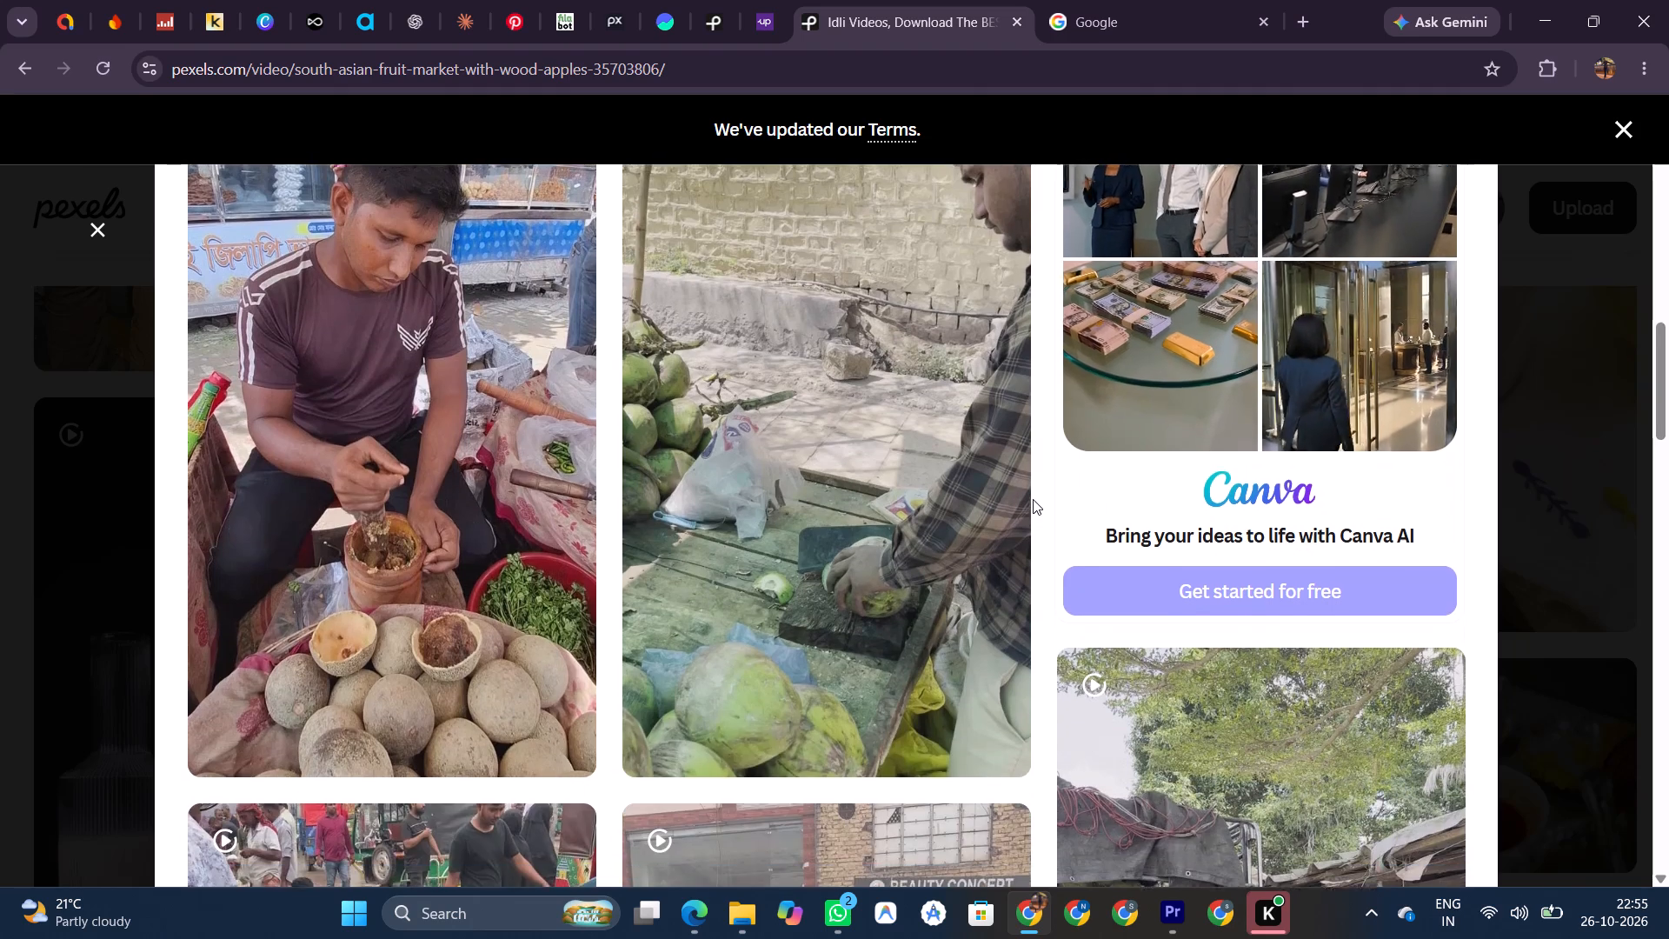
scroll(1033, 499, "down", 1)
left_click(502, 488)
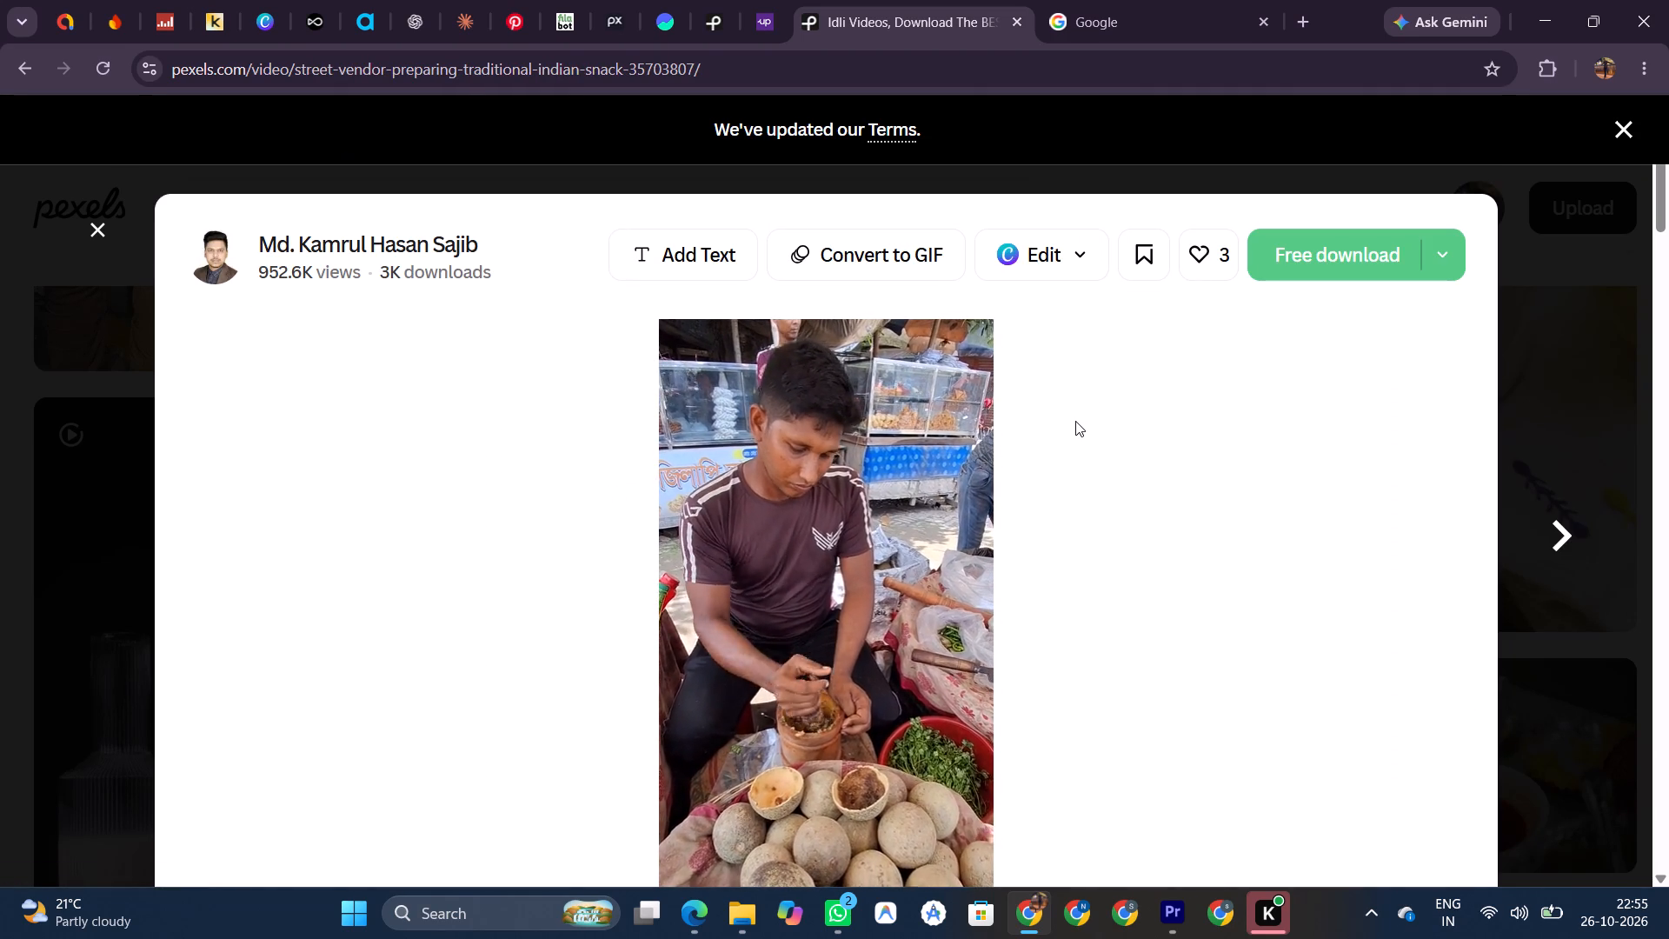
scroll(1075, 421, "down", 2)
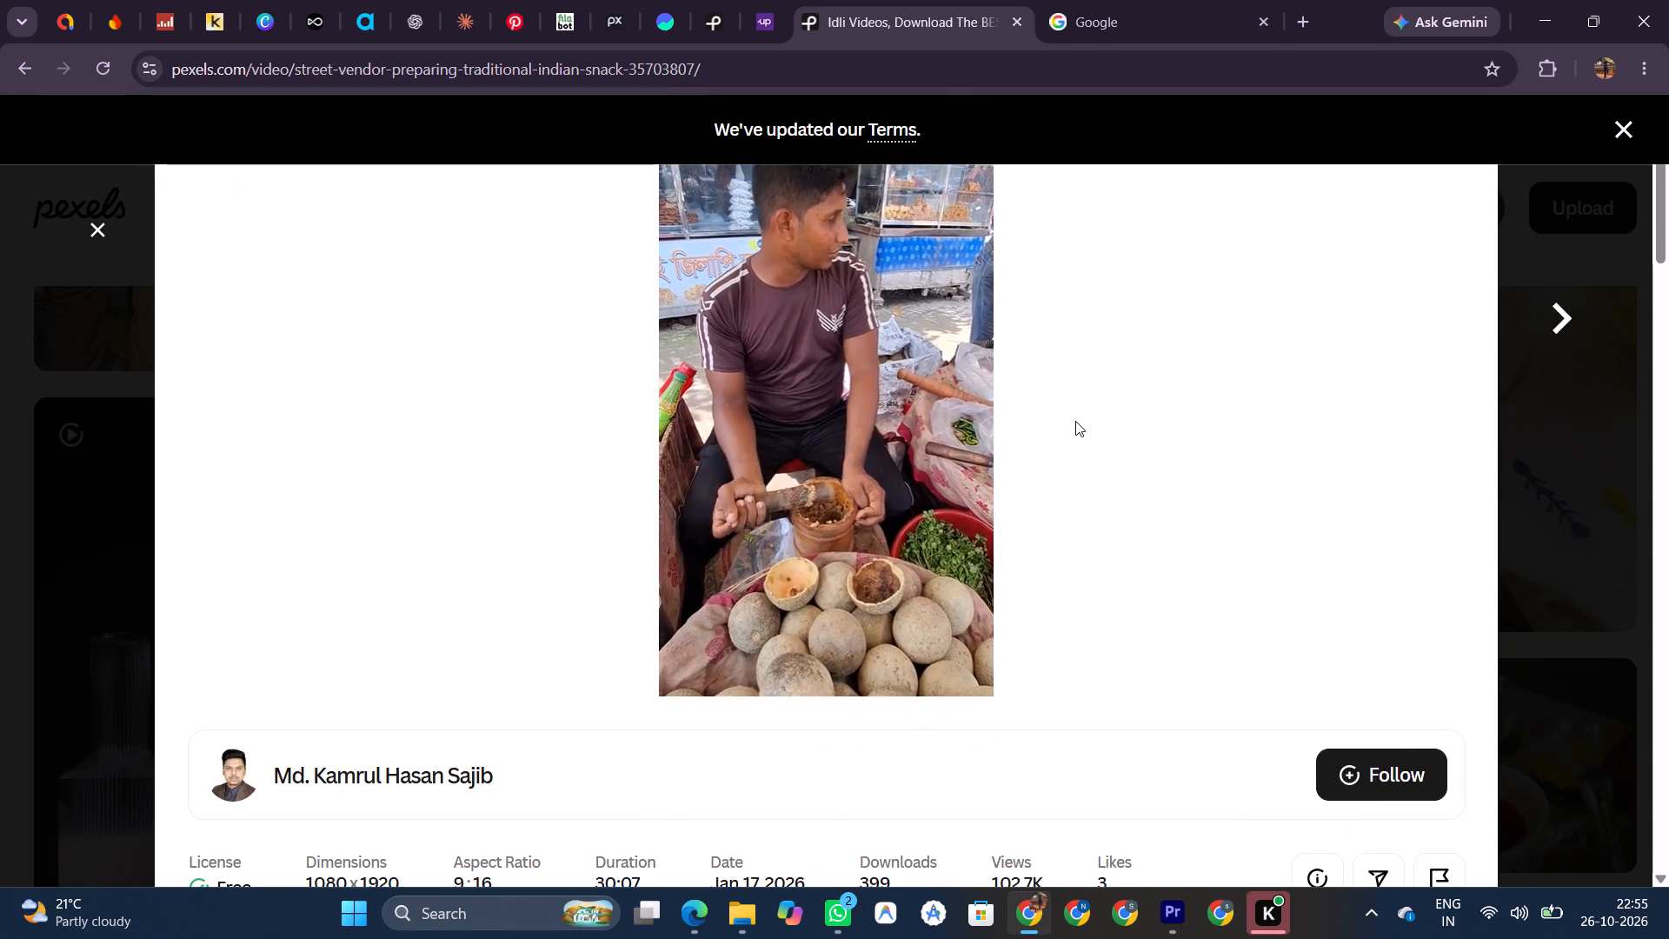
scroll(1075, 421, "down", 4)
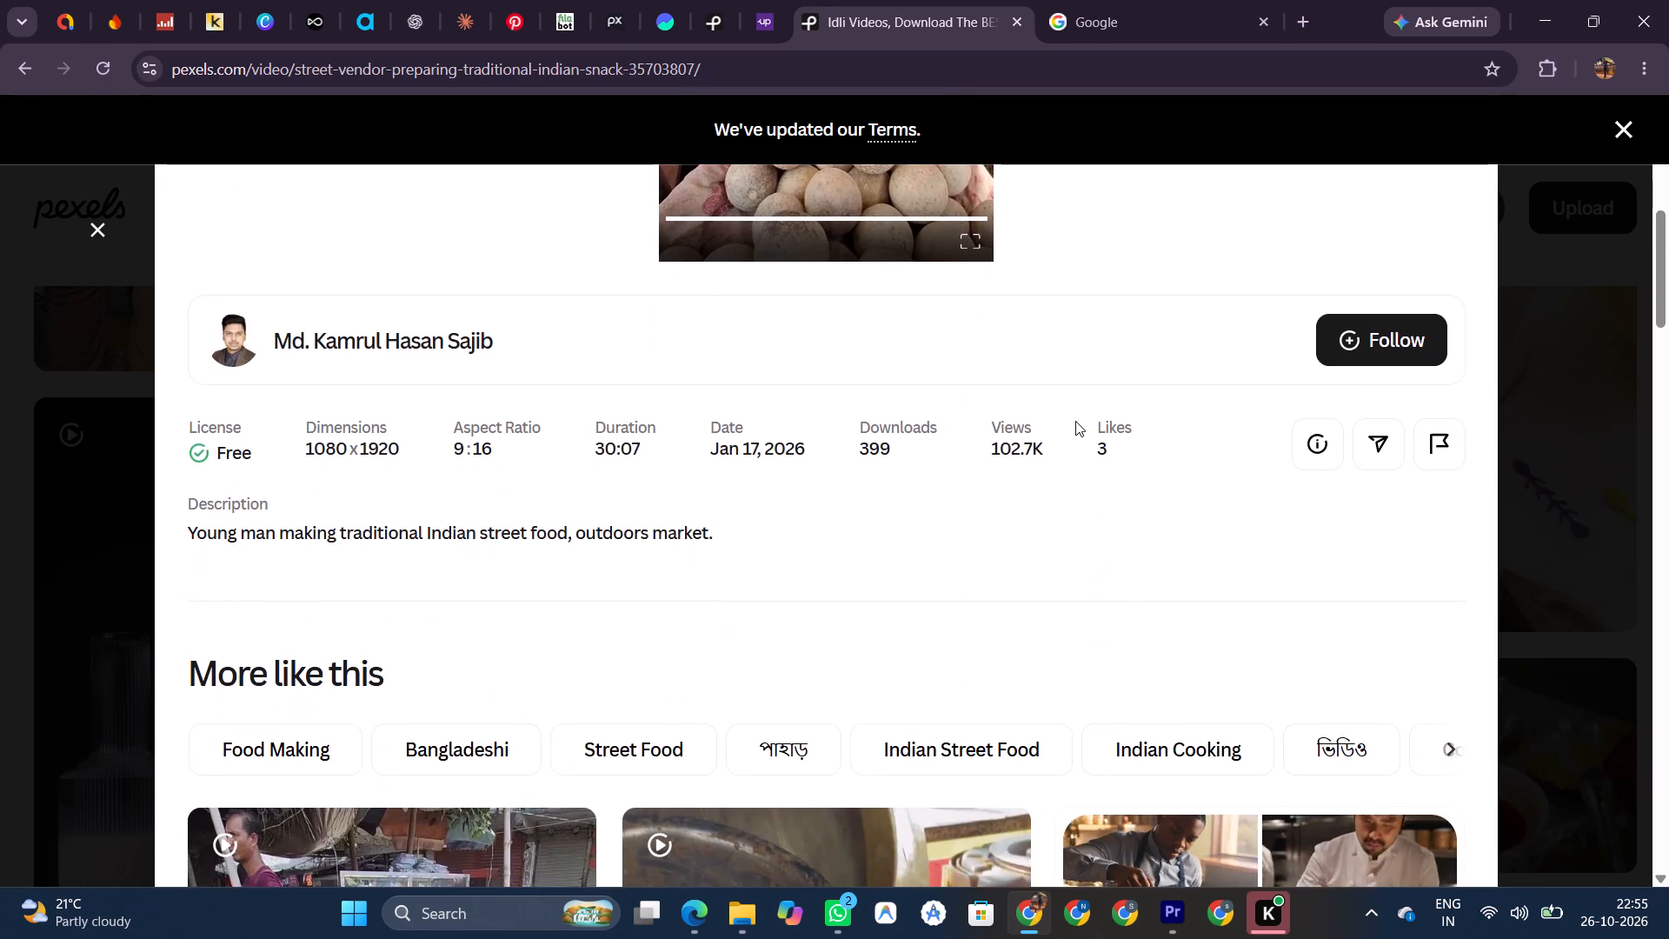
scroll(1075, 421, "down", 3)
right_click(1058, 440)
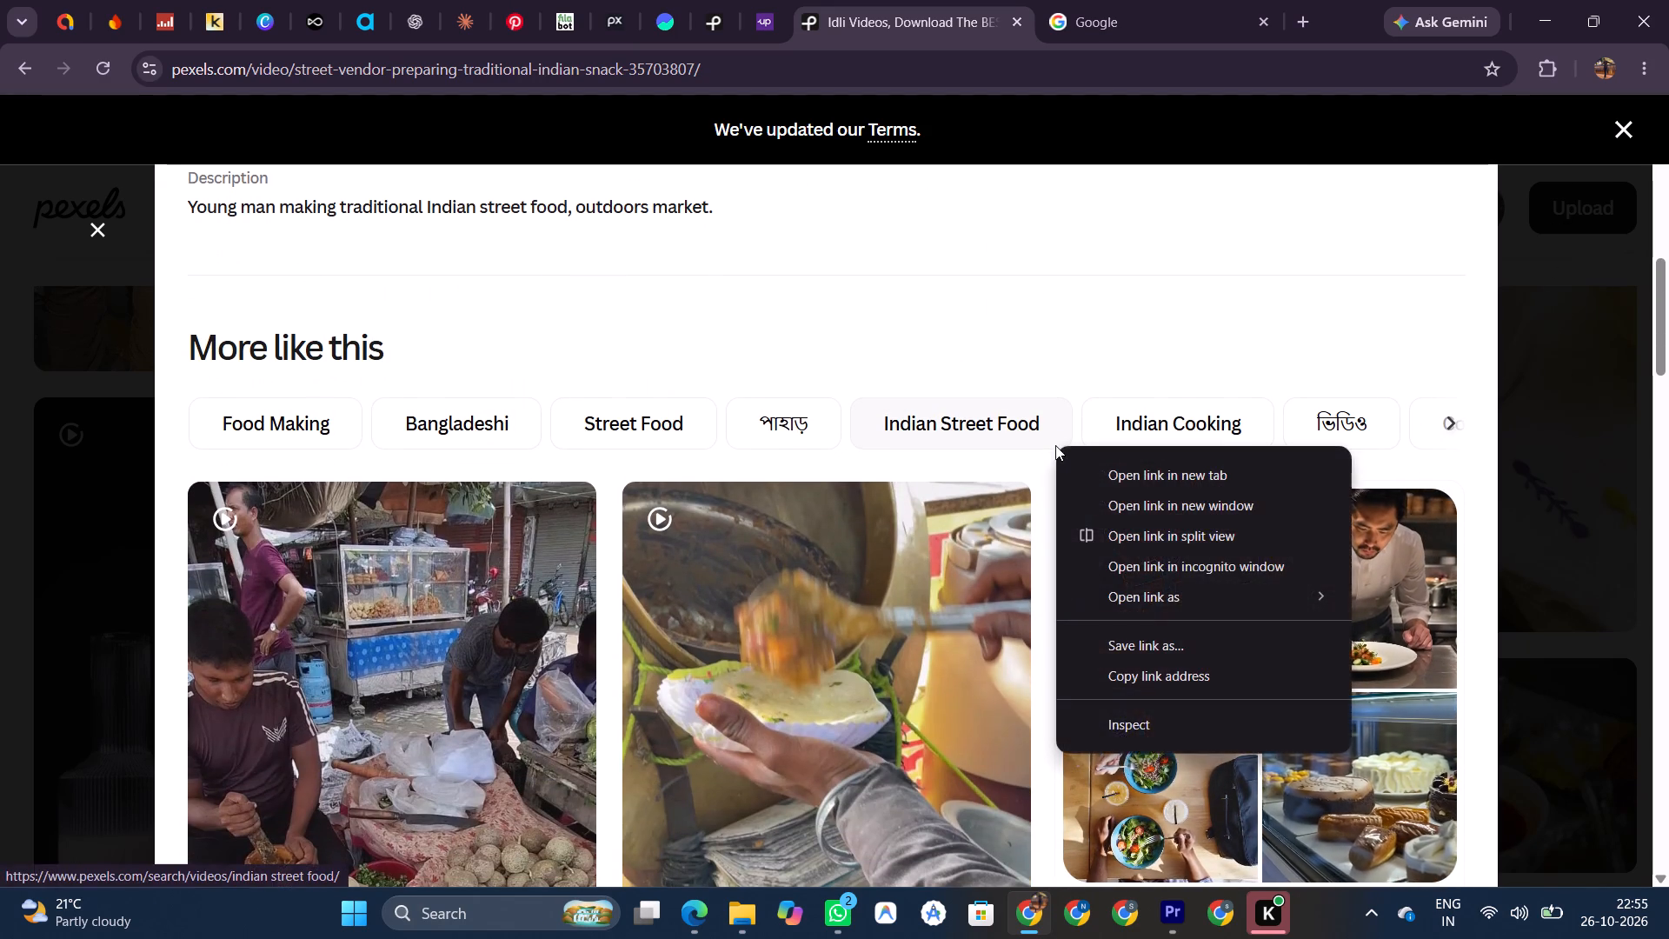
left_click(1074, 358)
Open the related street food vending video of Indian snack preparation and review its preview, license and dimensions.
left_click(864, 658)
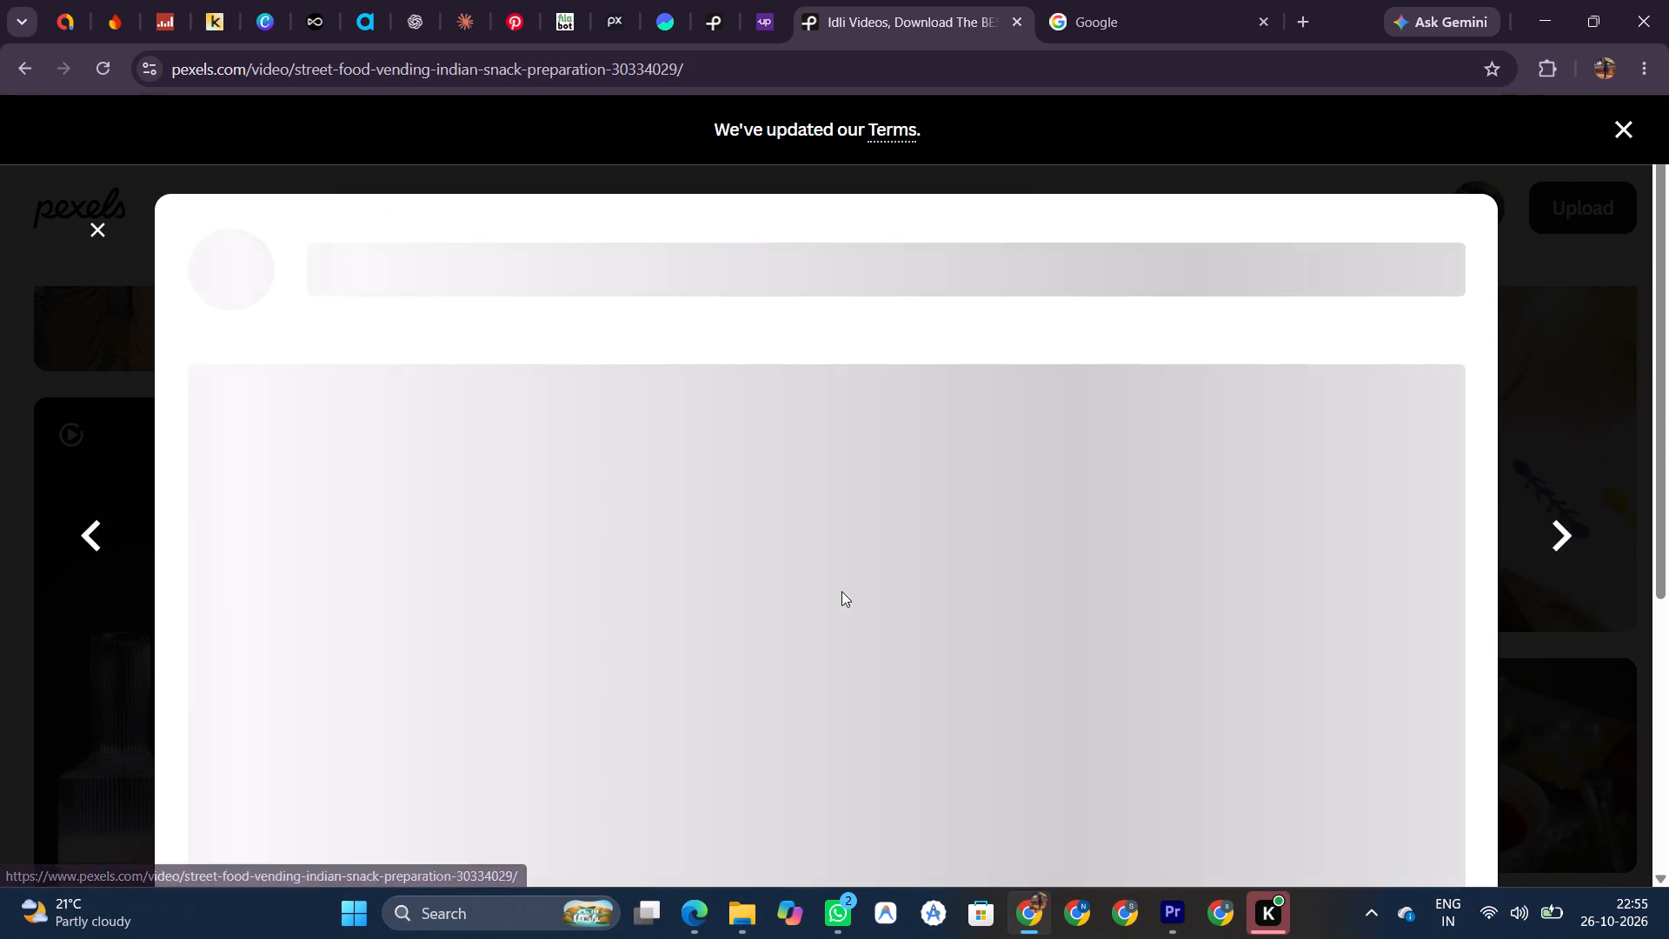
scroll(1028, 450, "down", 1)
scroll(1028, 450, "up", 1)
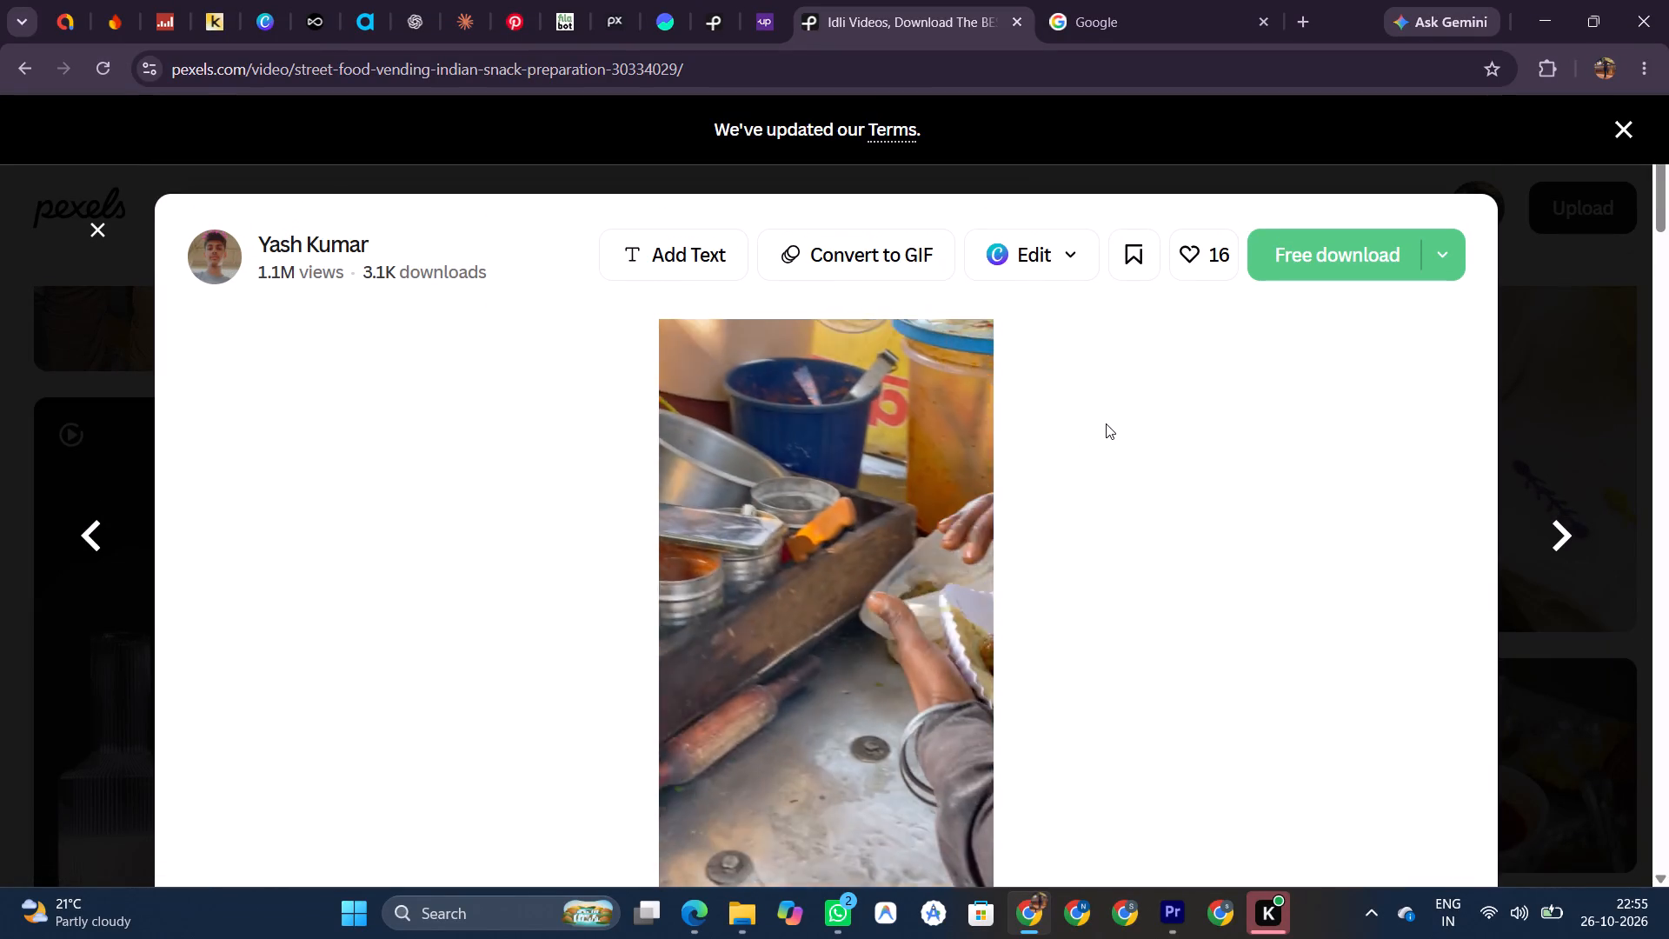
scroll(1104, 424, "down", 2)
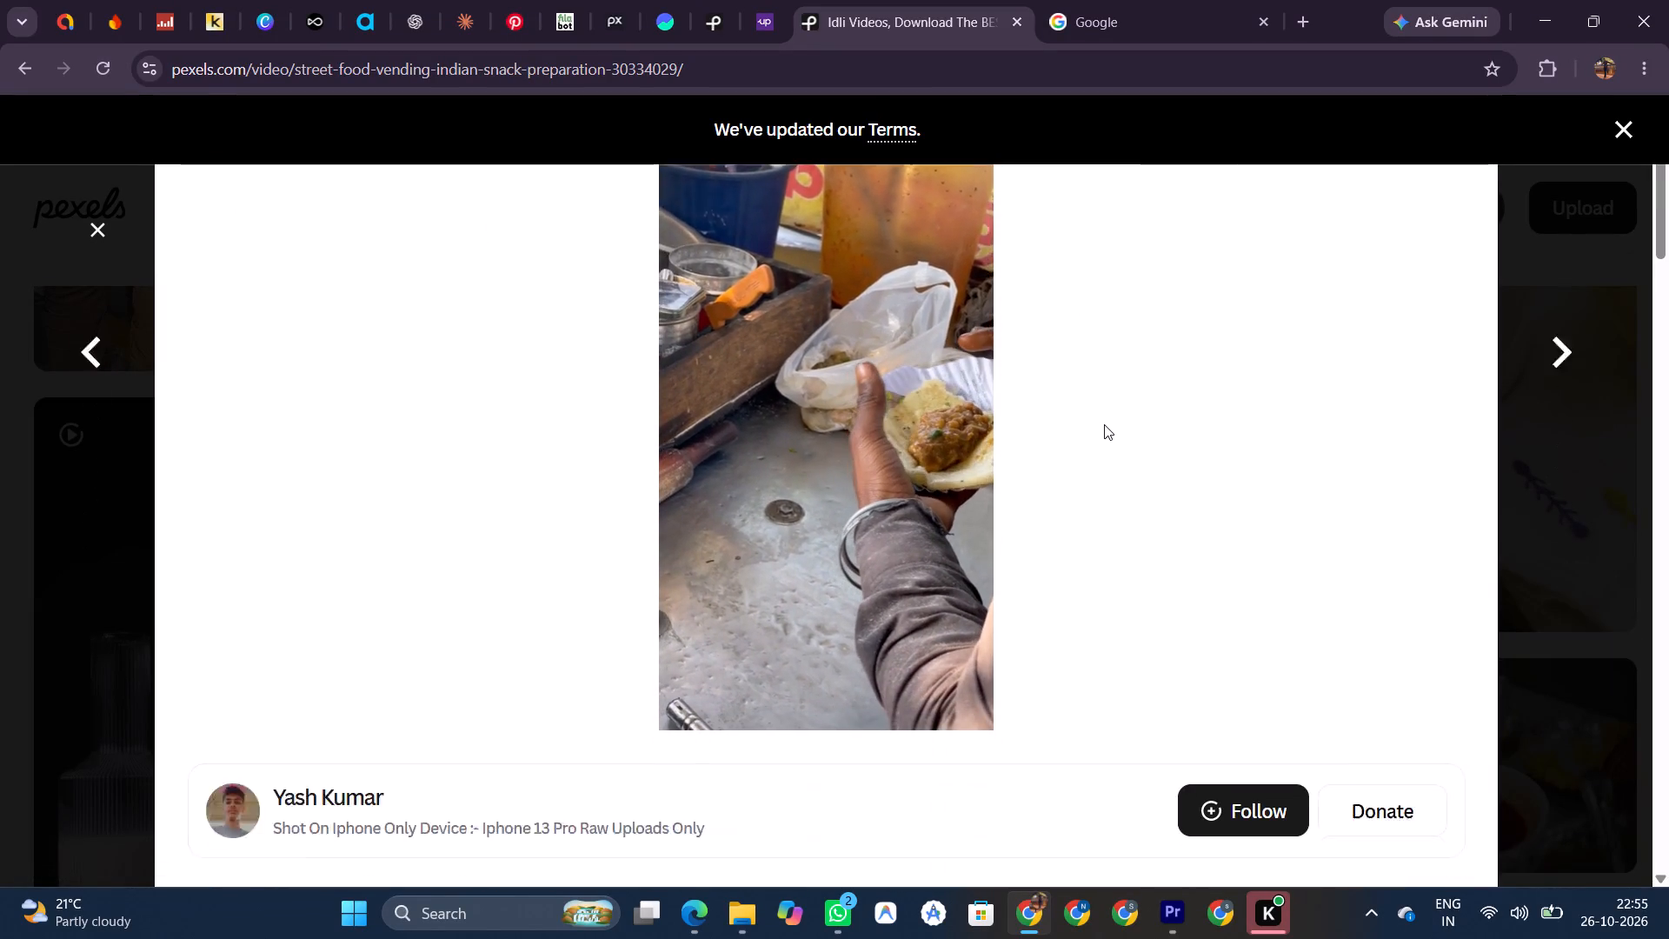
scroll(1104, 424, "down", 1)
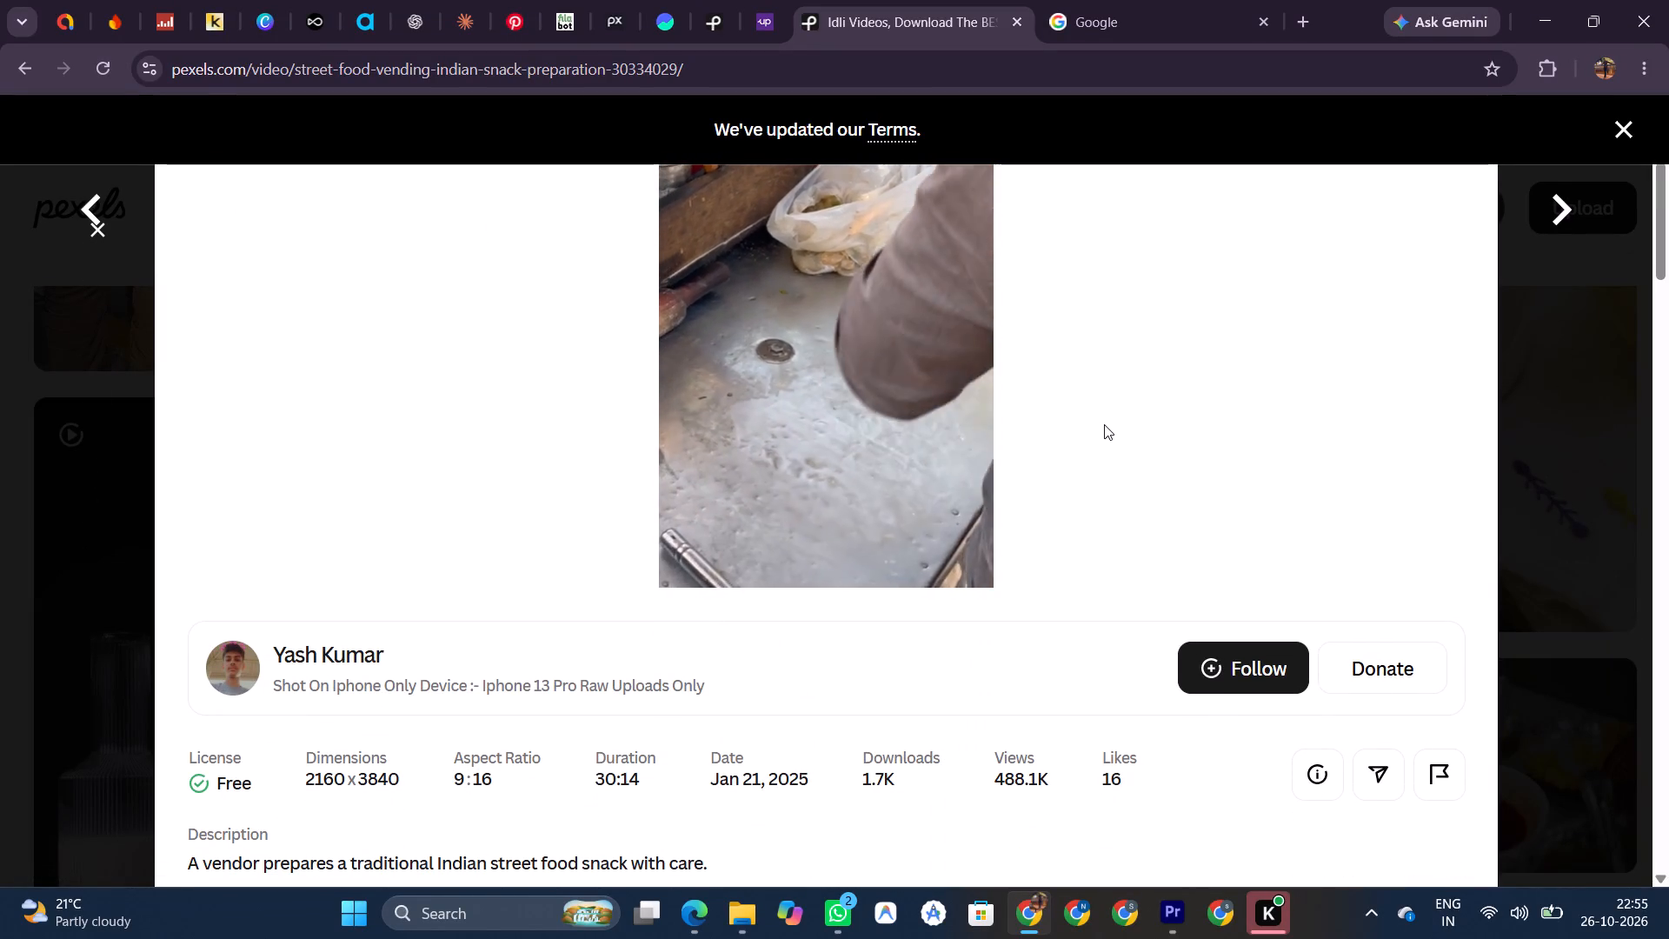
scroll(1104, 423, "up", 5)
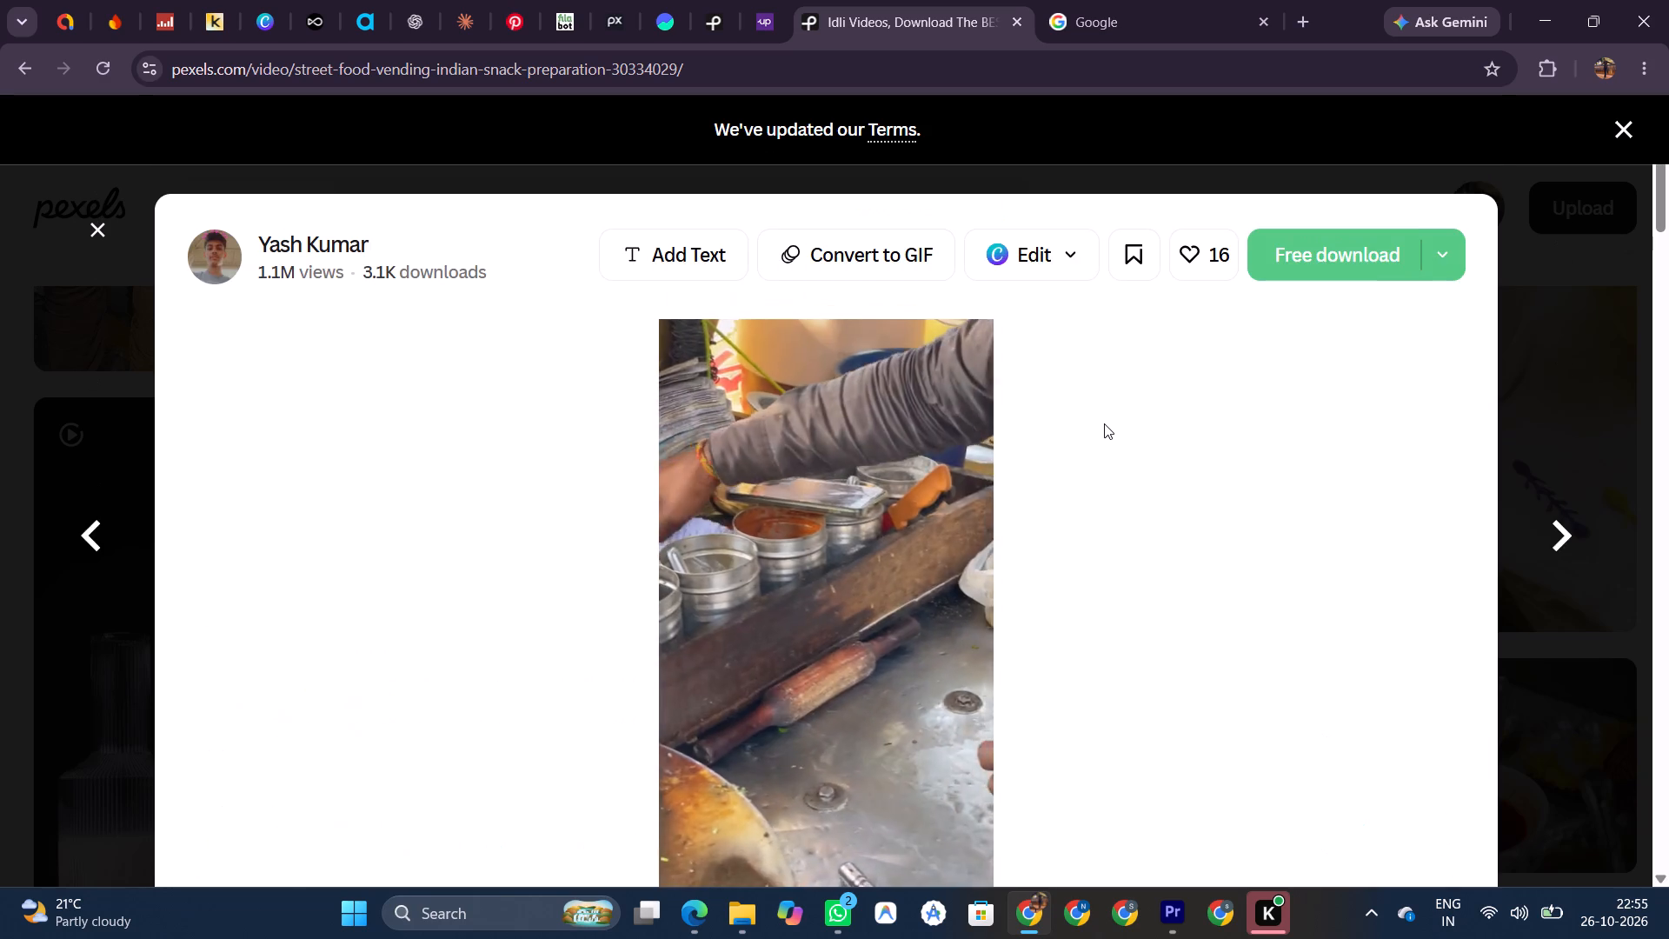
scroll(1104, 423, "down", 1)
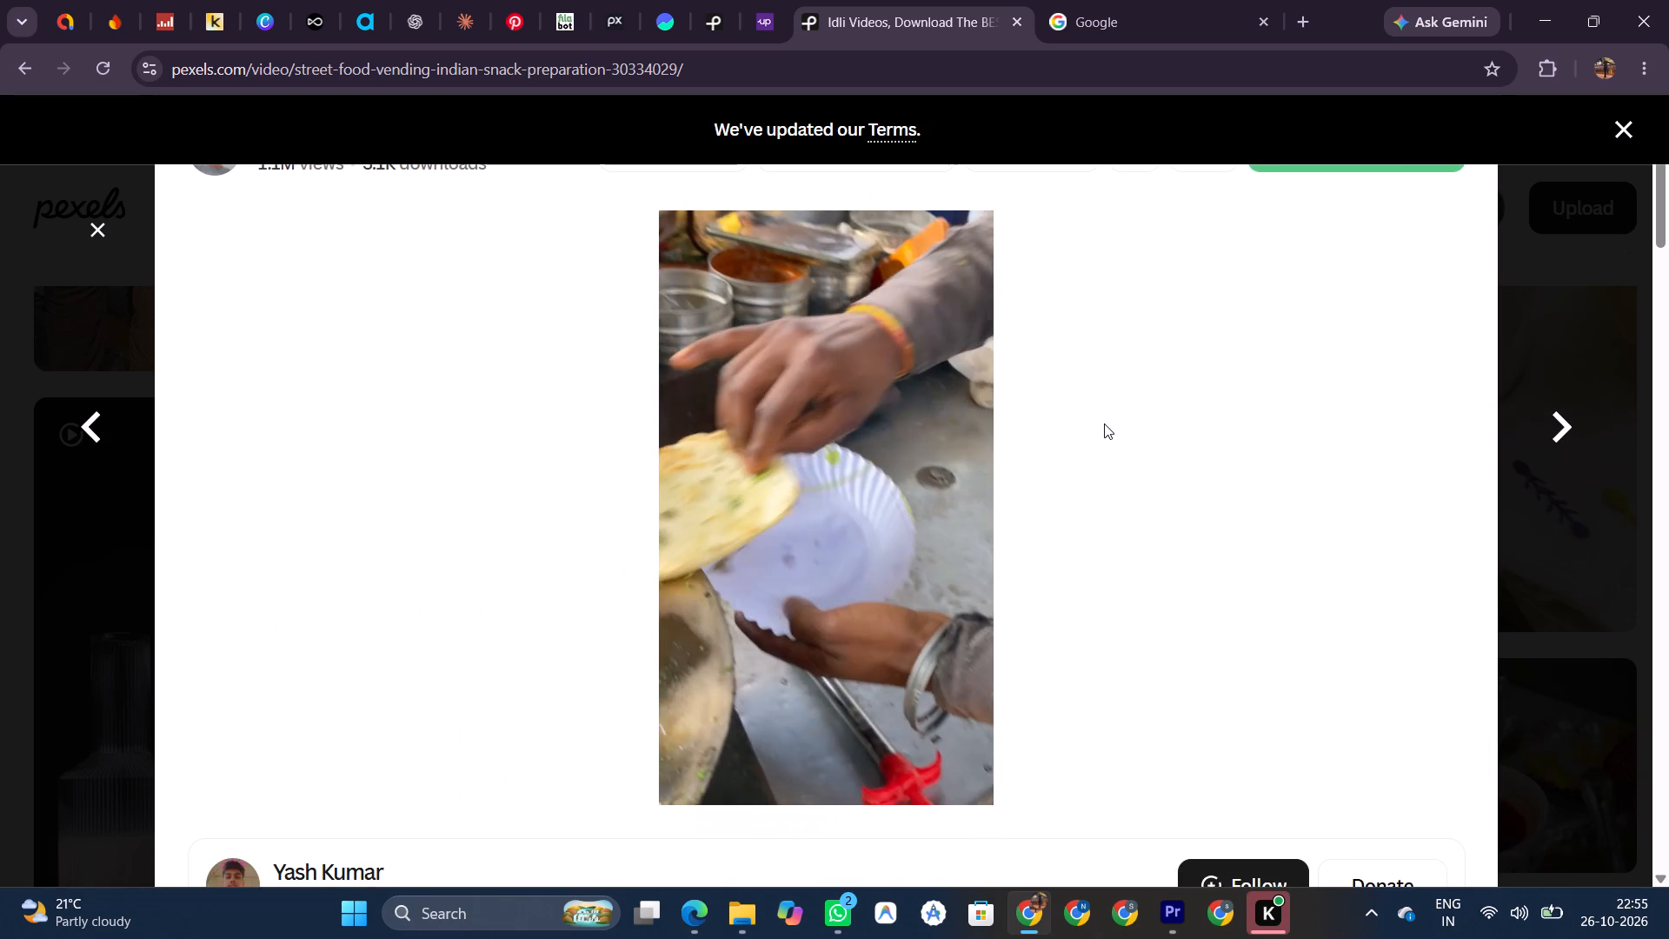
scroll(1104, 423, "down", 6)
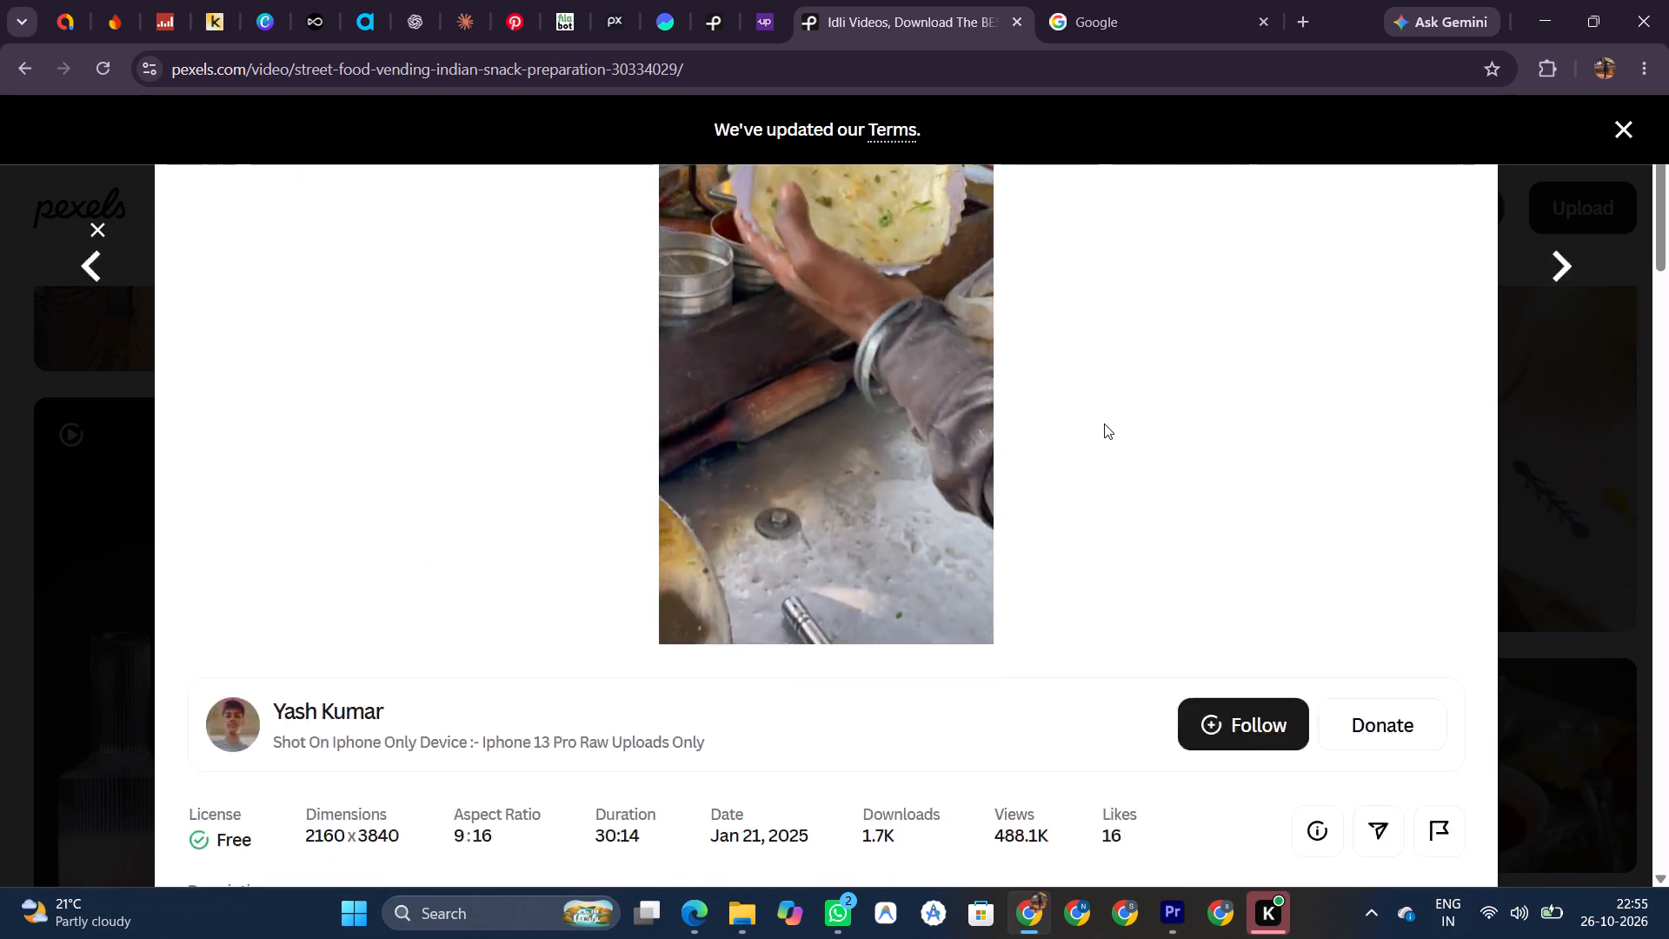
Browse the similar street food clips below the snack preparation video, returning to its preview.
scroll(1104, 423, "down", 9)
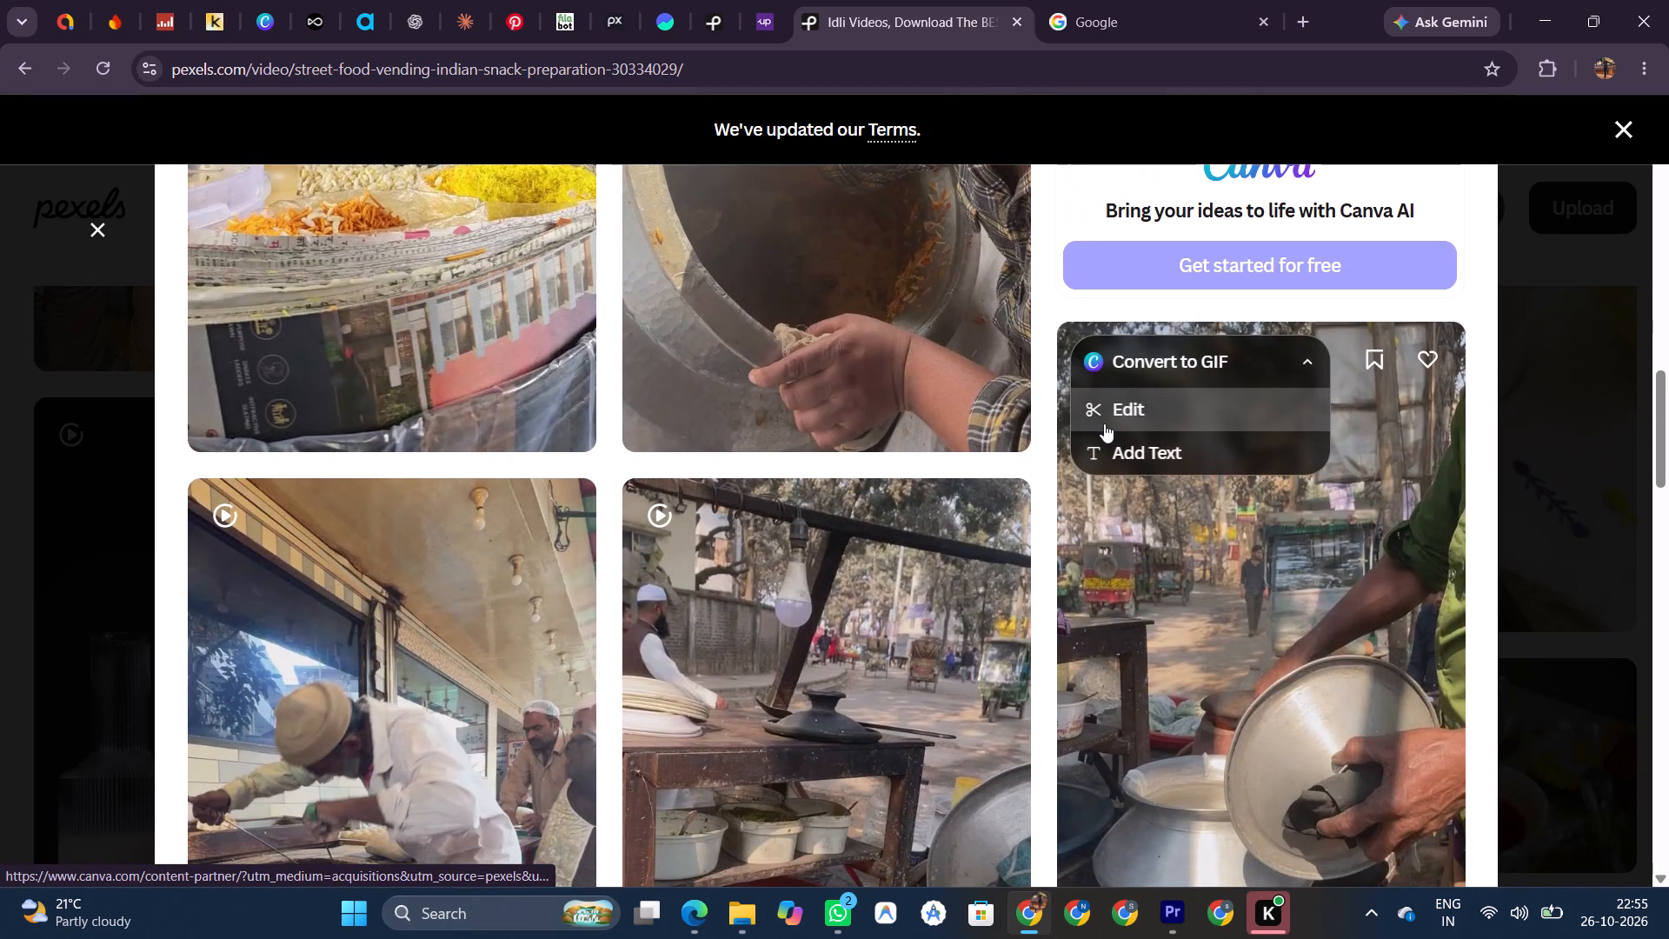
scroll(1104, 423, "down", 8)
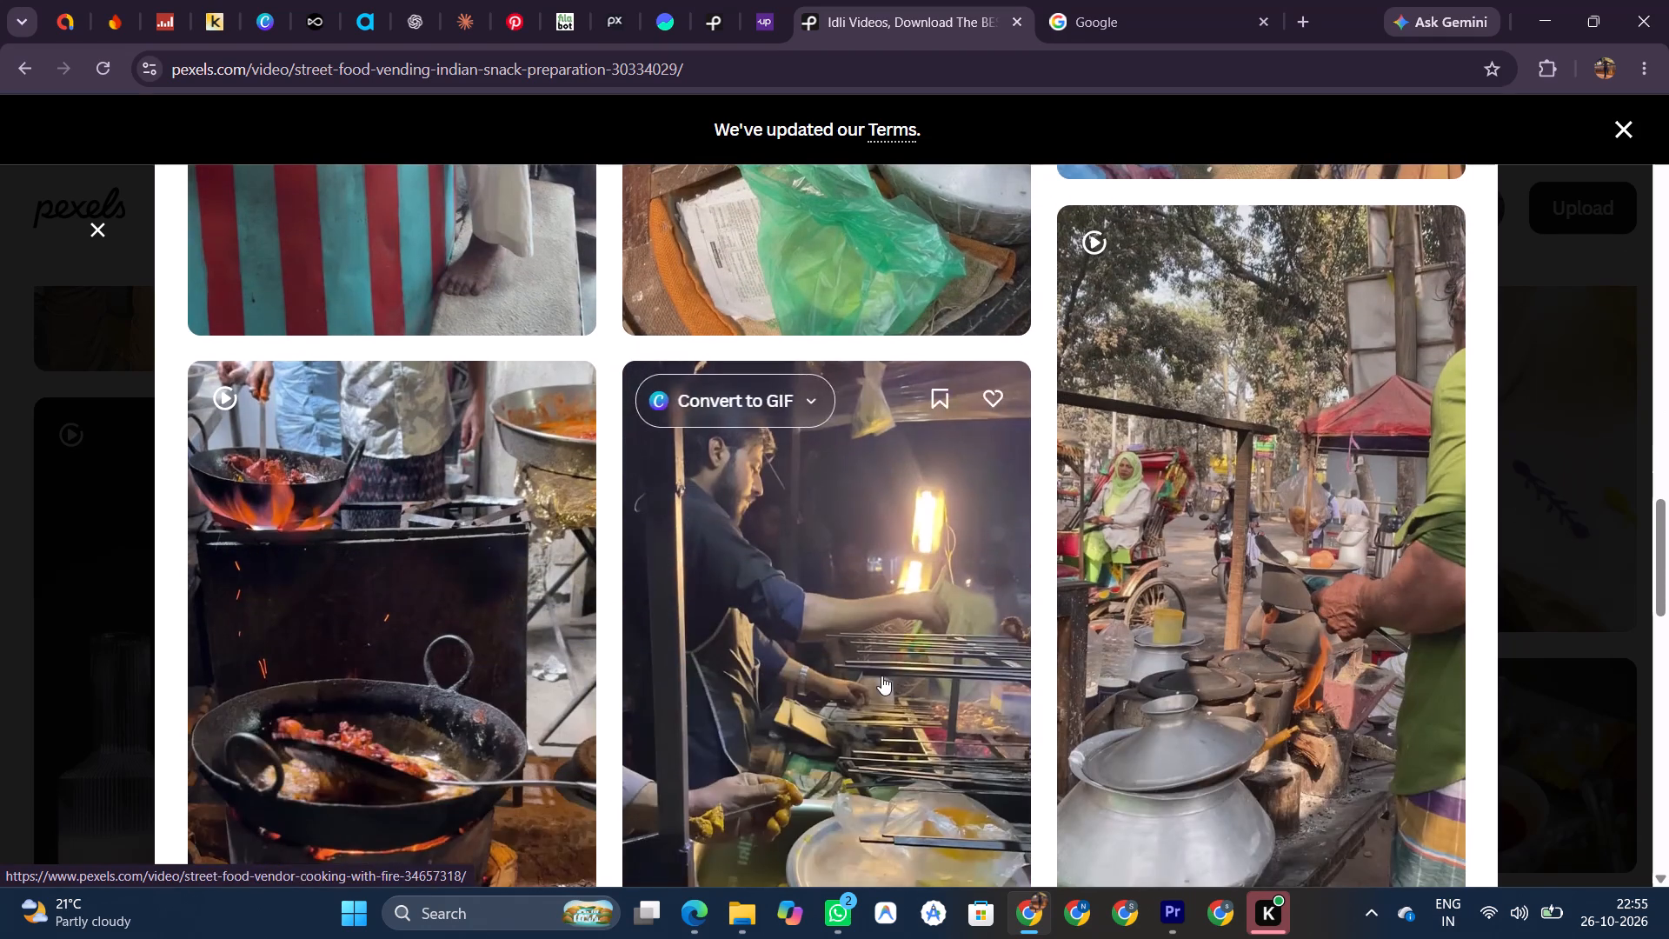
scroll(810, 936, "down", 6)
scroll(810, 936, "up", 6)
scroll(1097, 609, "up", 2)
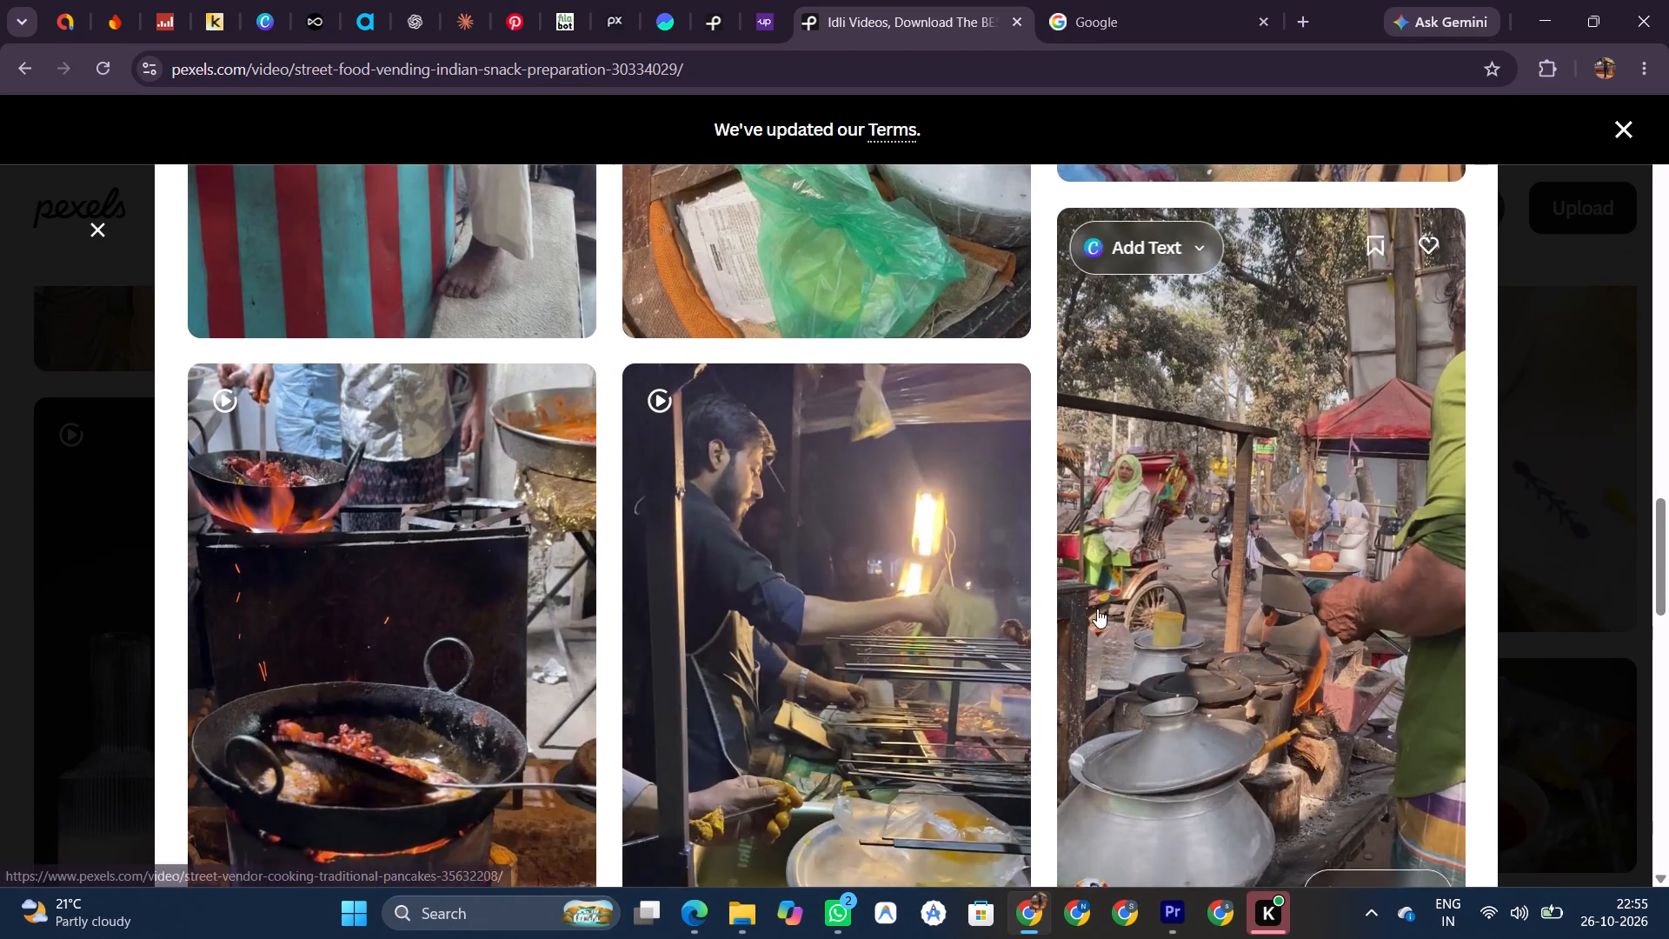
scroll(1097, 609, "up", 20)
scroll(1097, 609, "up", 20)
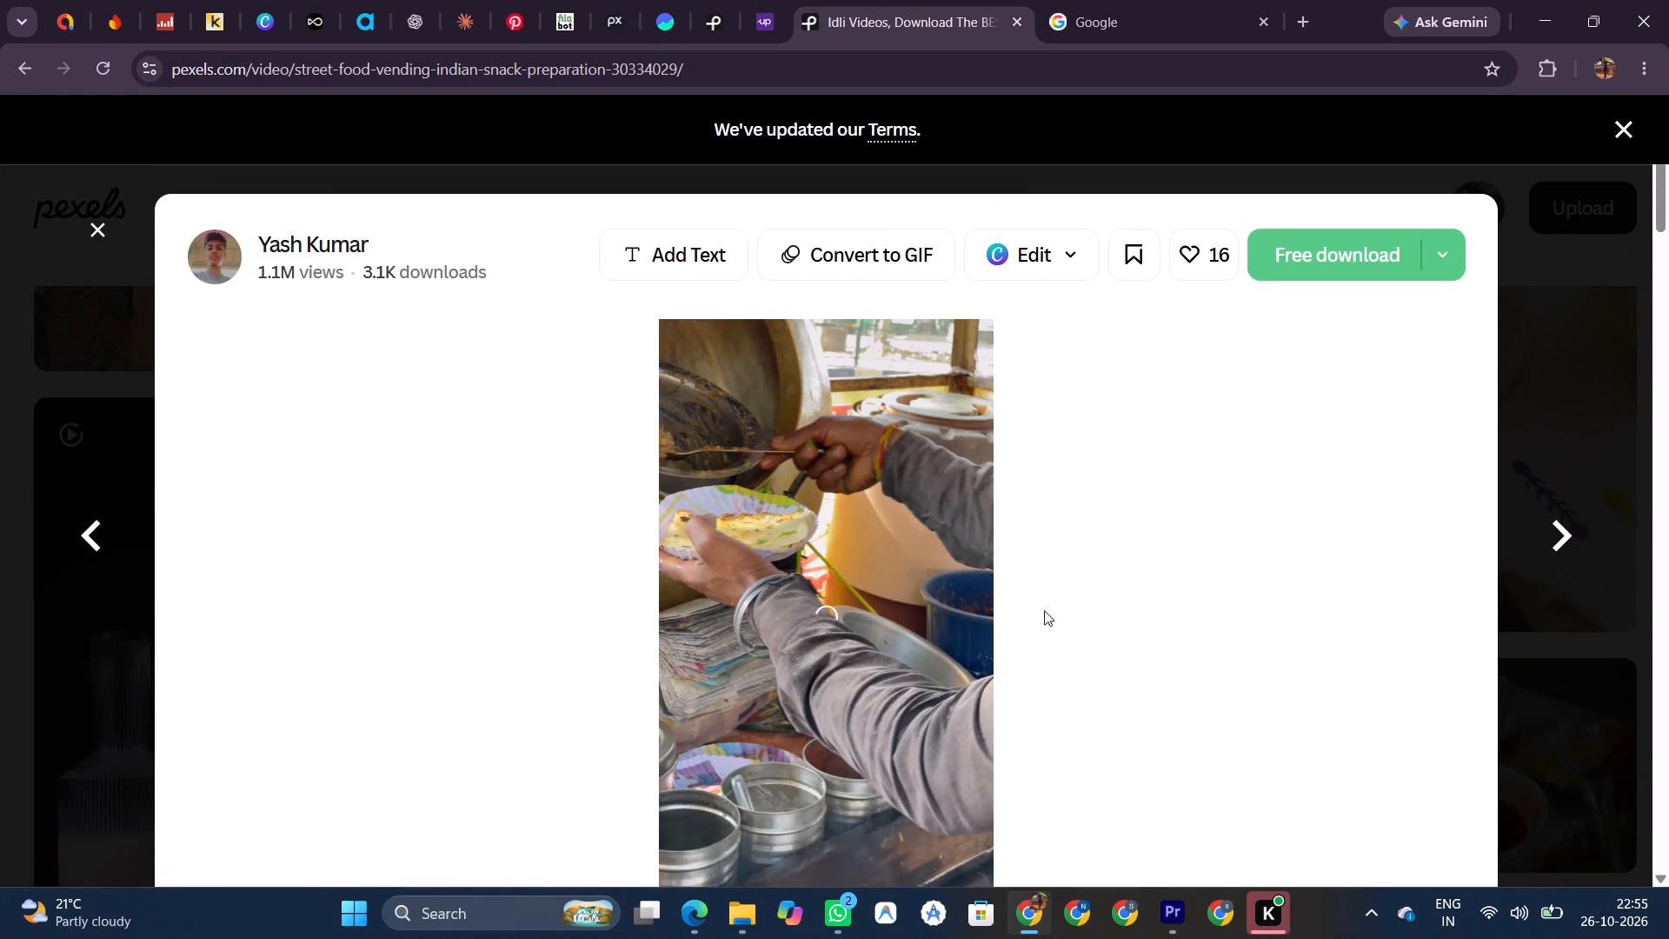
scroll(928, 604, "down", 1)
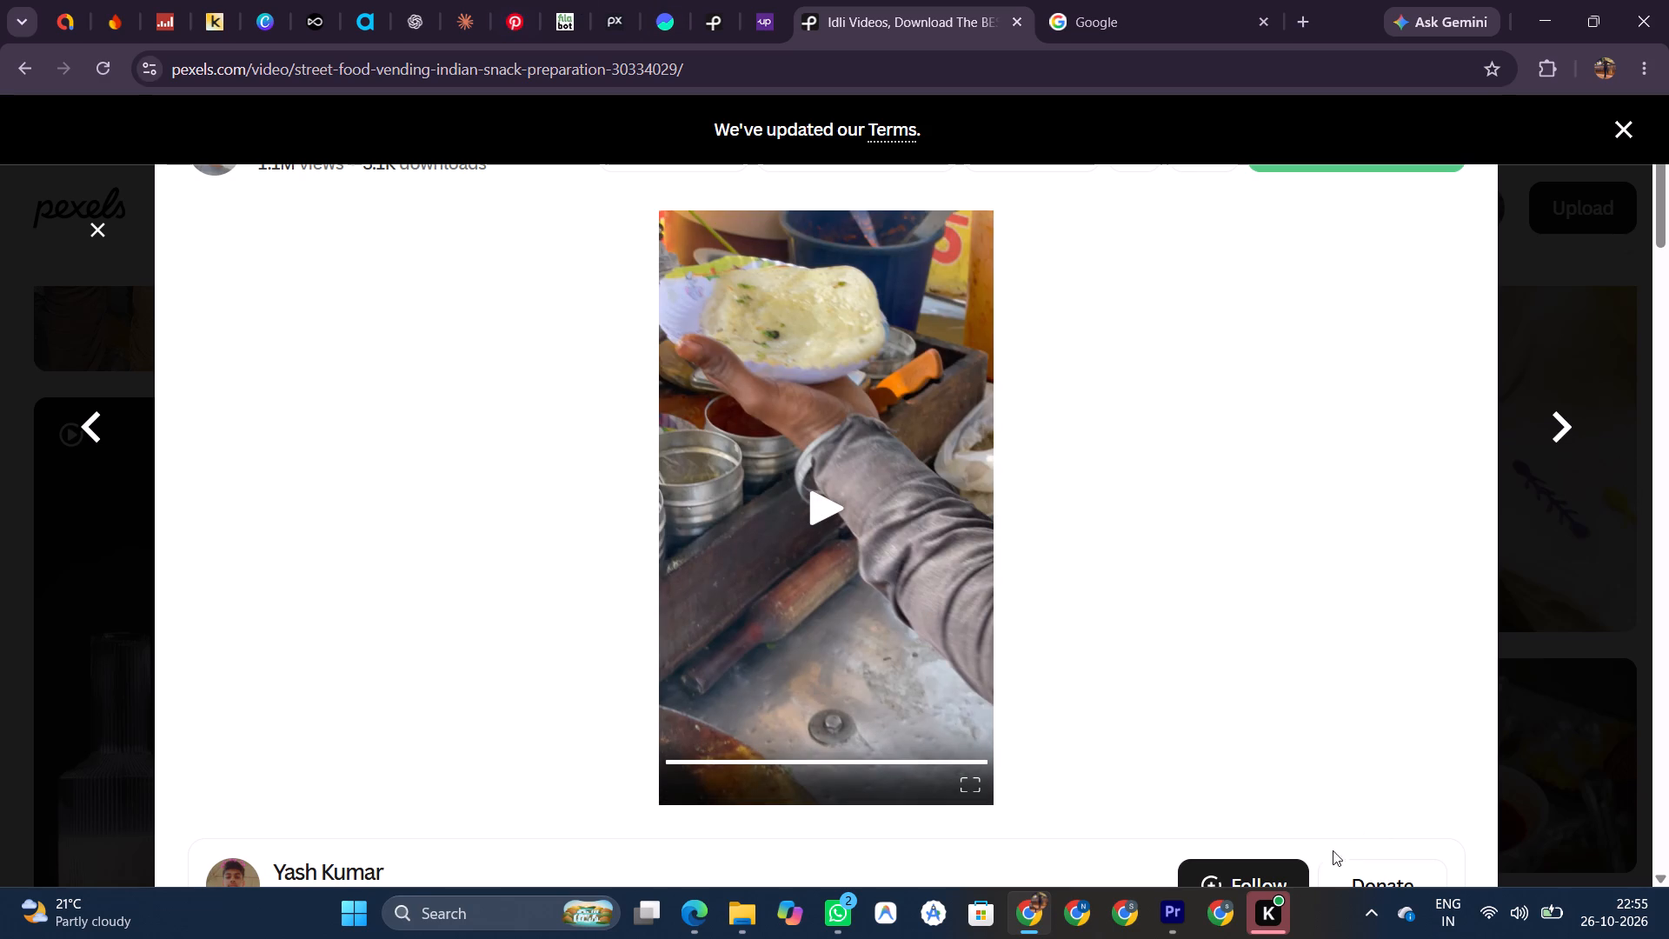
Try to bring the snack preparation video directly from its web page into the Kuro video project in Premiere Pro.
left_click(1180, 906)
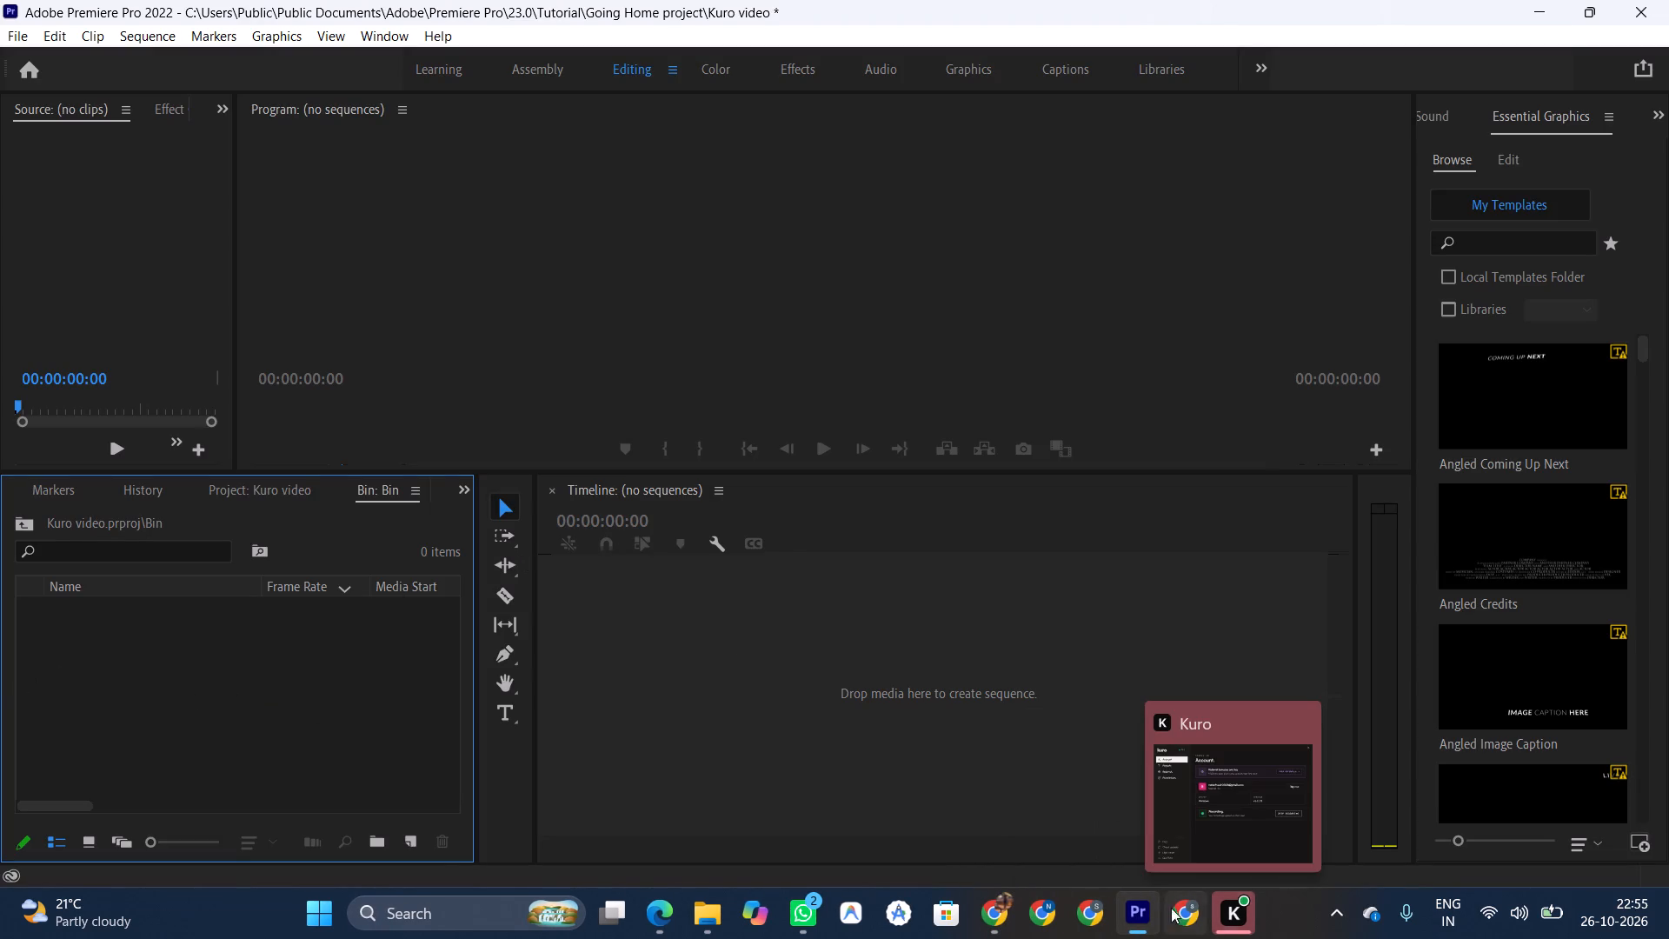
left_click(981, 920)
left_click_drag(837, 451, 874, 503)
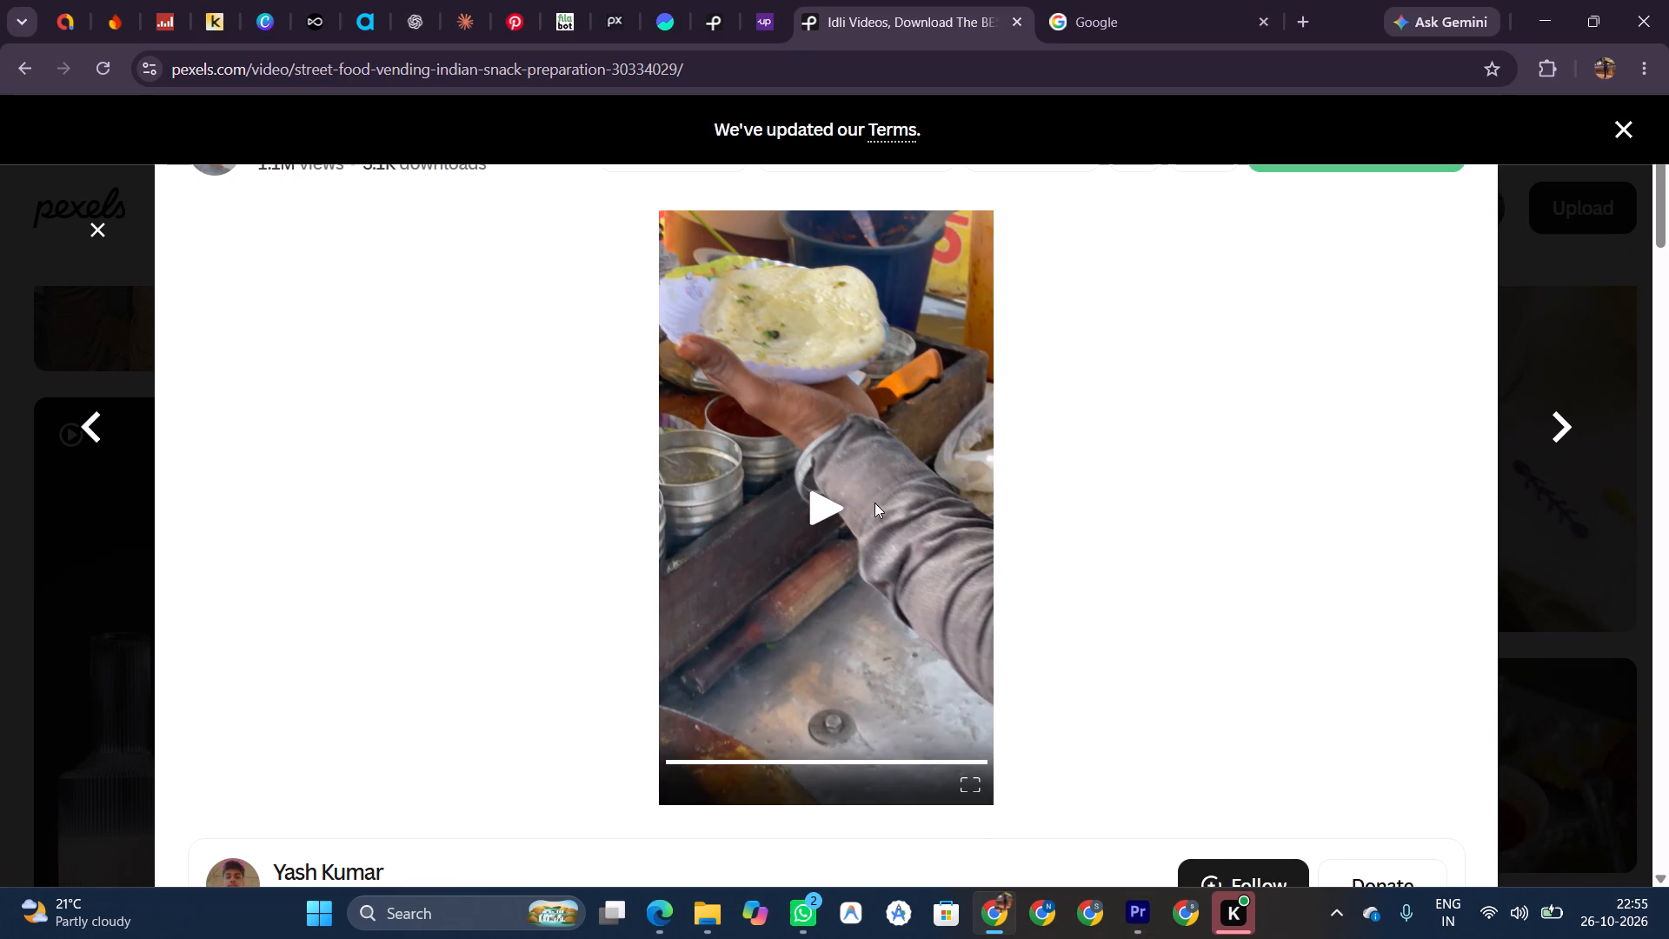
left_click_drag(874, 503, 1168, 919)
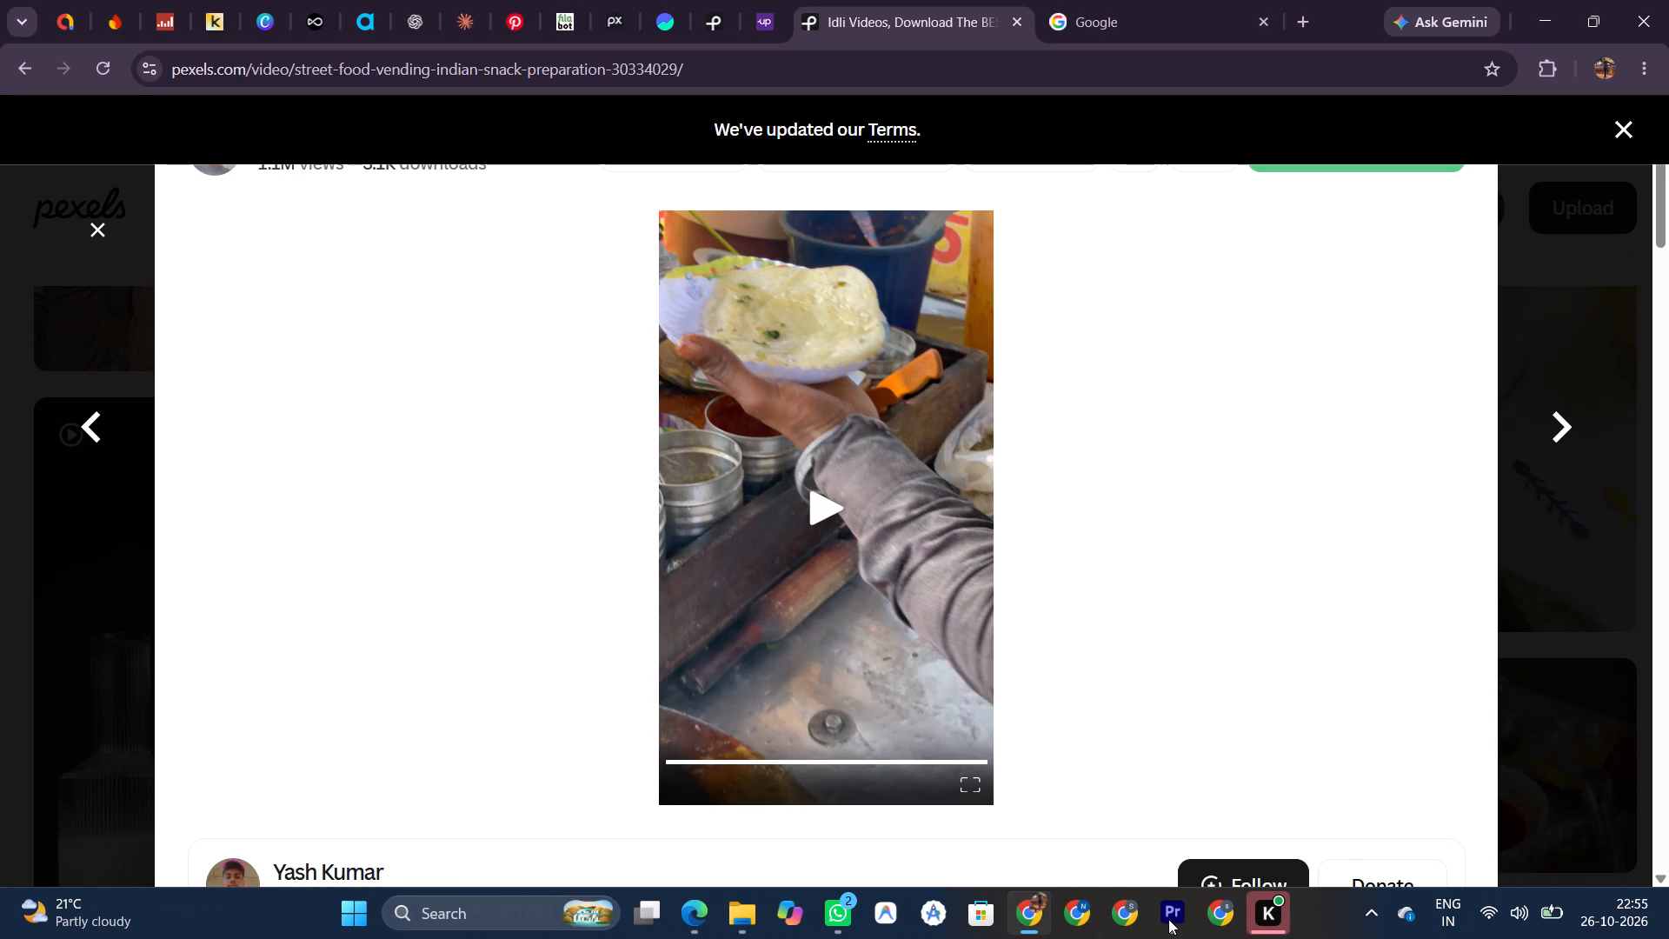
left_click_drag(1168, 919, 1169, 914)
Download the free street food snack preparation video and dismiss the donation prompt.
scroll(1132, 486, "up", 6)
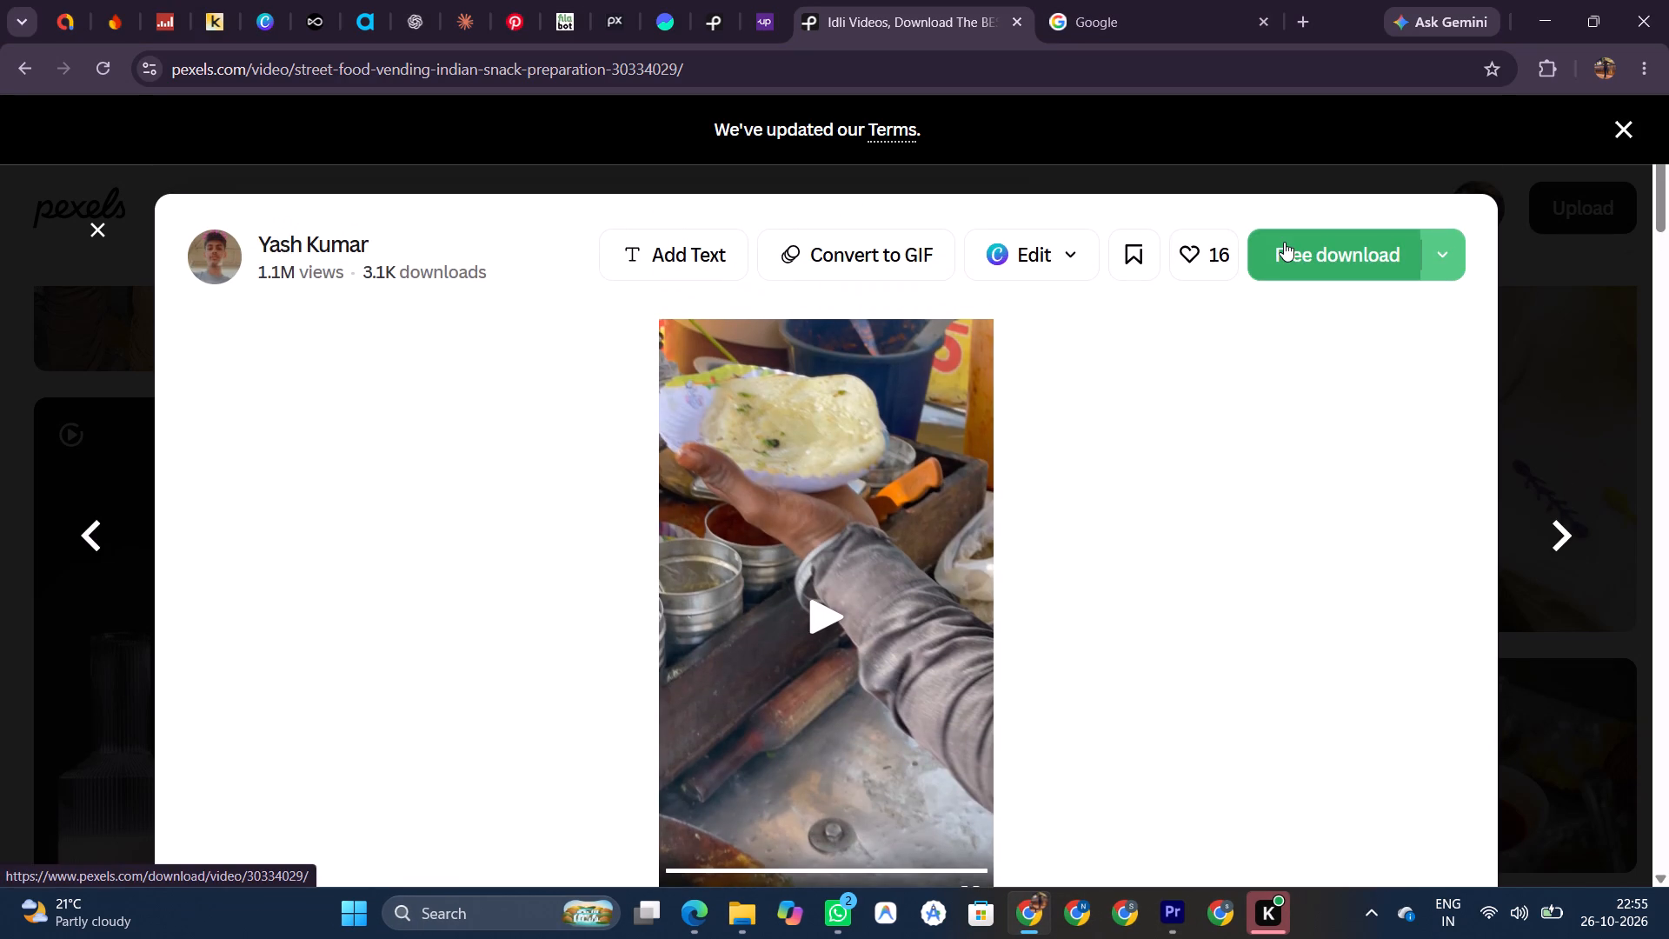
left_click(1284, 242)
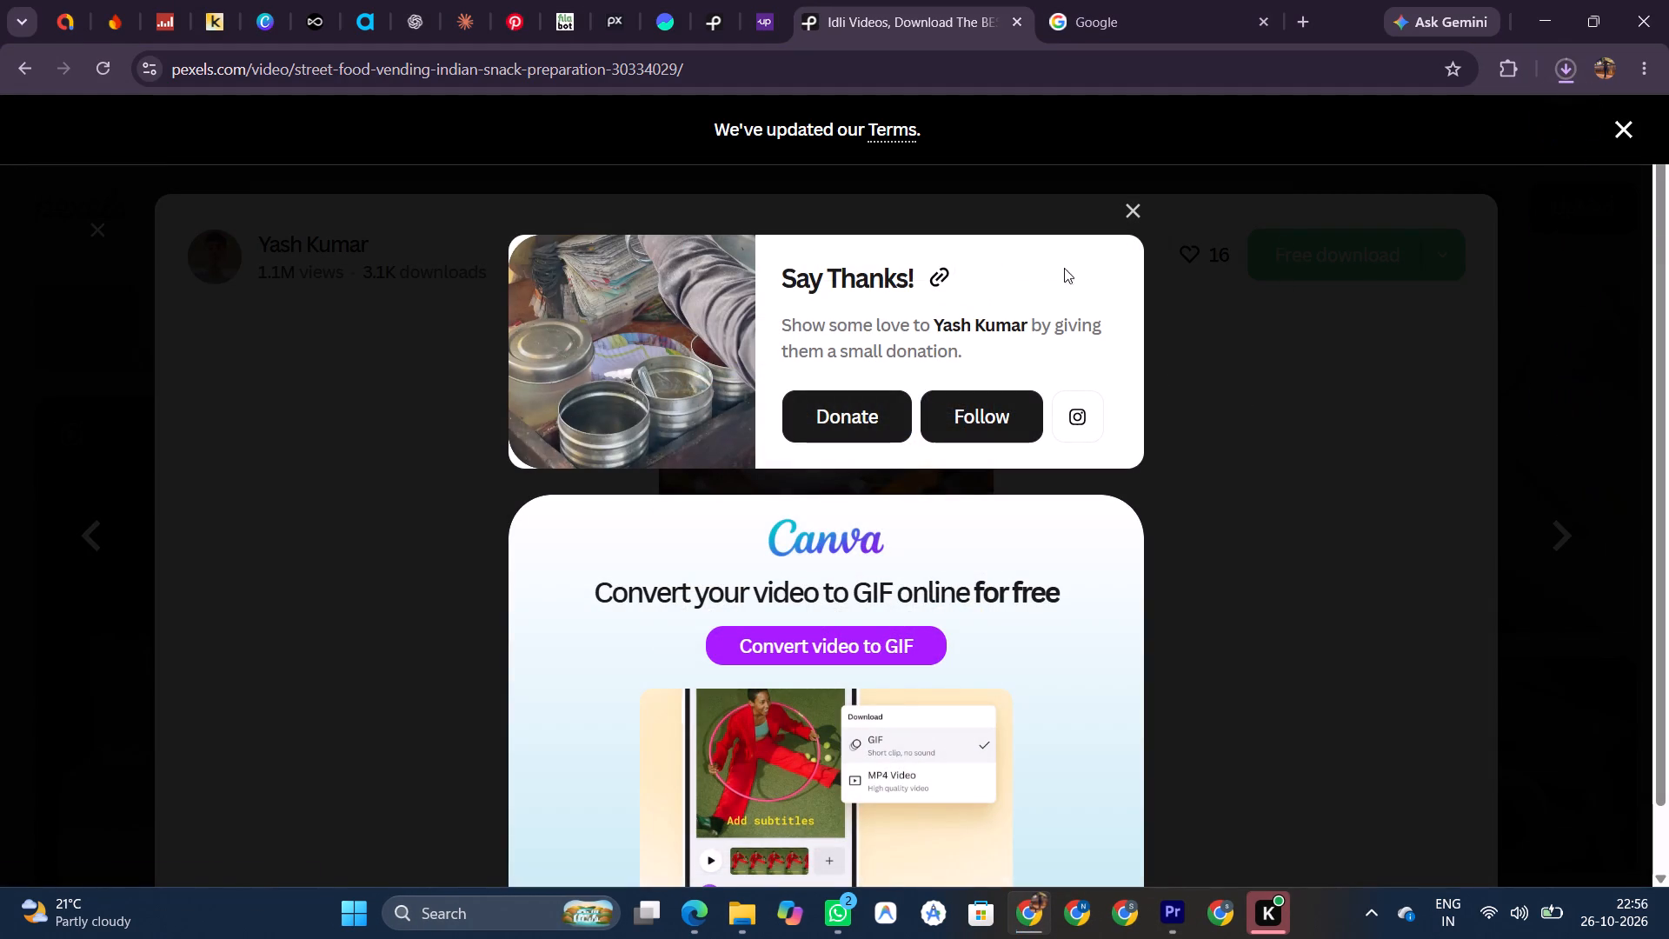
left_click(1137, 216)
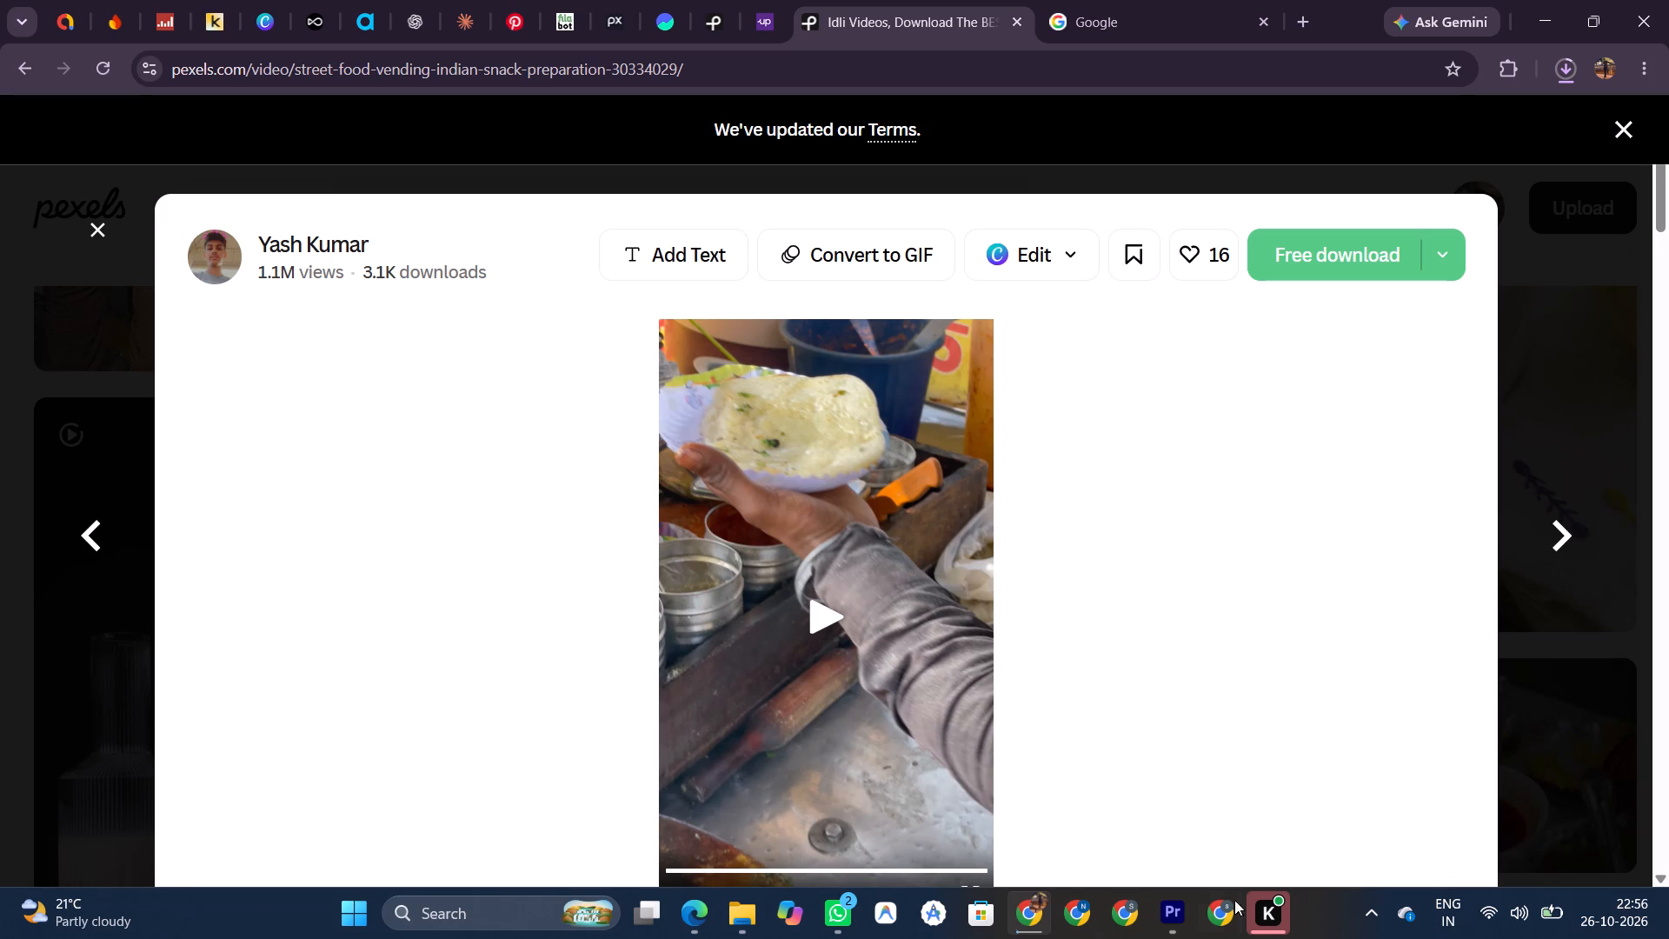
Check the progress of the video download in the Downloads folder and the browser's recent download history.
left_click(1025, 910)
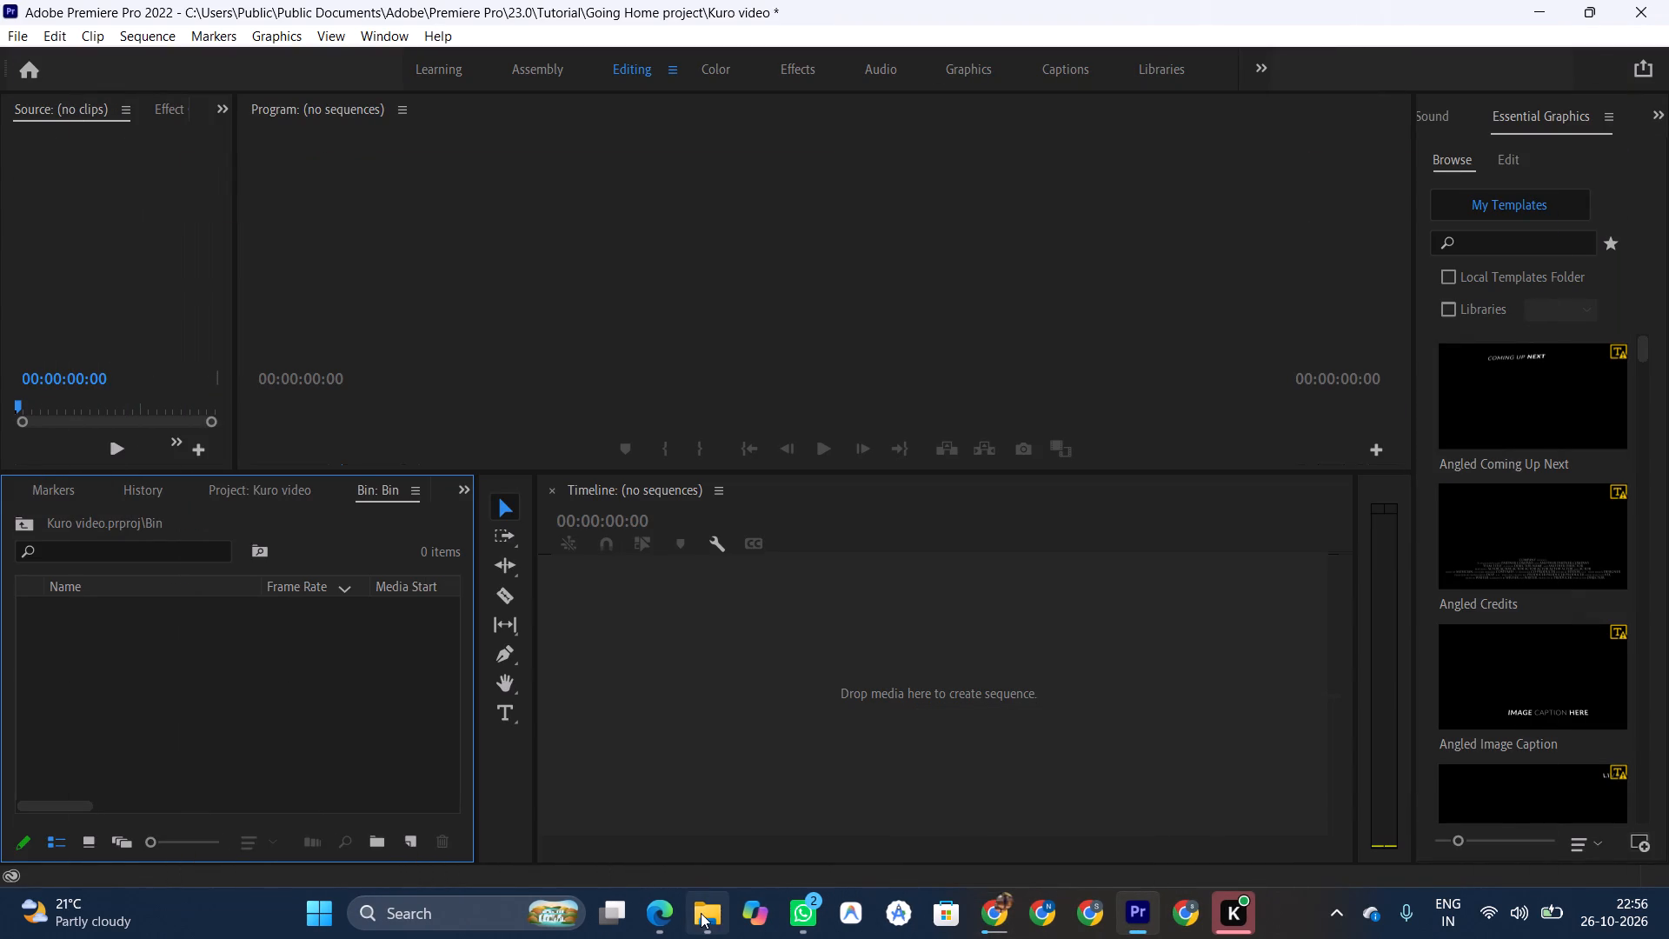
left_click(701, 913)
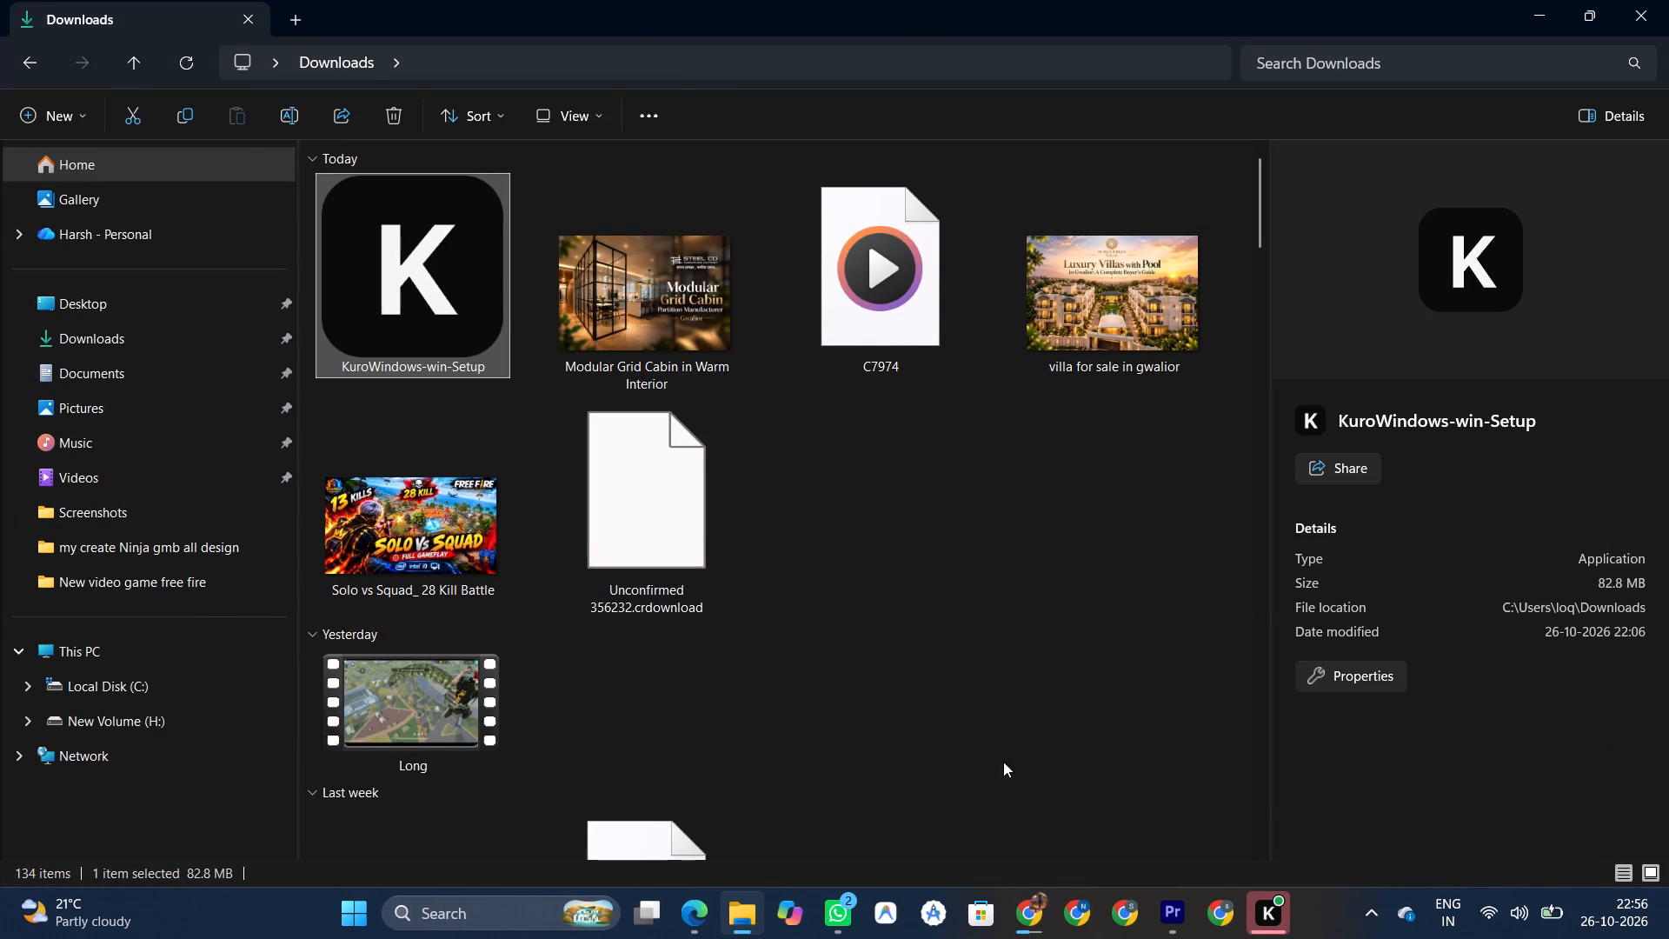
left_click(1029, 916)
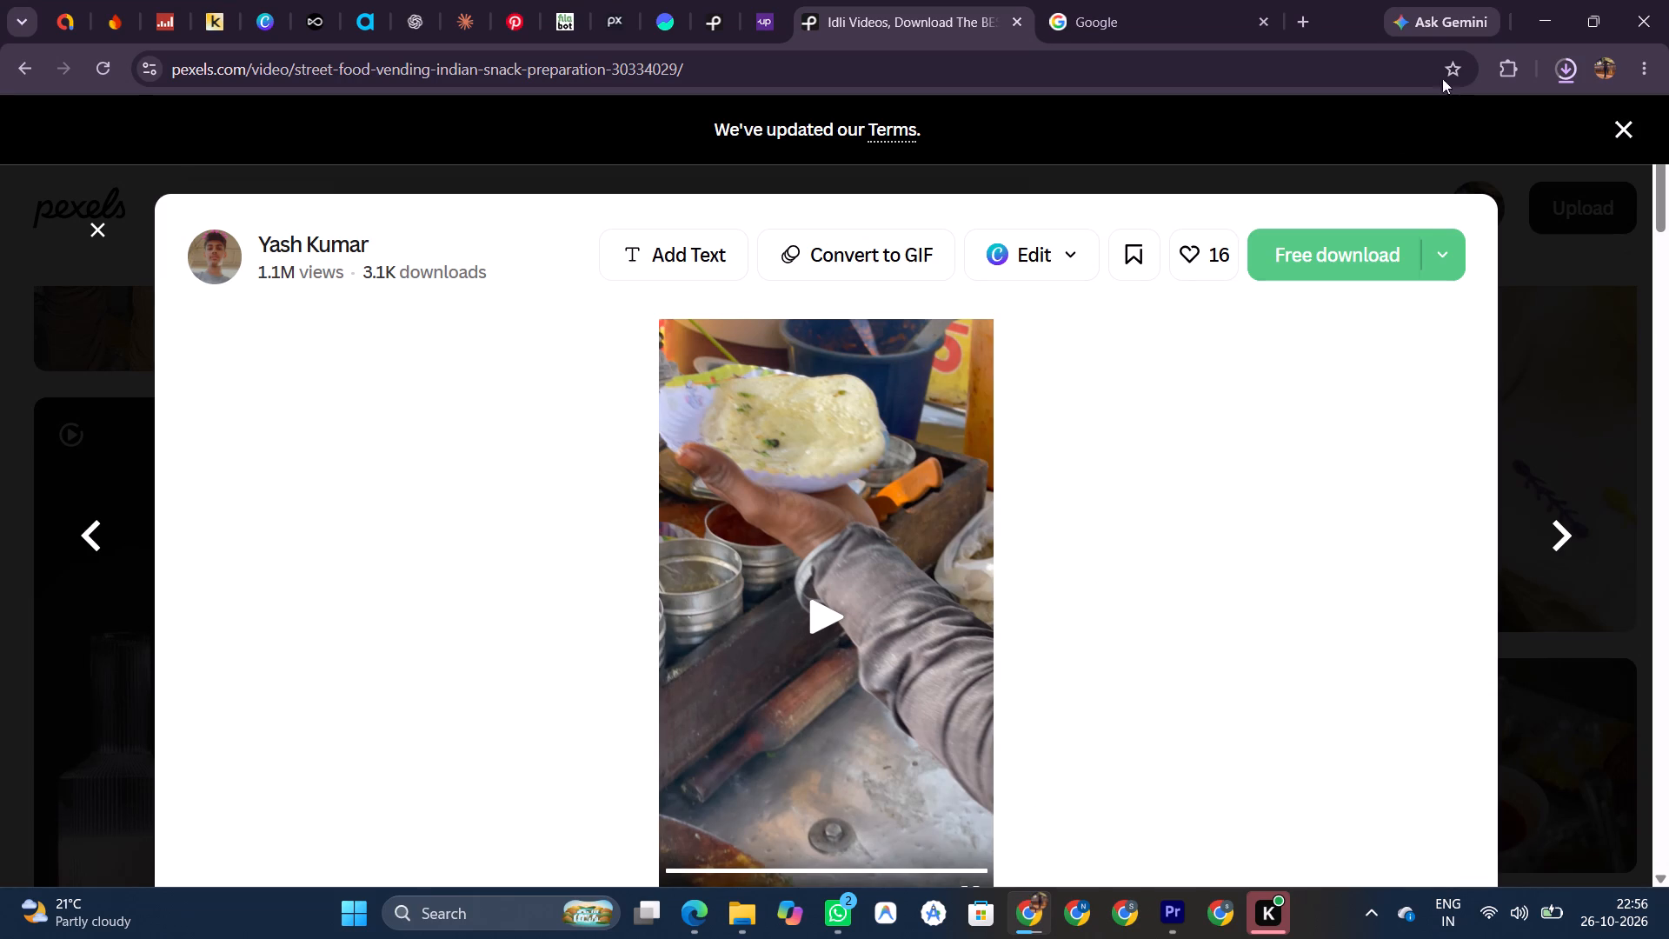
left_click(1569, 79)
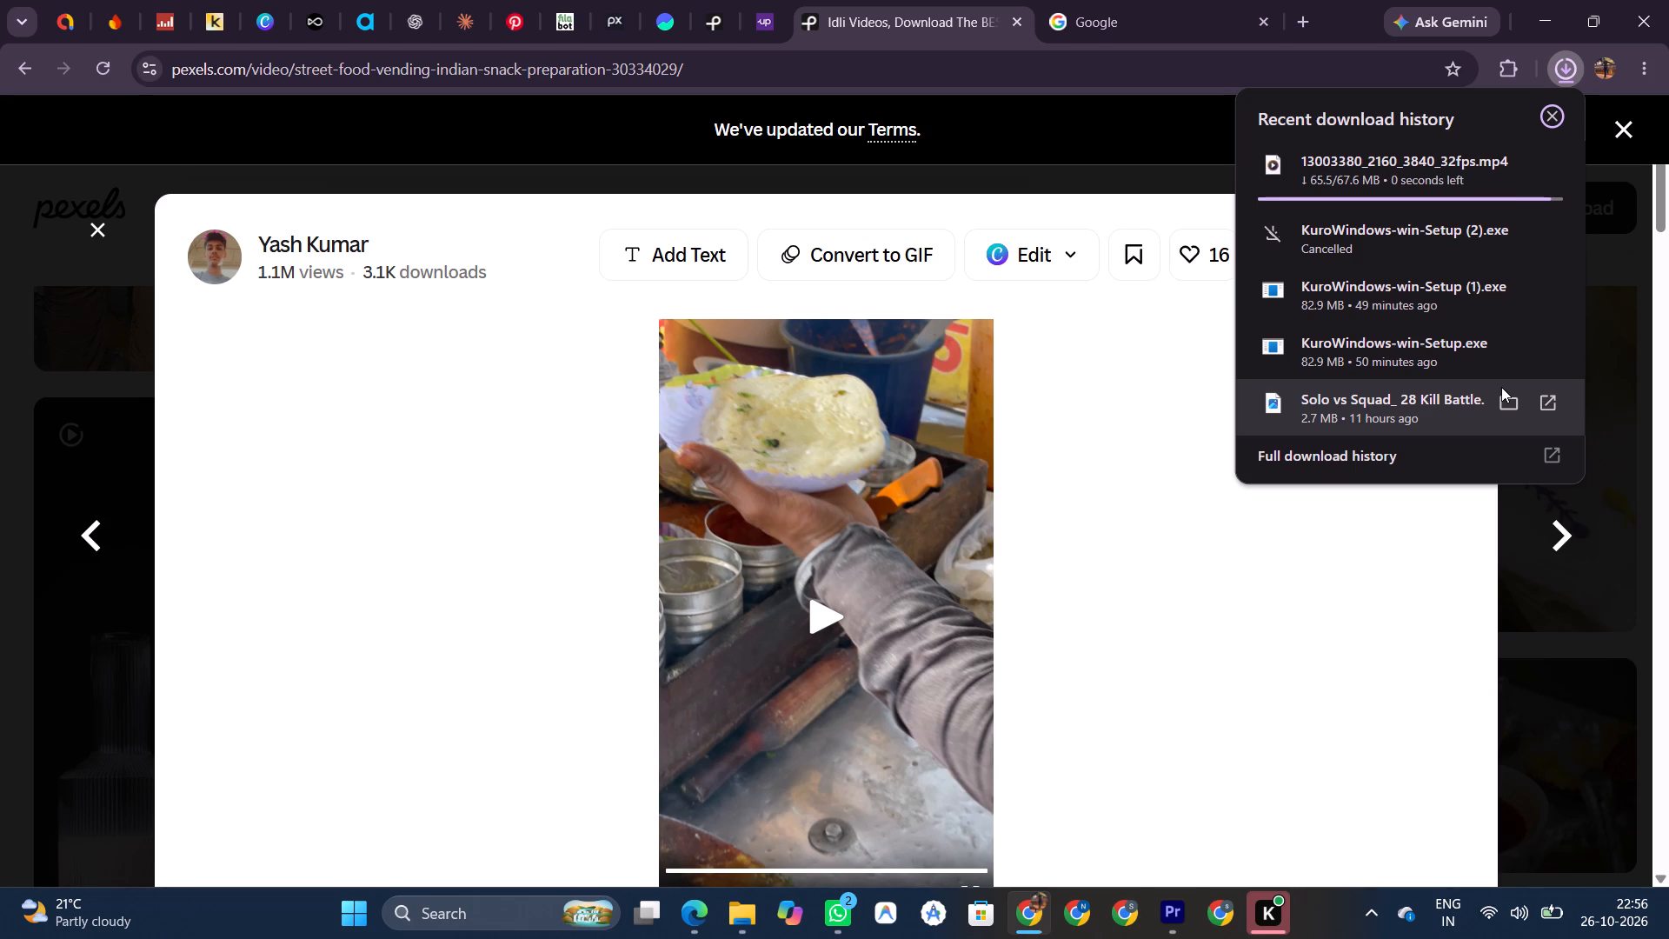
left_click(1297, 603)
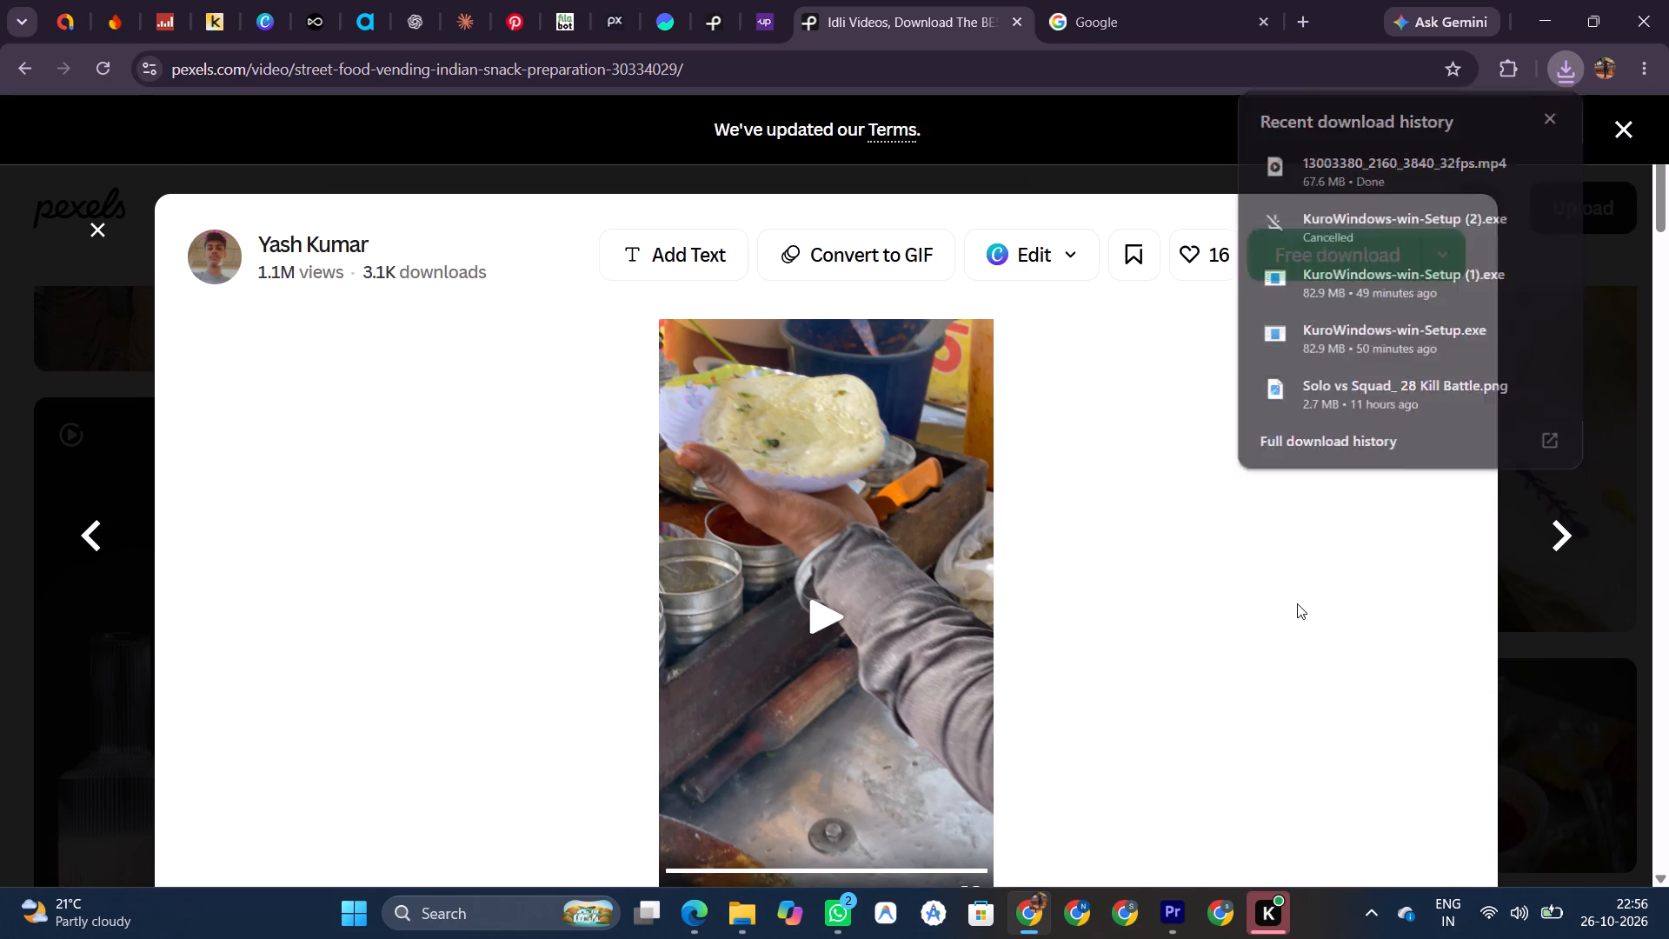
Import 13003380_2160_3840_32fps from the Downloads folder into the bin of the Kuro video project in Premiere Pro.
left_click(755, 918)
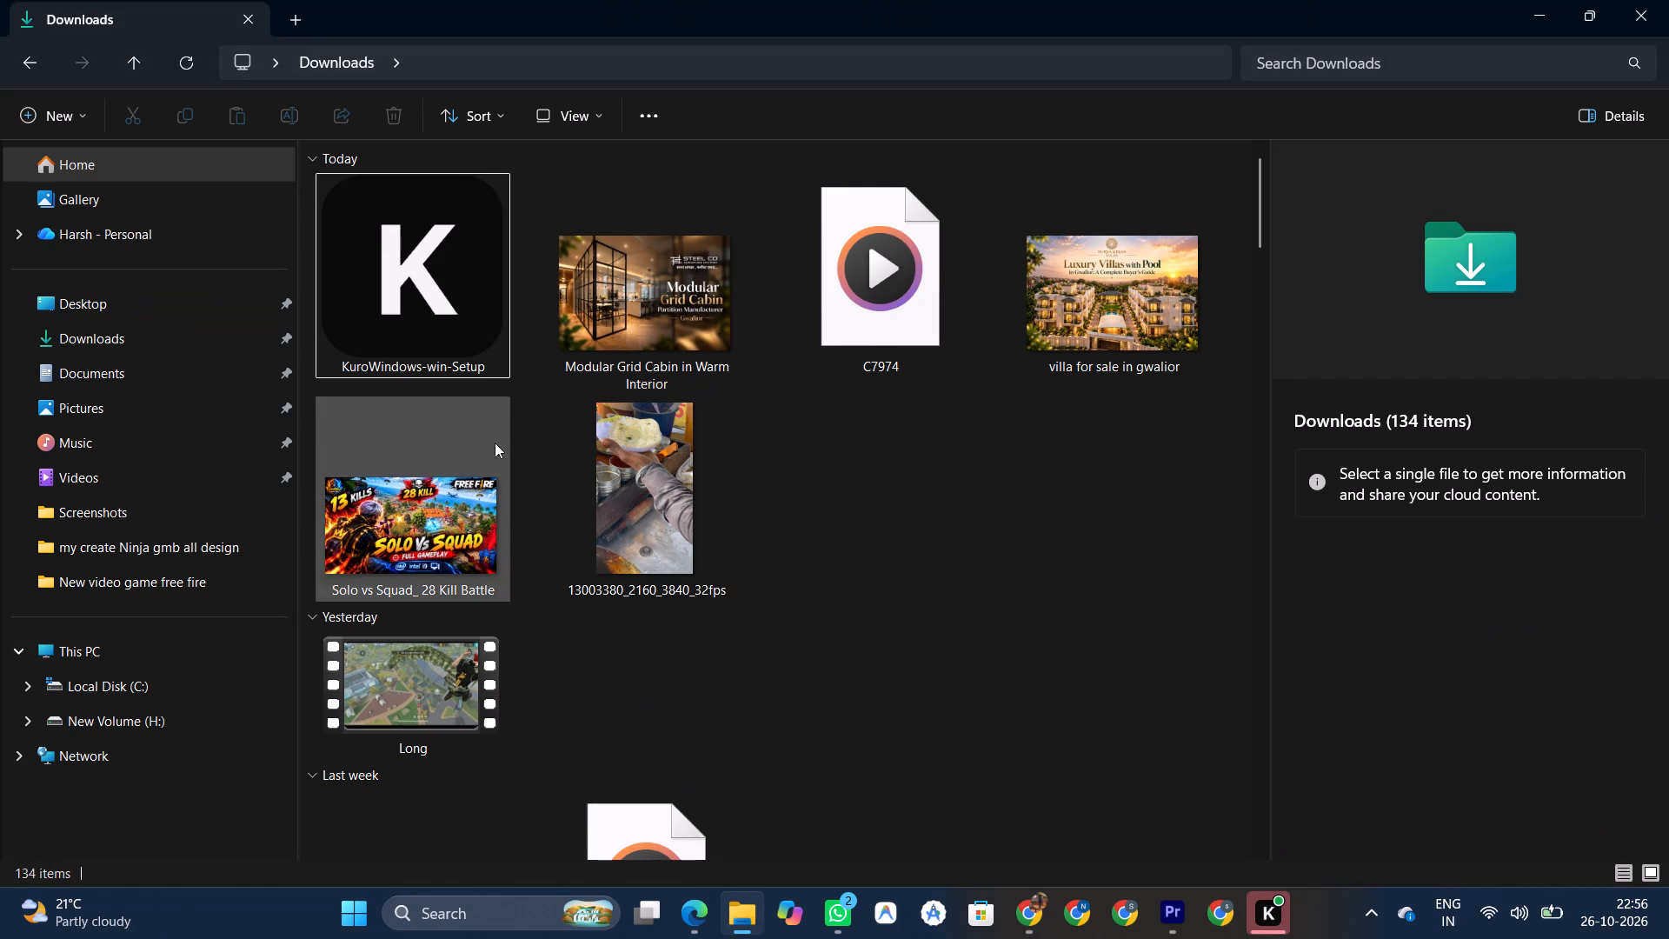
left_click_drag(619, 533, 656, 605)
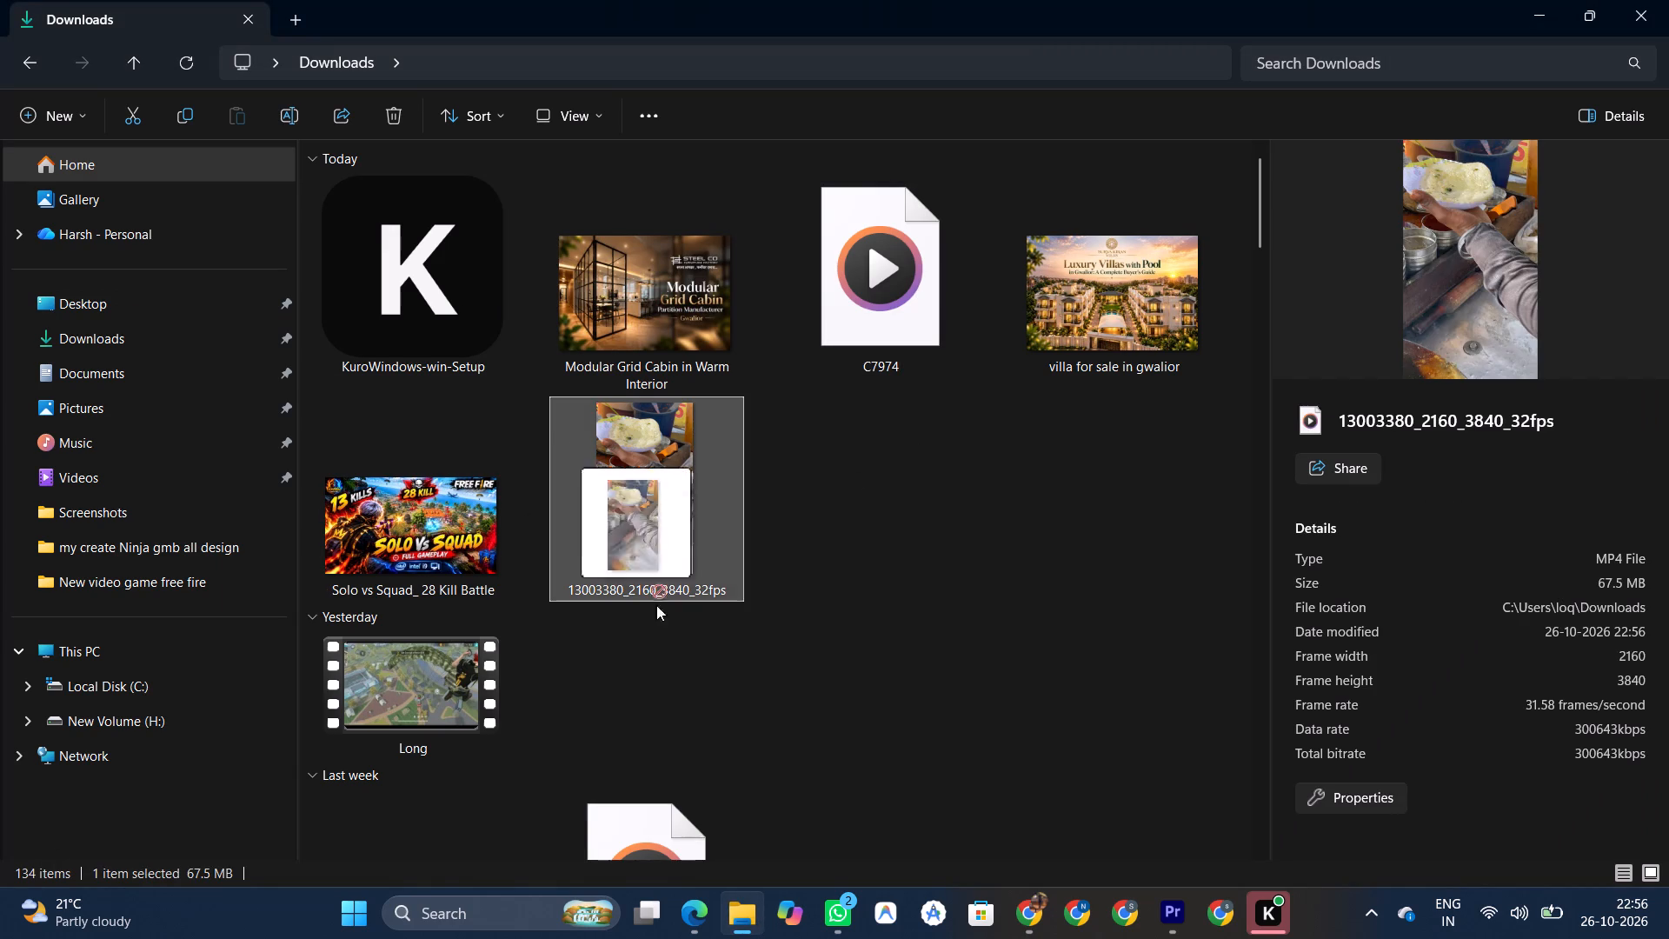
left_click_drag(656, 605, 409, 763)
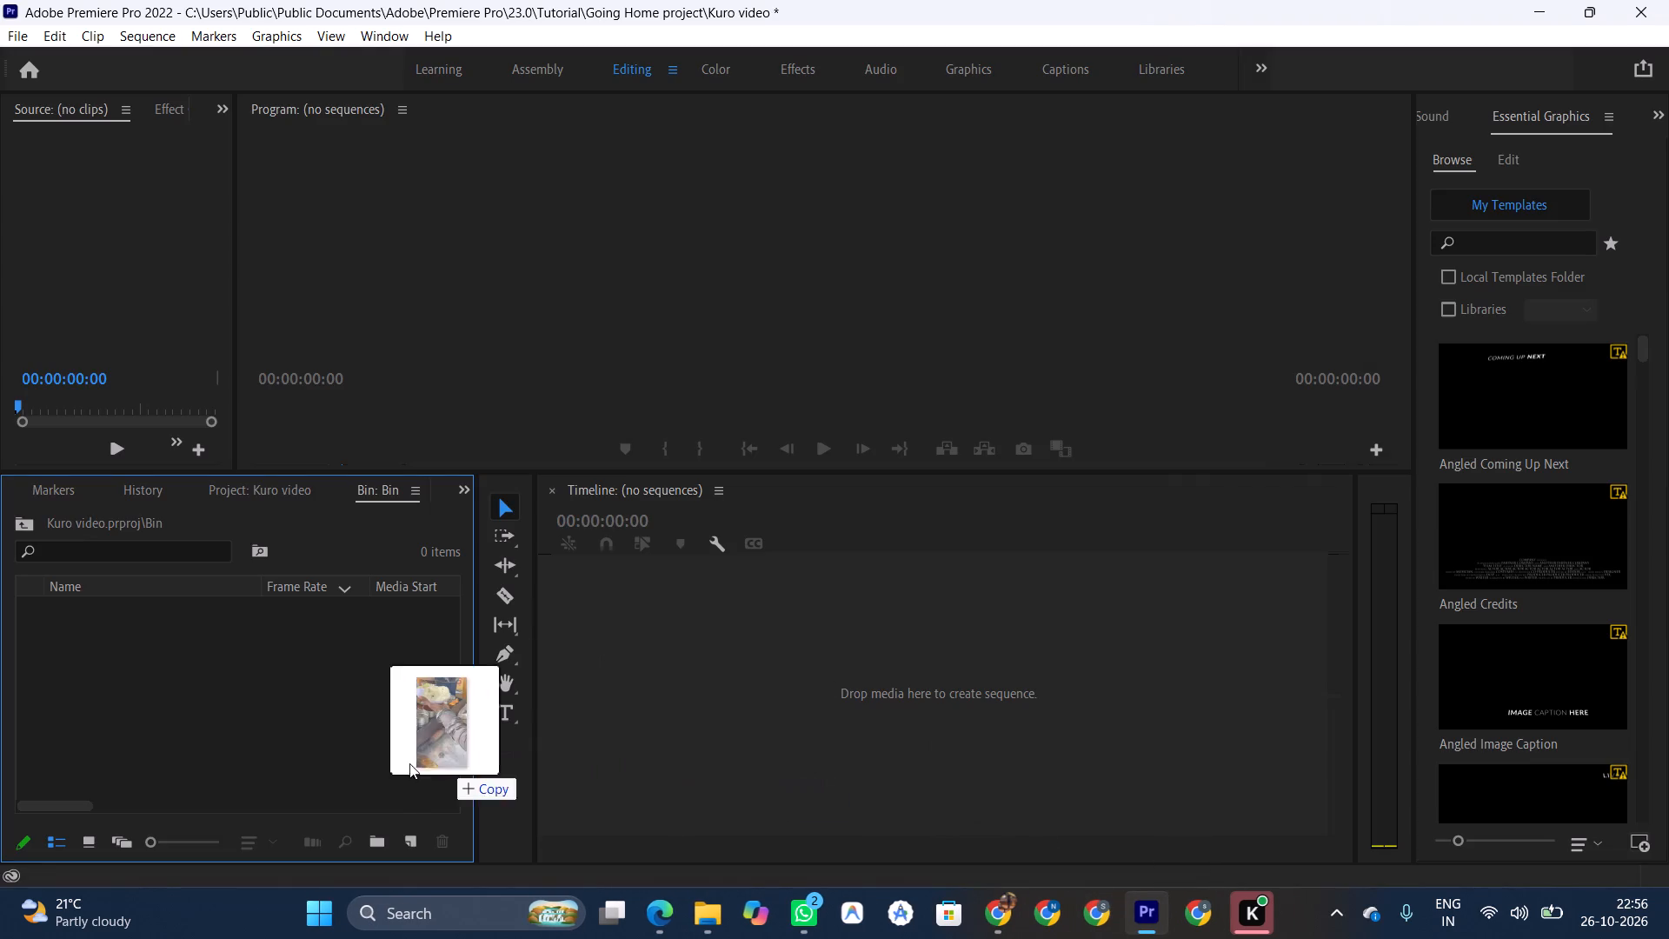
left_click_drag(409, 763, 295, 740)
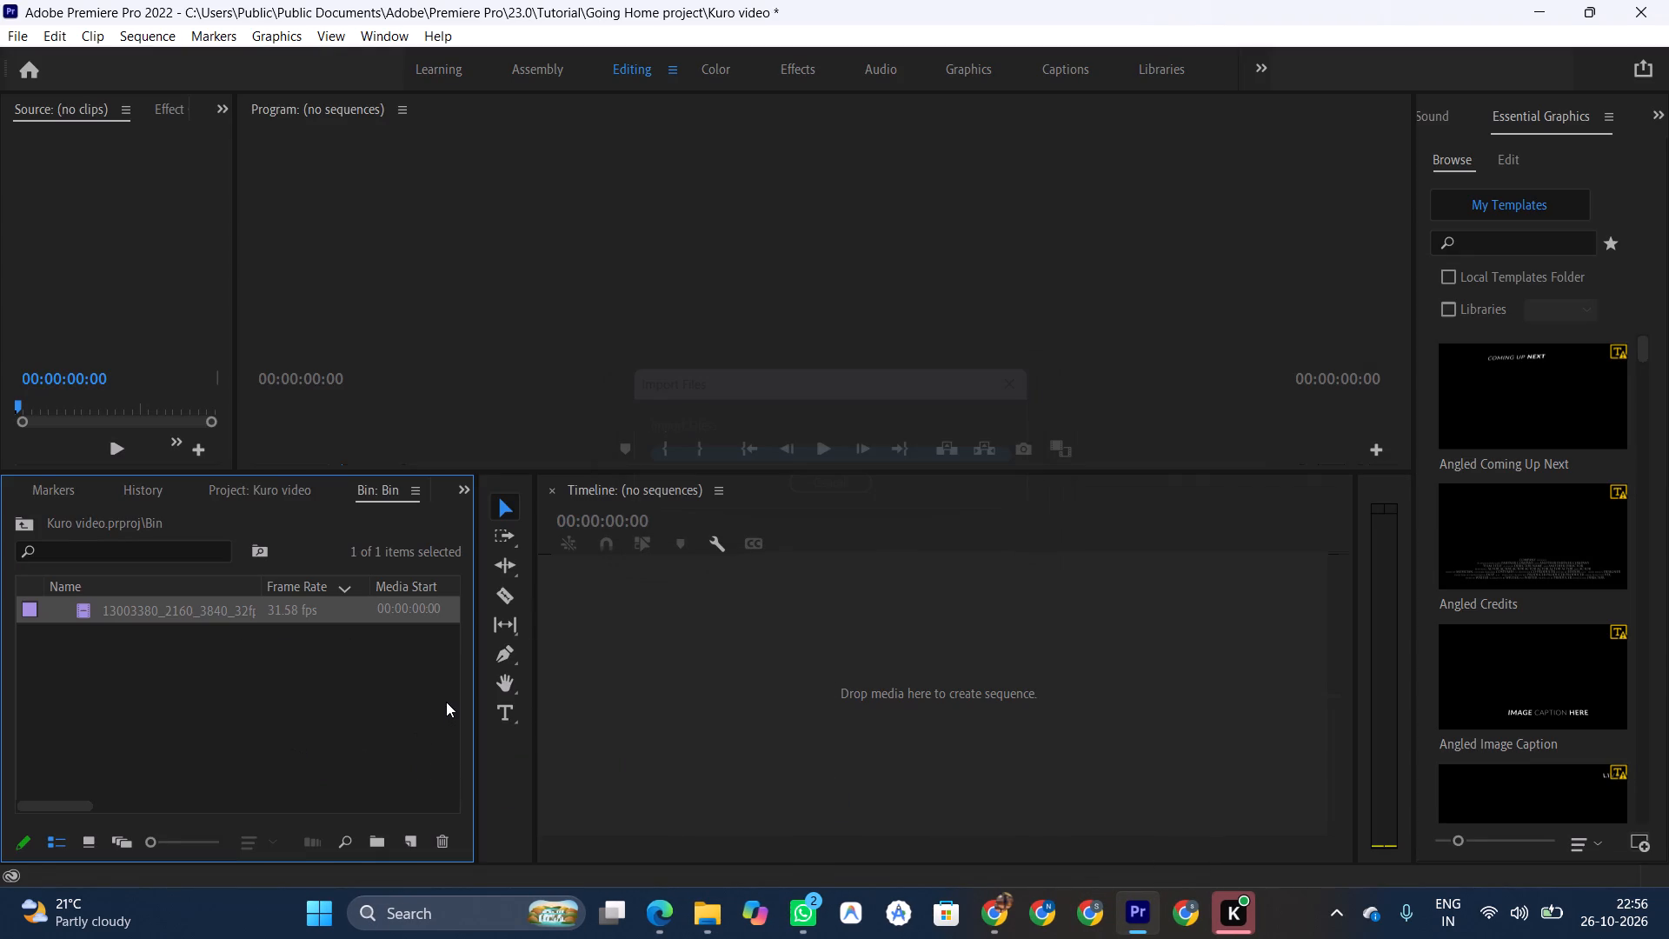
Open the imported street food clip in the Source monitor and widen the monitor.
double_click(280, 605)
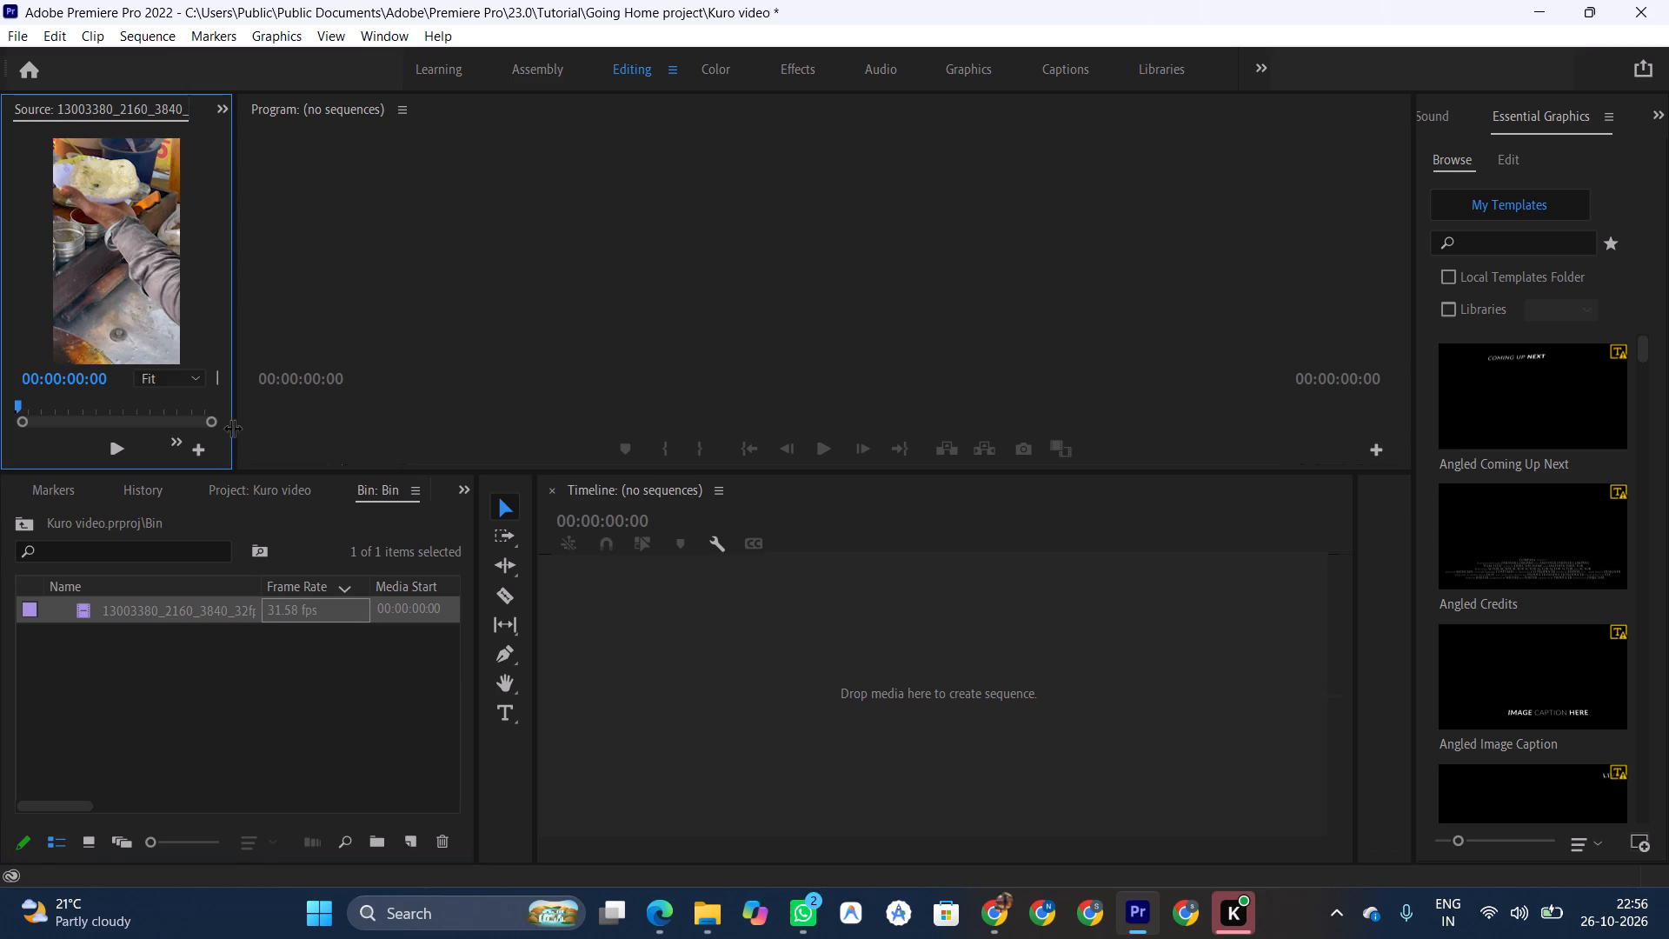
left_click_drag(236, 334, 354, 324)
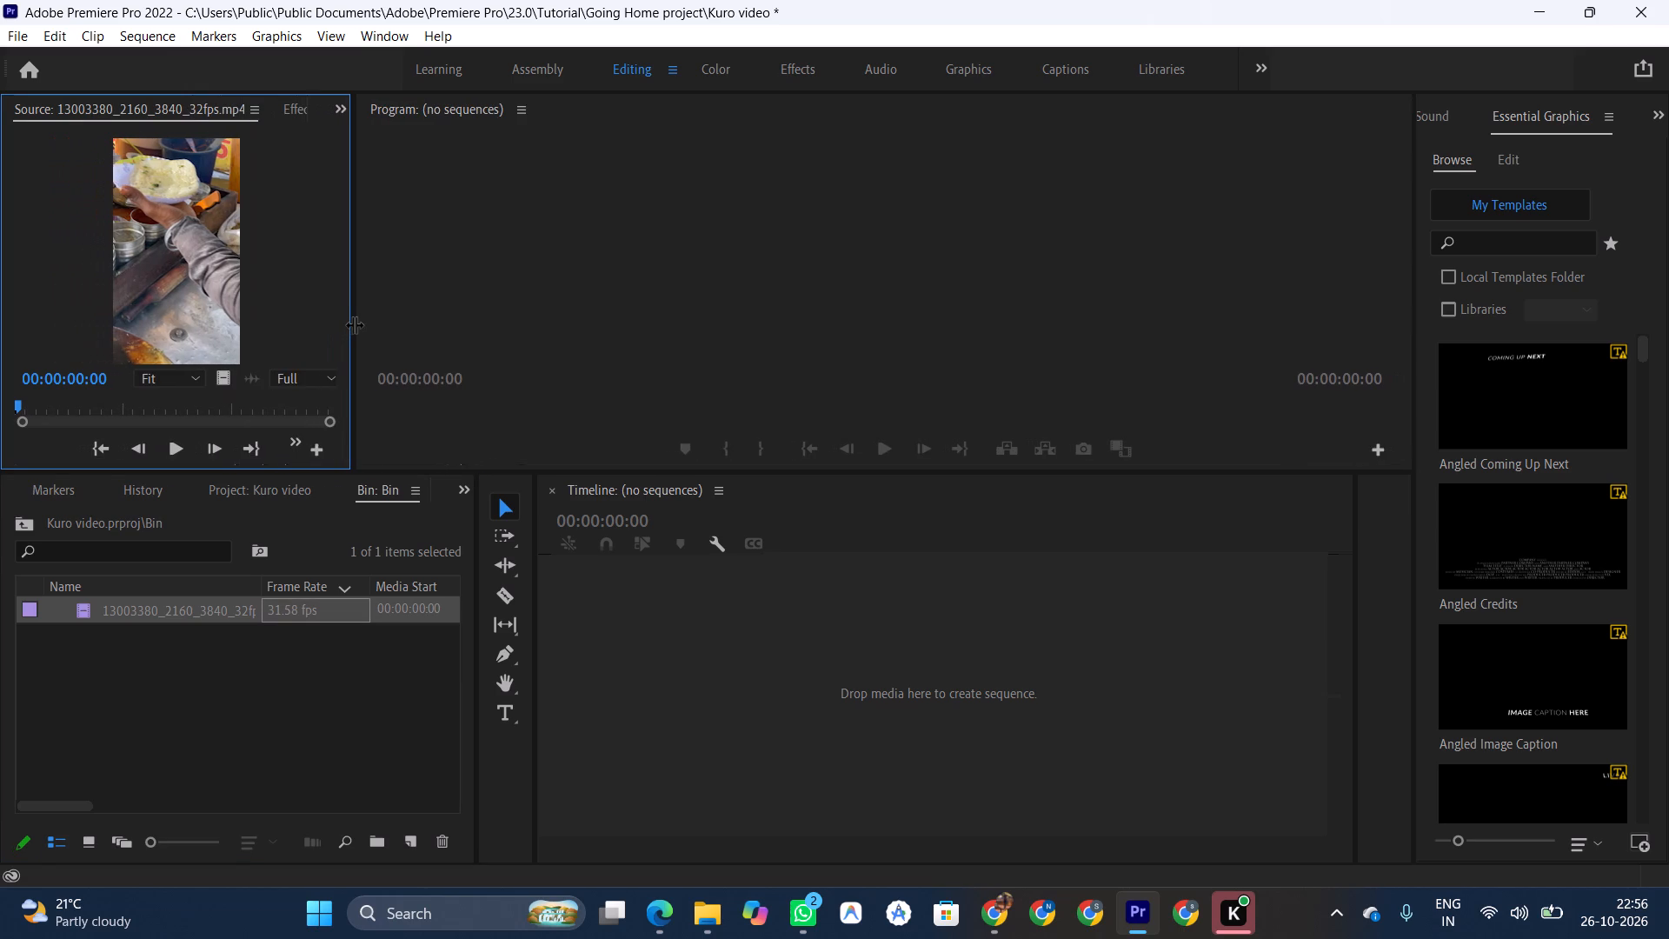
Widen the Source monitor further so that the clip's duration and more of its playback controls fit.
left_click_drag(354, 324, 356, 323)
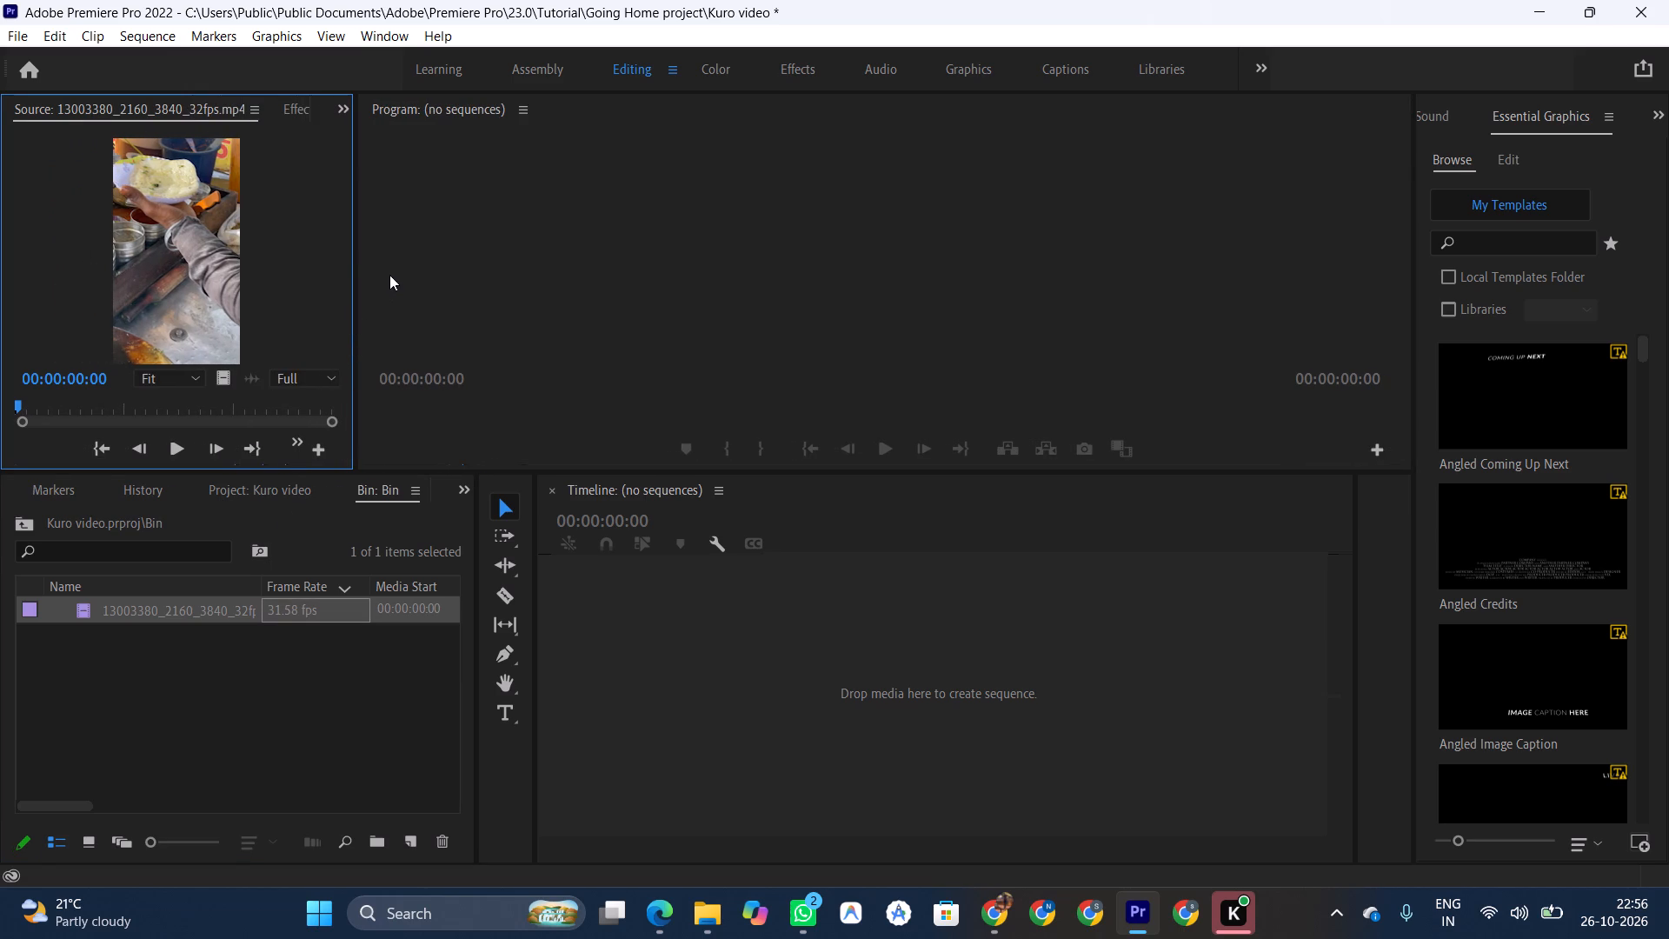
left_click(350, 249)
left_click(350, 249)
left_click_drag(355, 275, 541, 318)
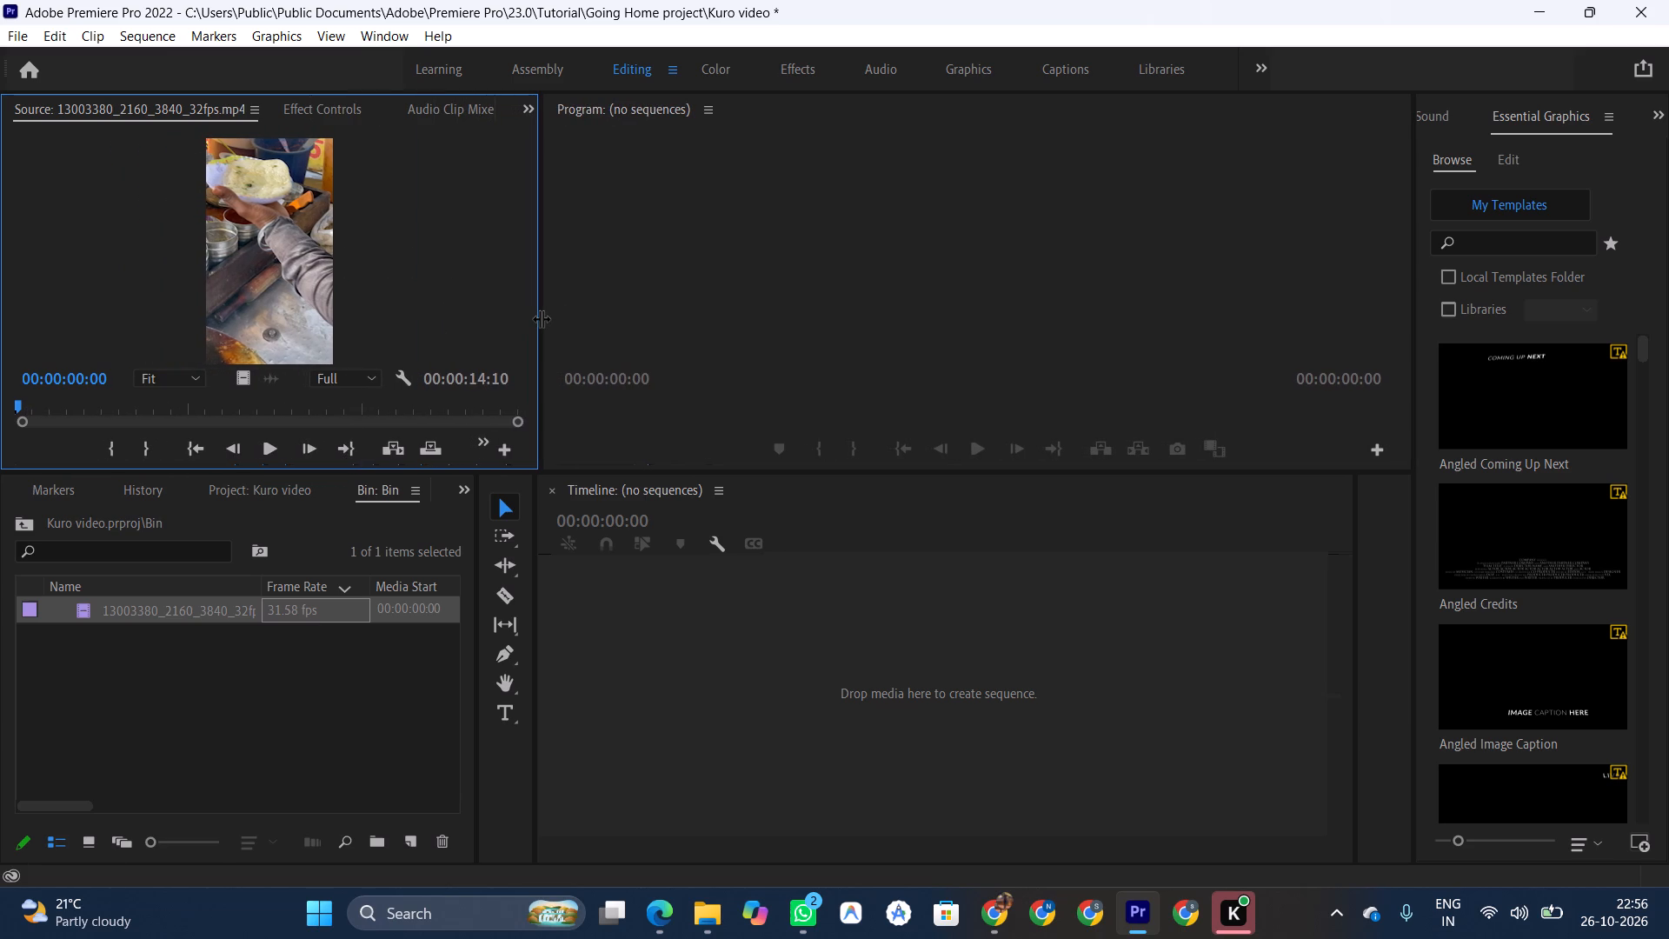
left_click_drag(541, 318, 540, 319)
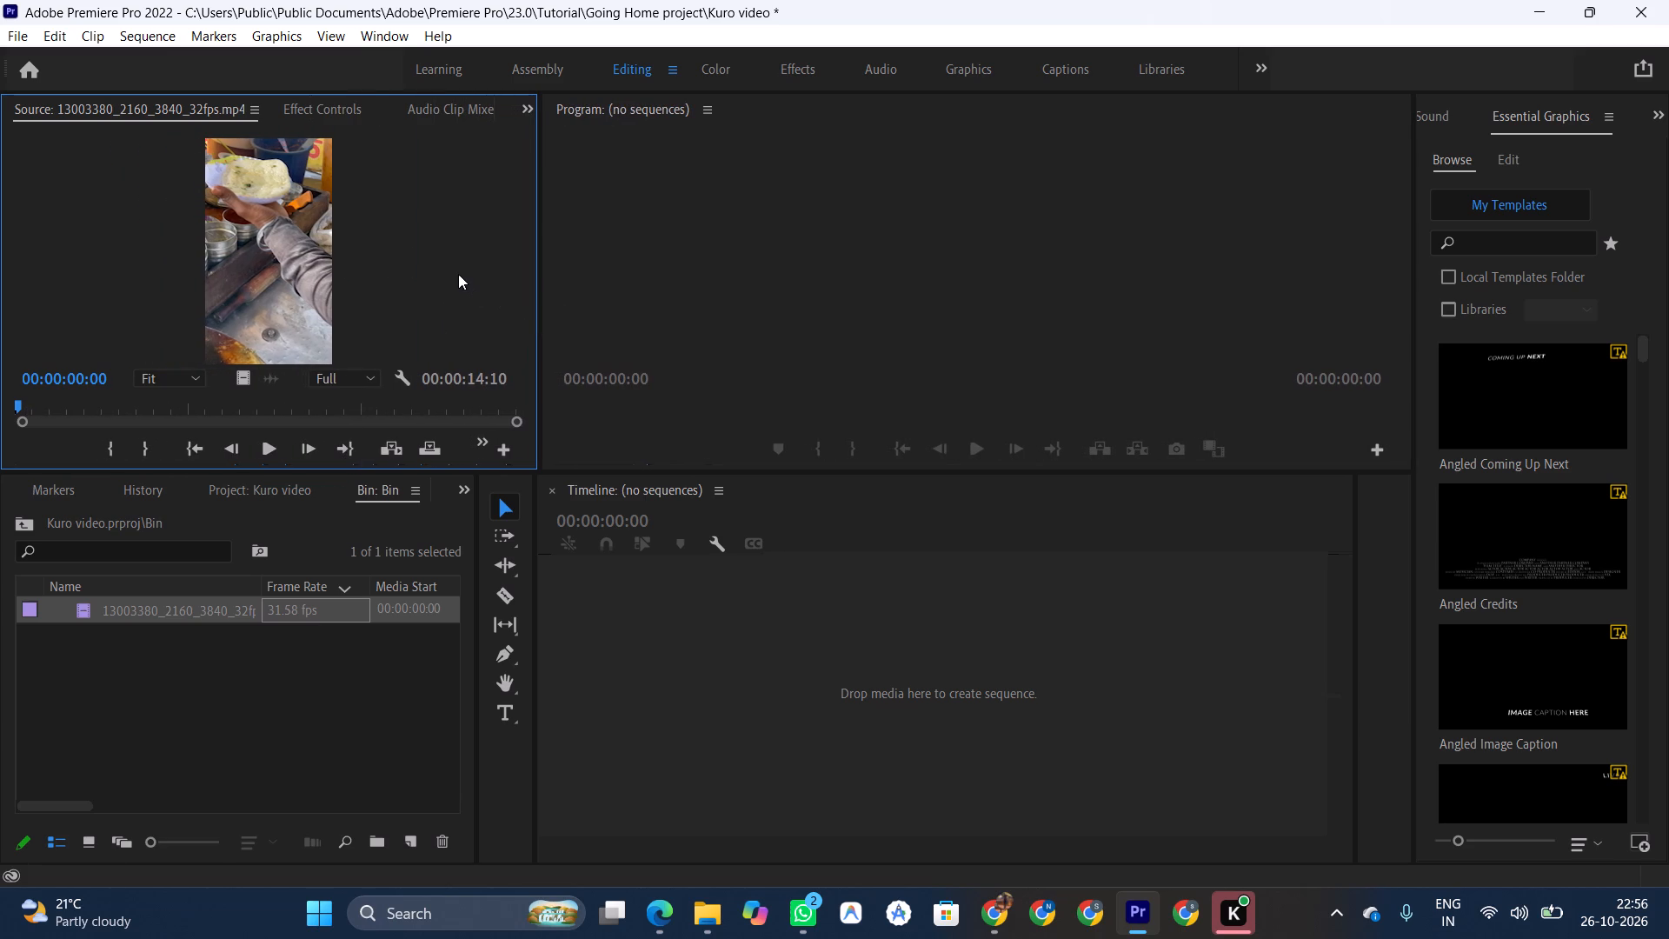
Play the street food clip through in the Source monitor and return its playhead to the start.
key("space")
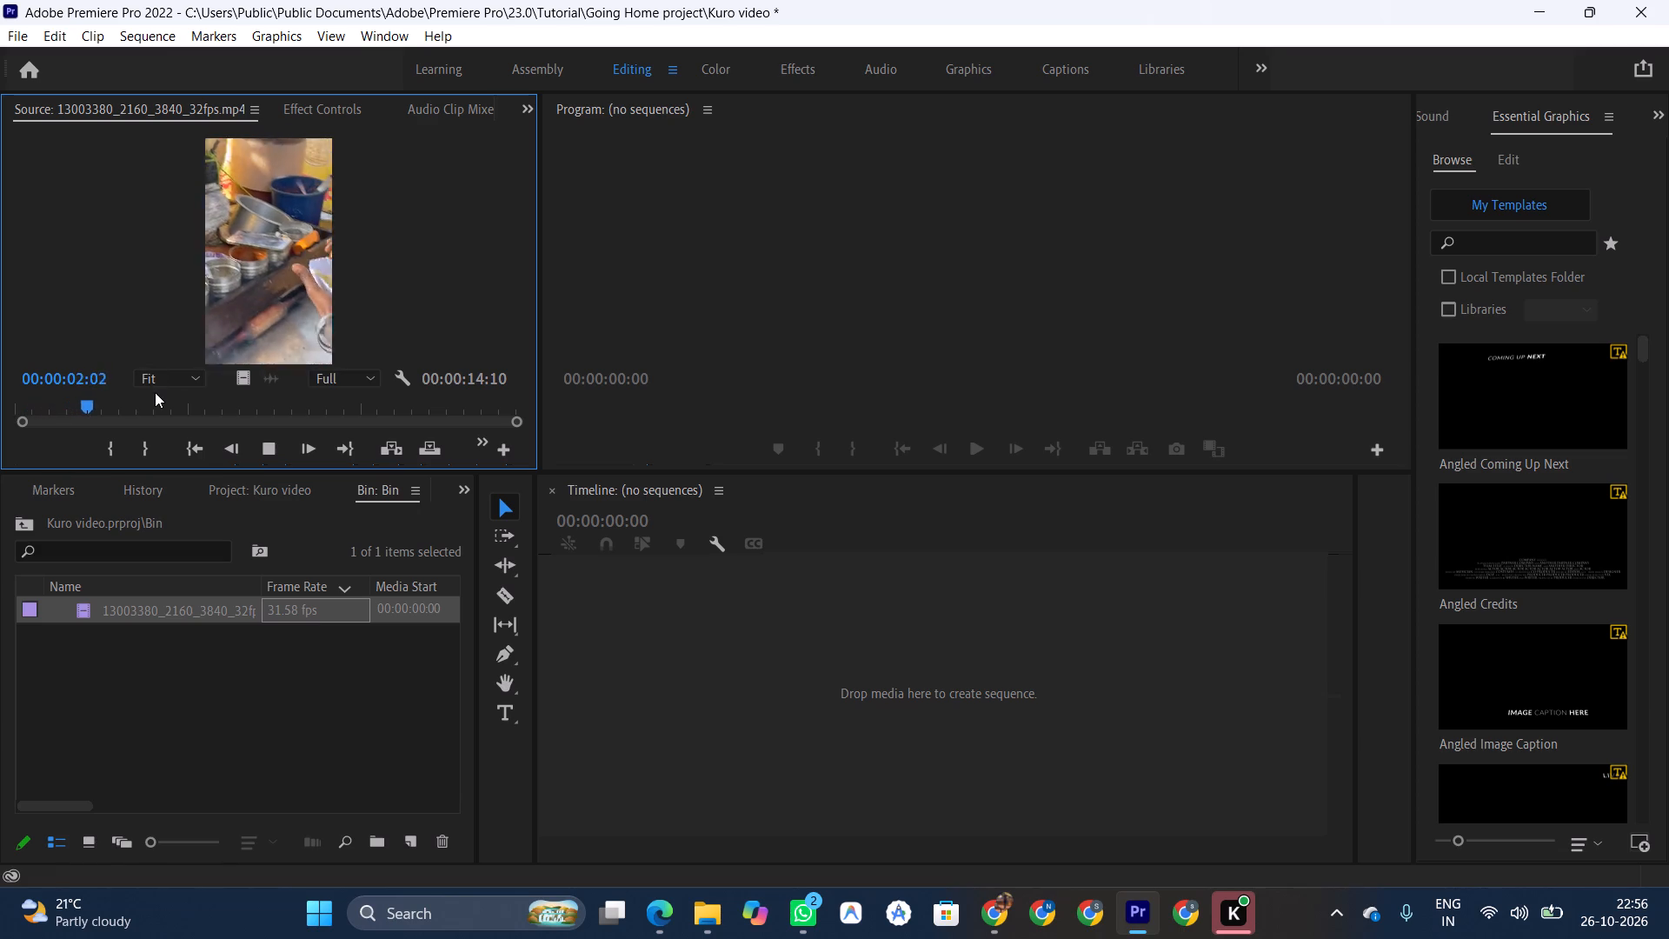
key("space")
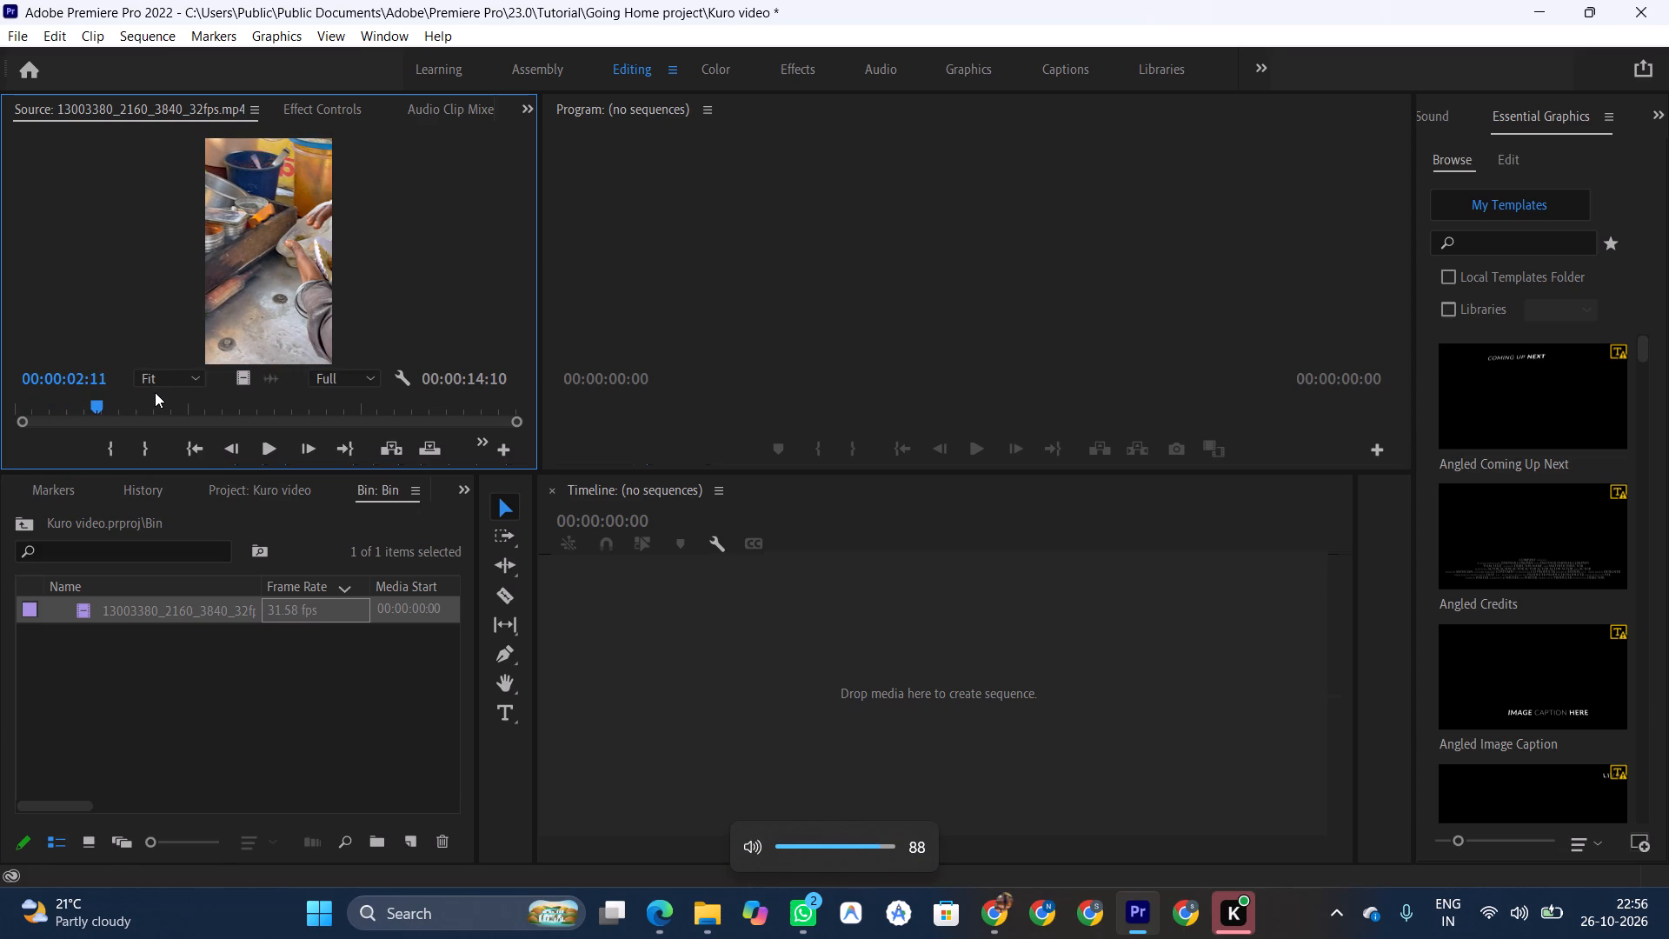
key("space")
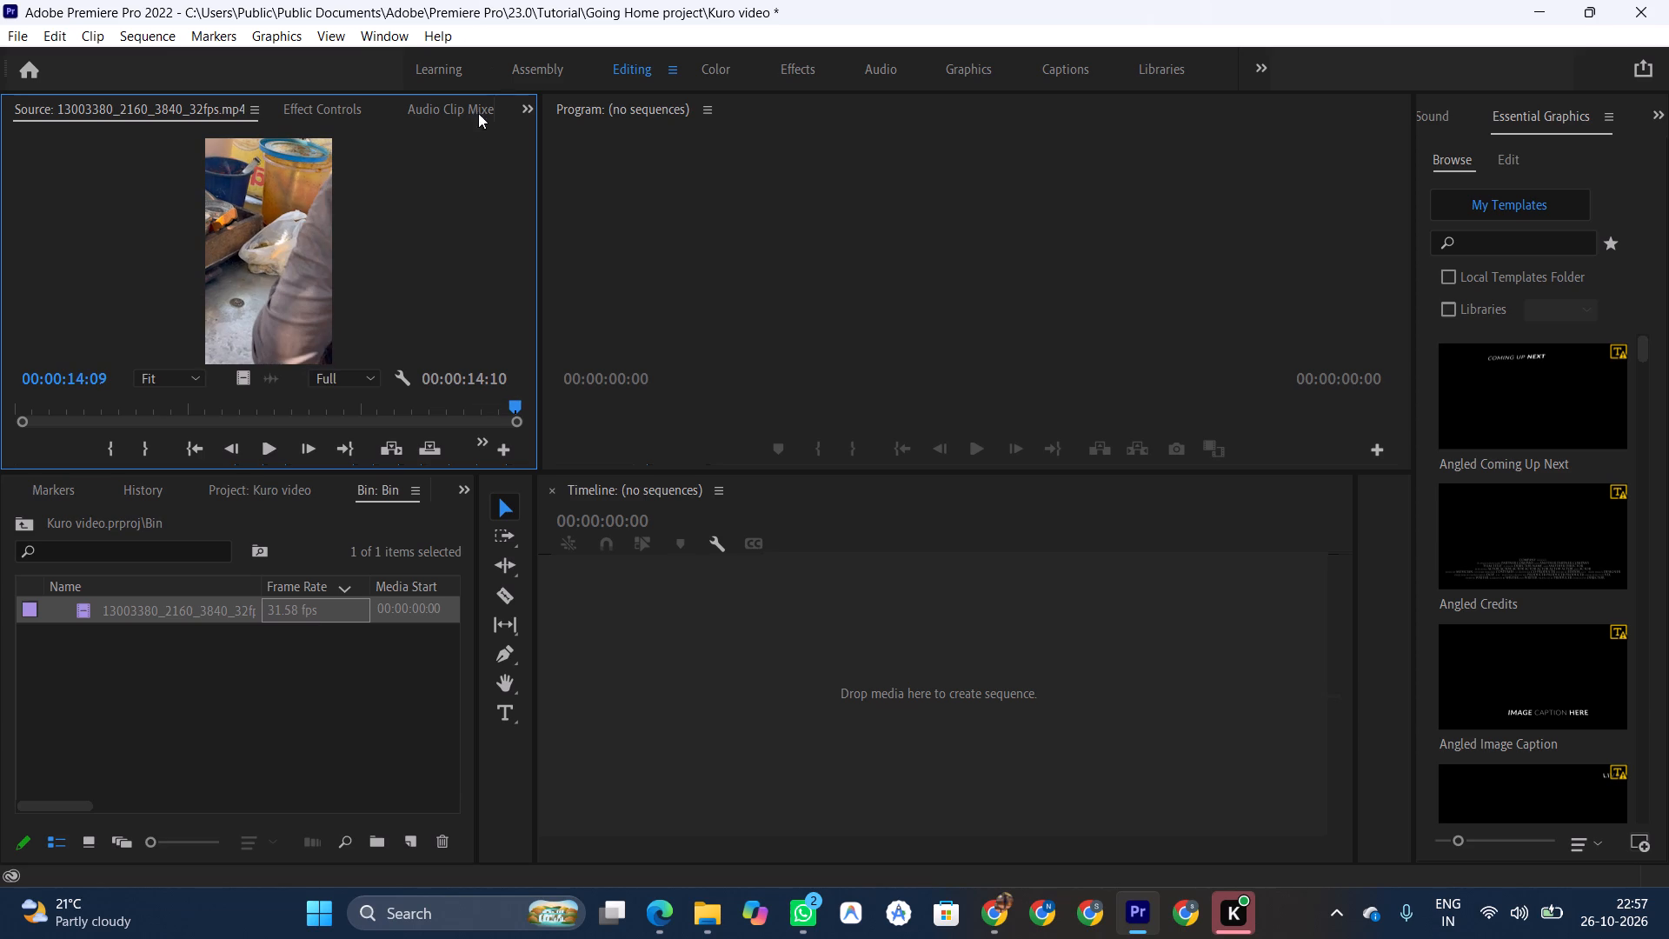
scroll(445, 244, "down", 5)
scroll(445, 244, "up", 5)
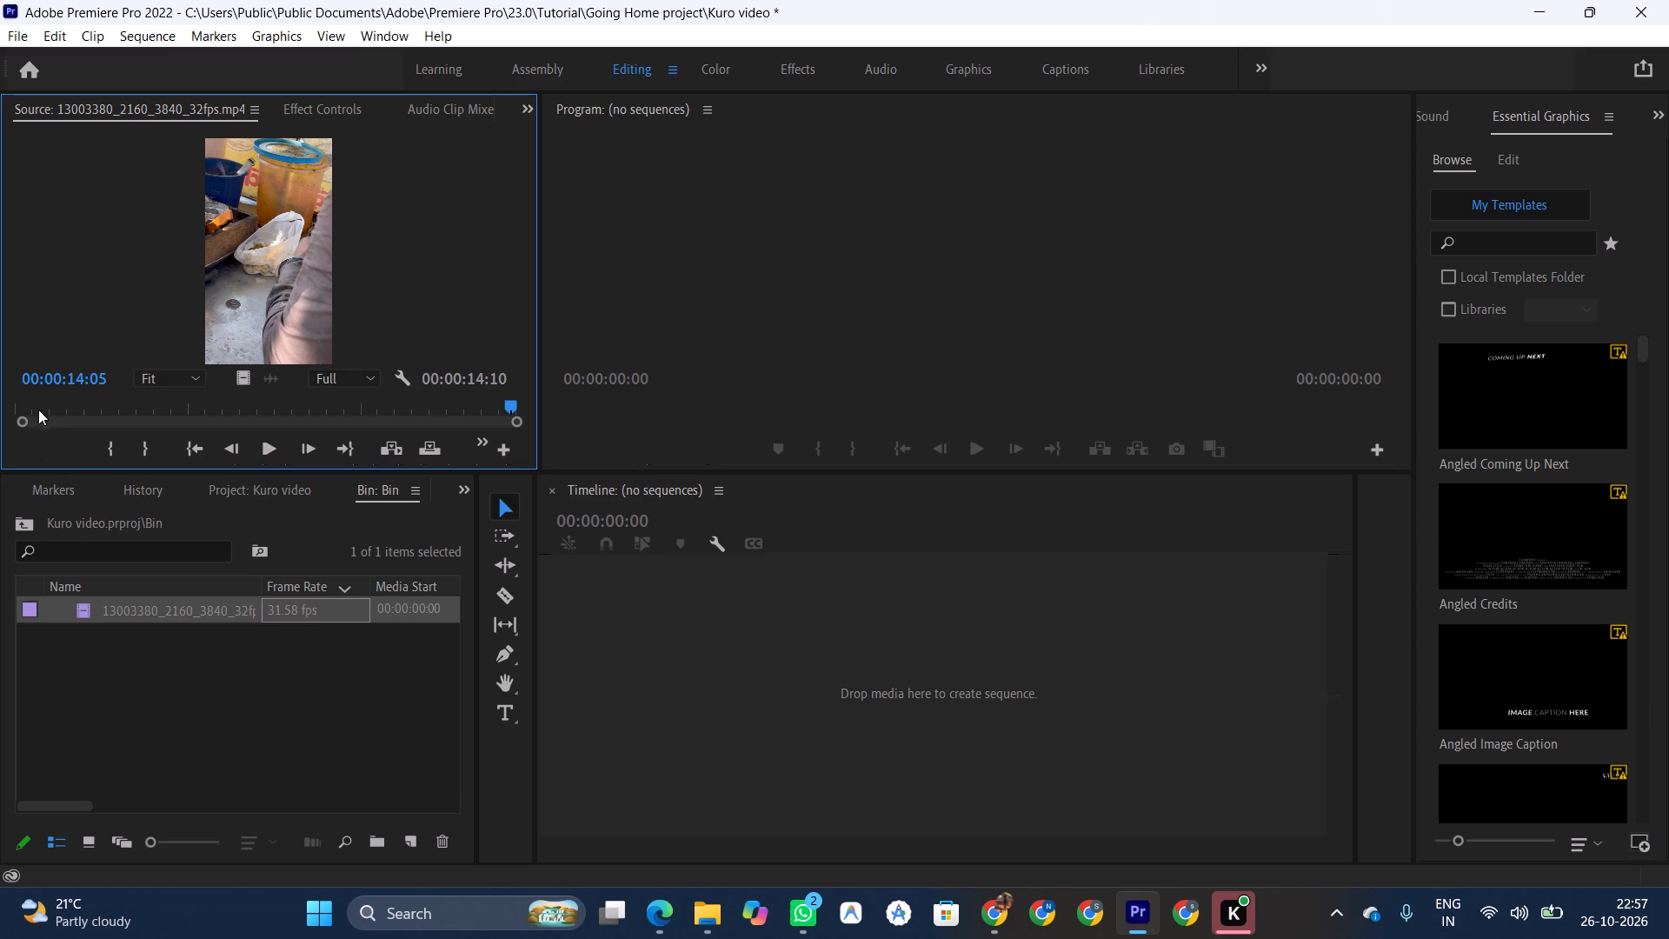
left_click(40, 419)
left_click(42, 401)
left_click_drag(42, 409, 0, 416)
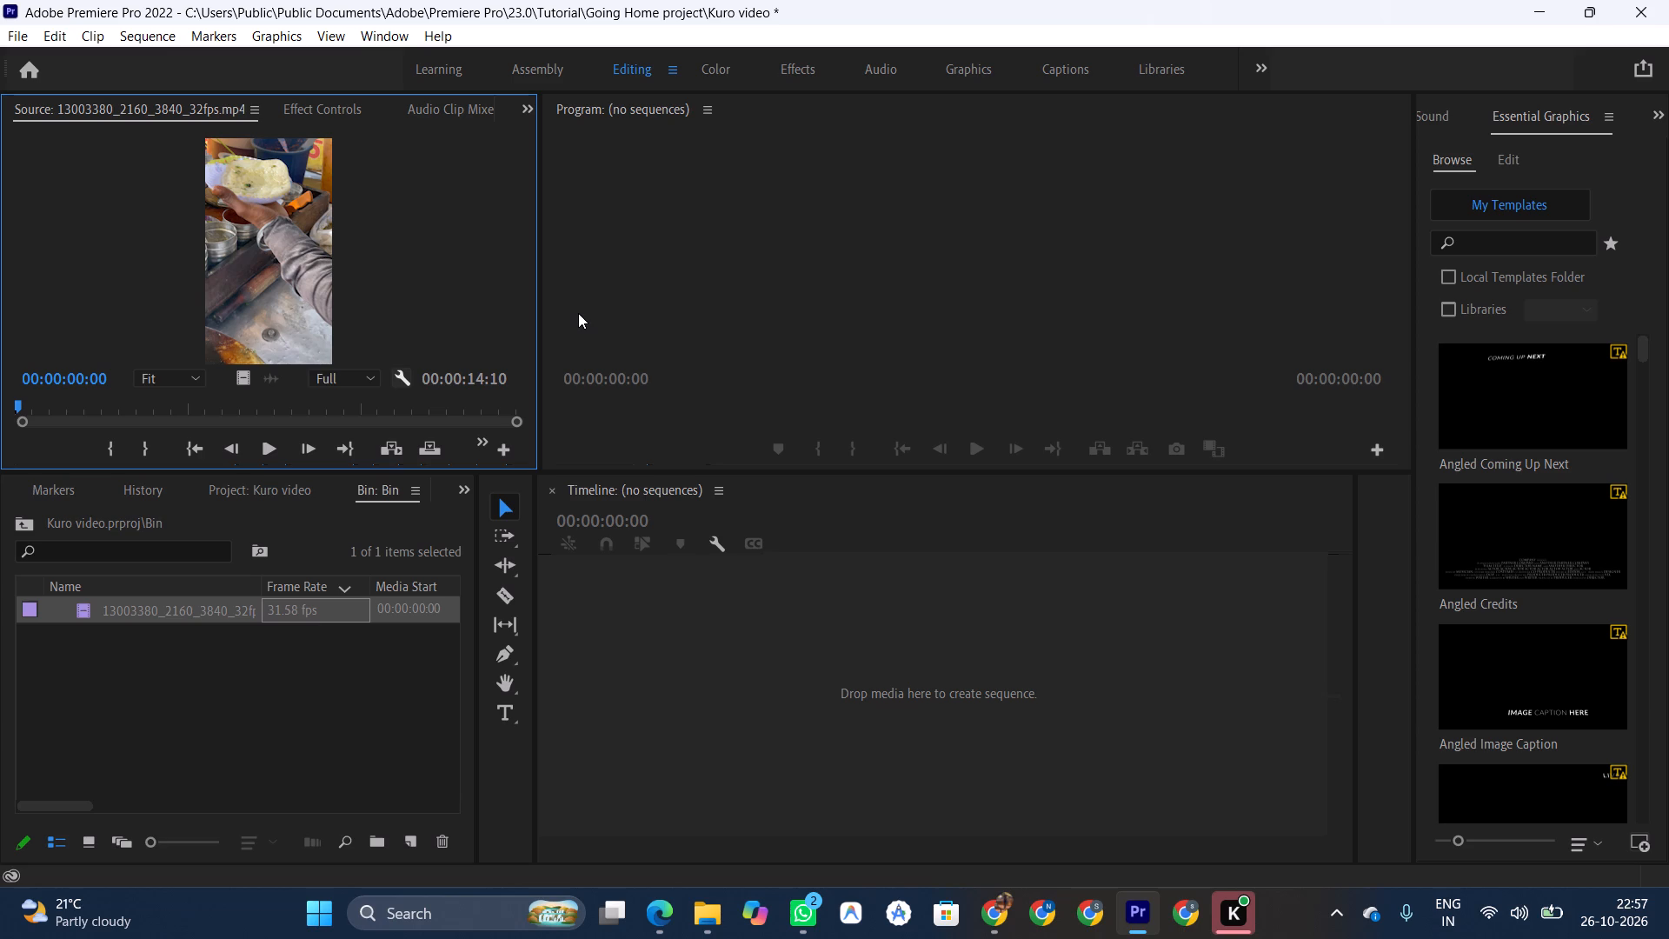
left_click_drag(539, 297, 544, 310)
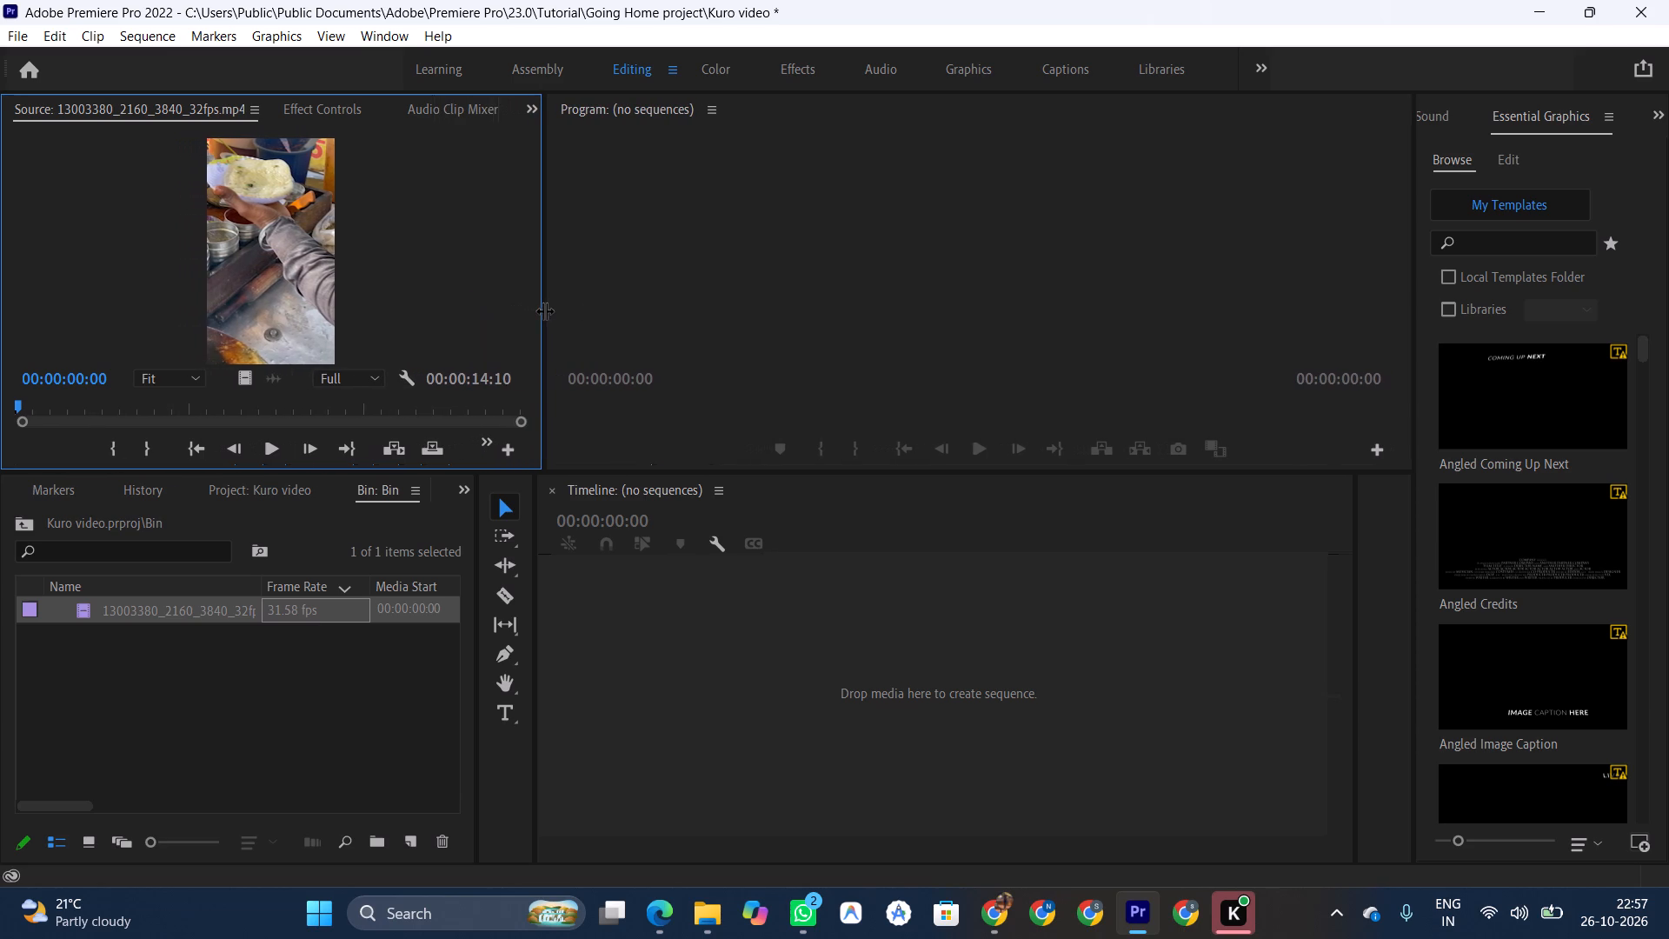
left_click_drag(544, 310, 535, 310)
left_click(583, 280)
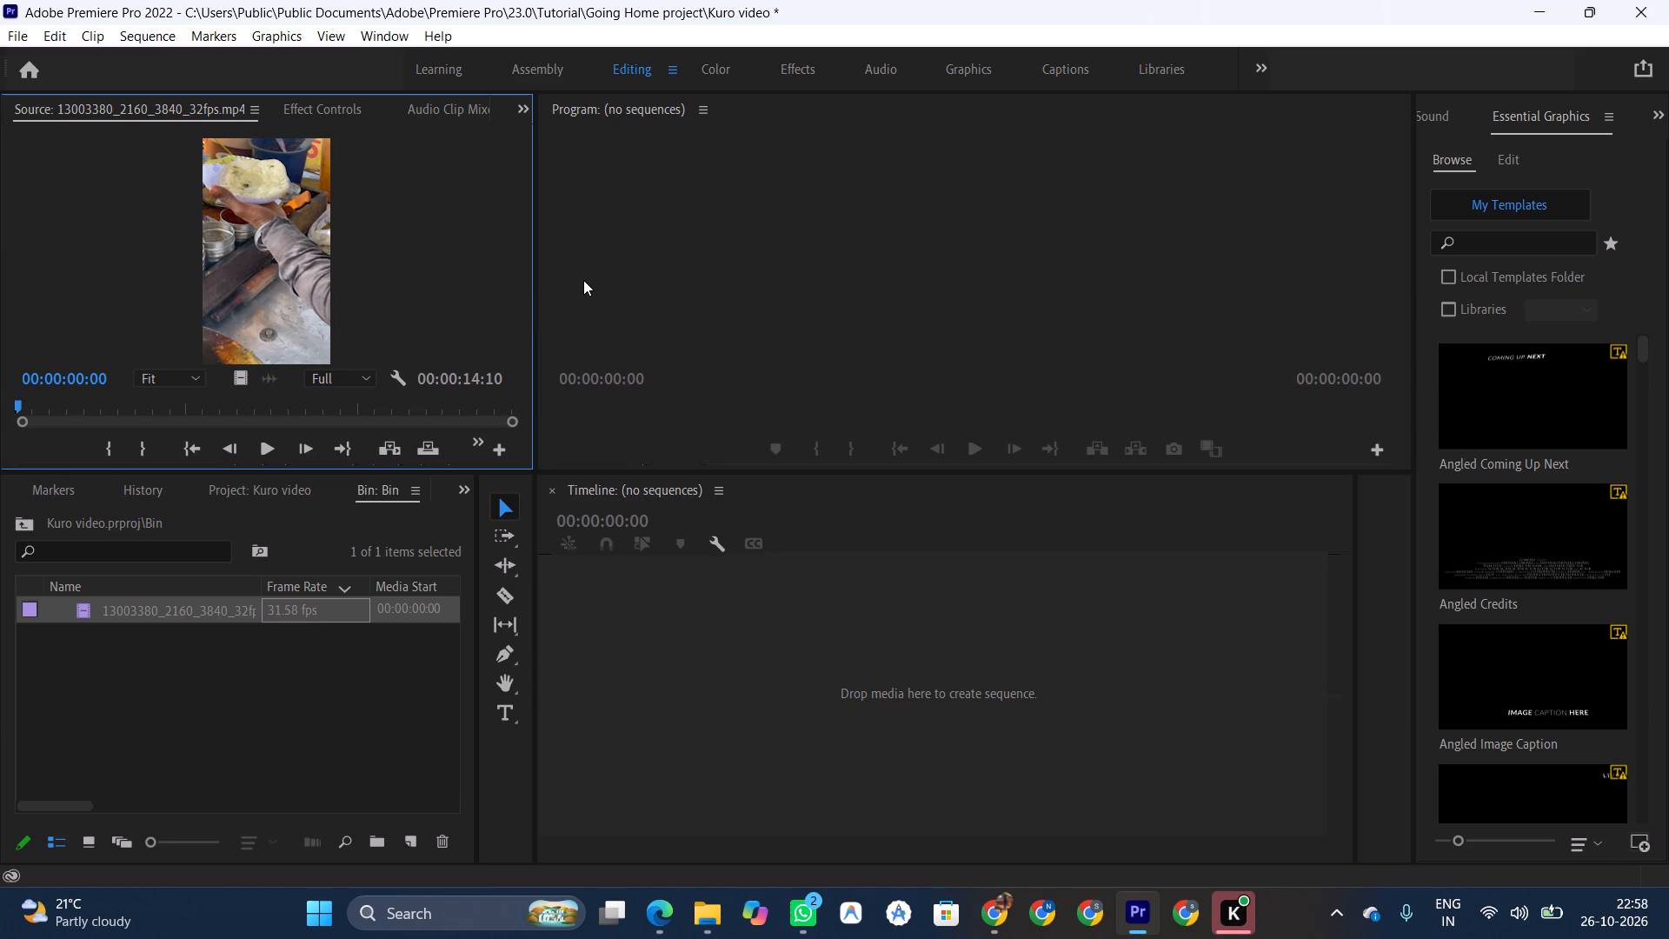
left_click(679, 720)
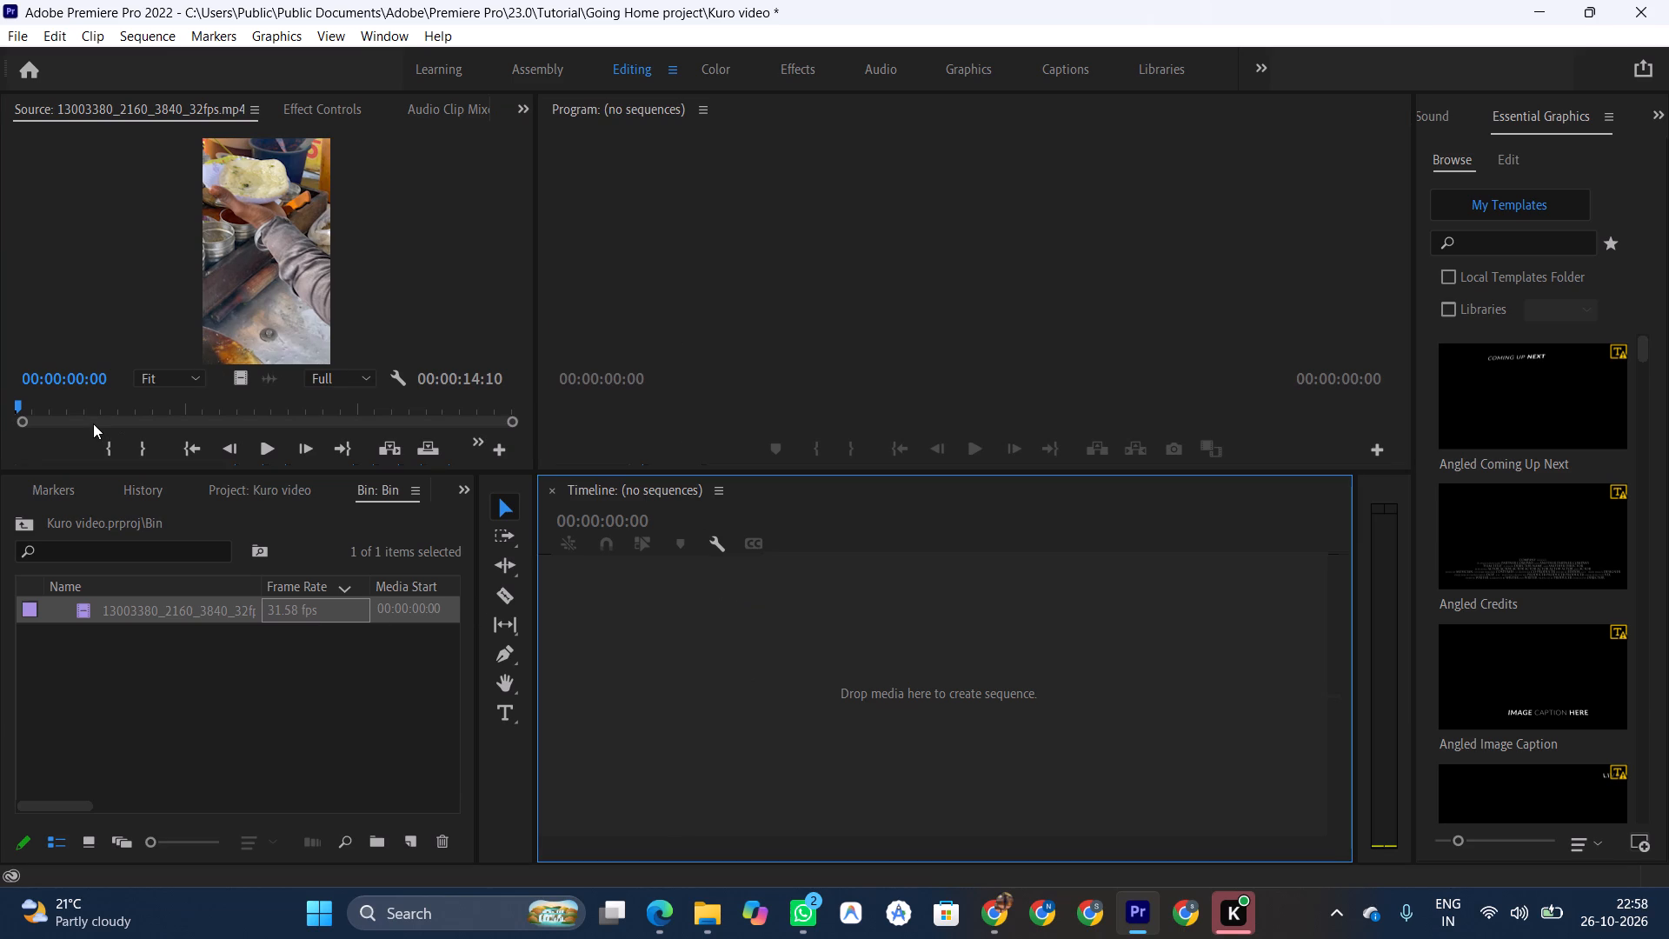
Mark the street food clip's In point at 00:00:00:00 and its Out point at 00:00:05:31 in the Source monitor.
key("space")
left_click(208, 330)
key("space")
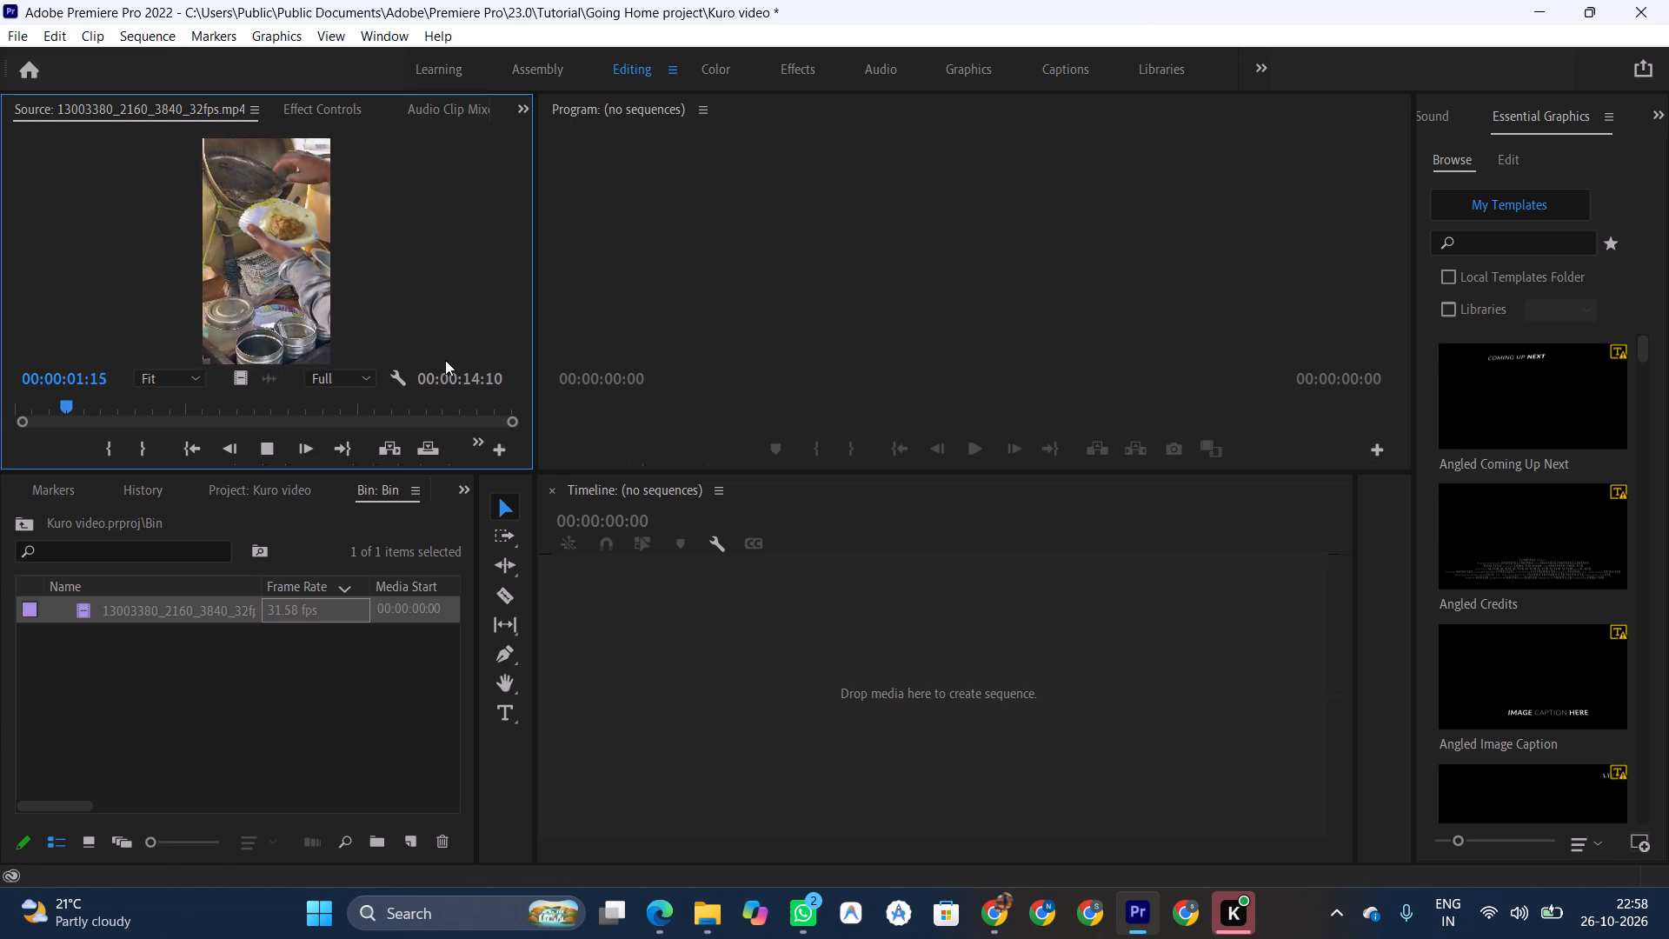
left_click_drag(95, 403, 12, 409)
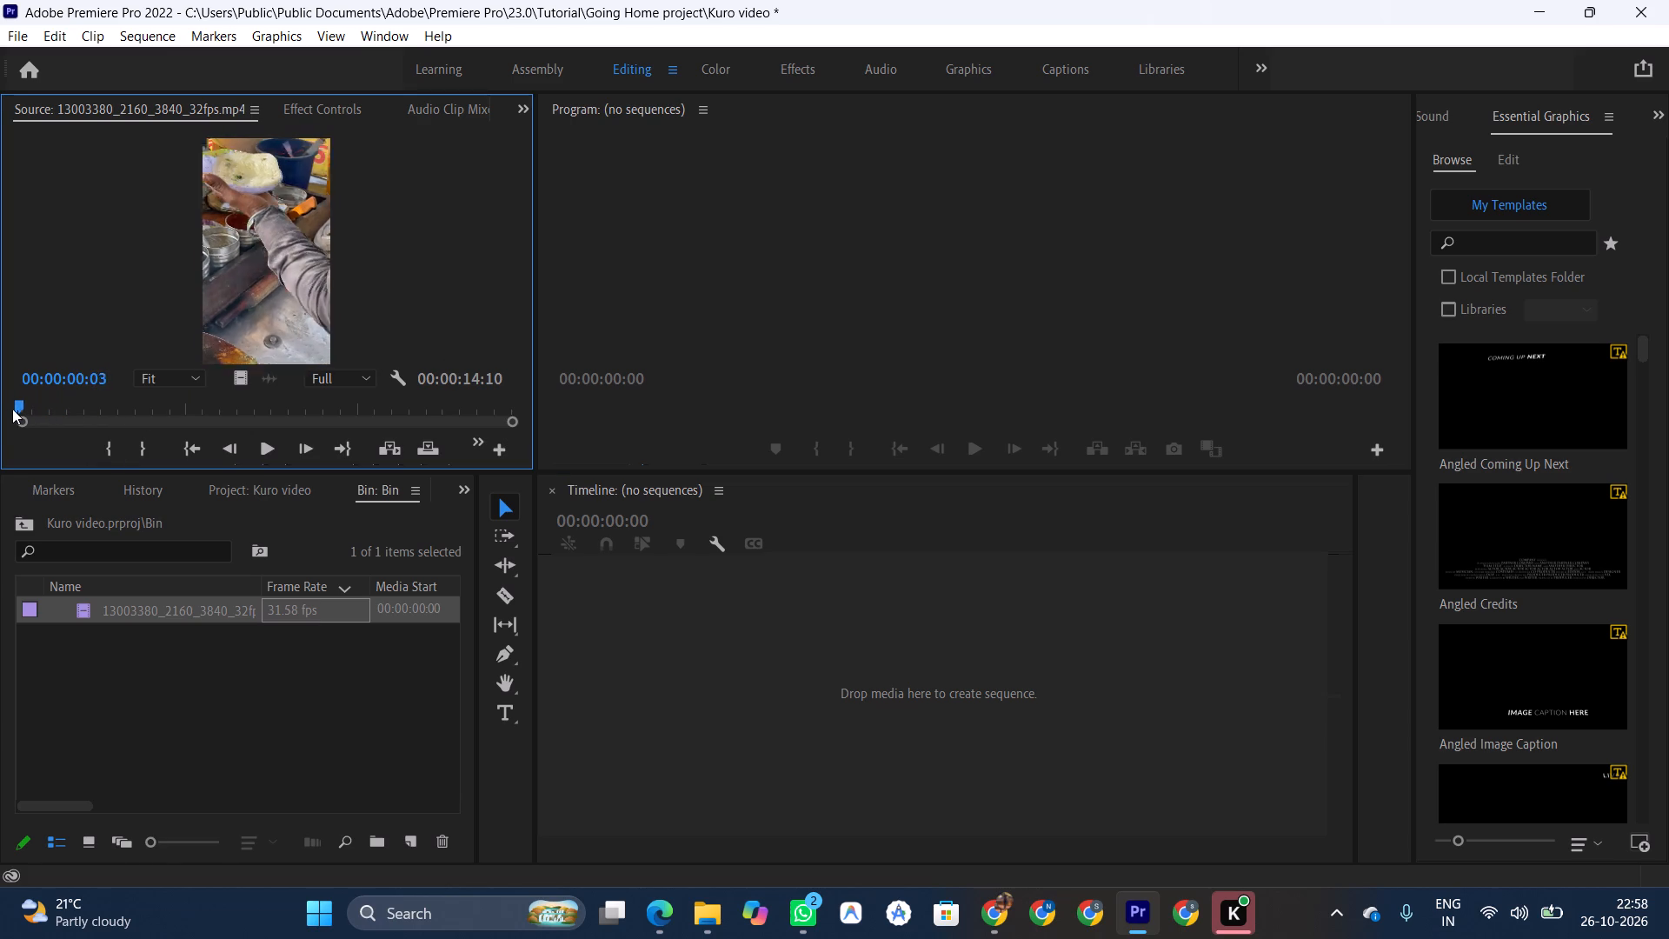
left_click_drag(12, 409, 0, 411)
key("space")
key("space")
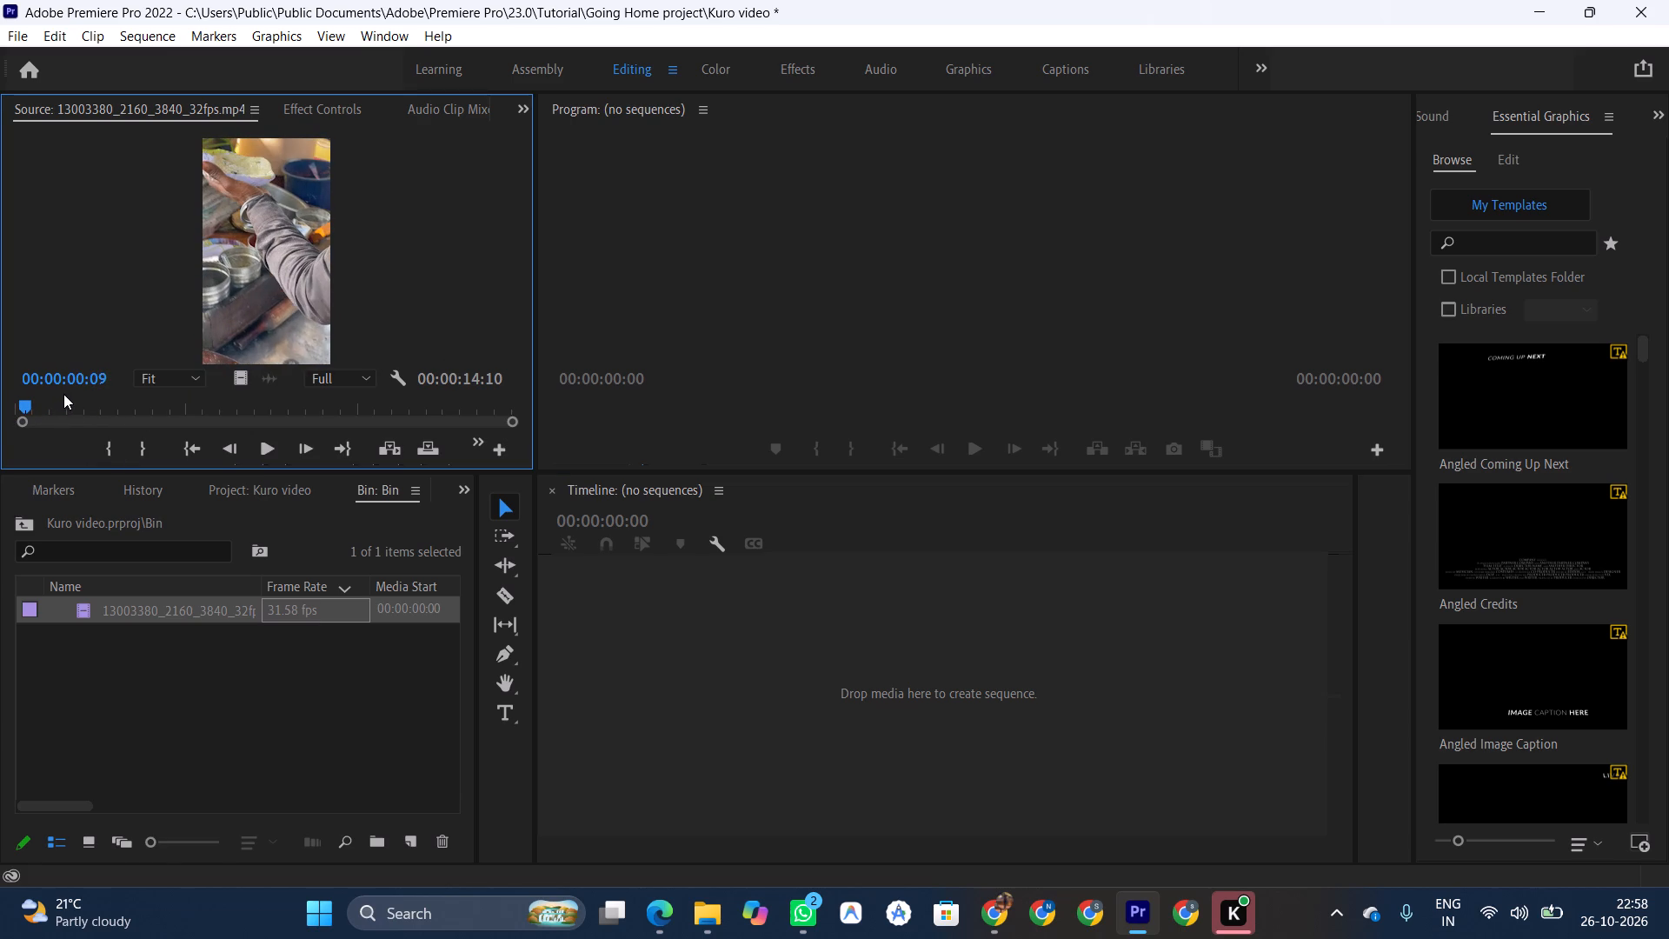
left_click_drag(22, 407, 0, 407)
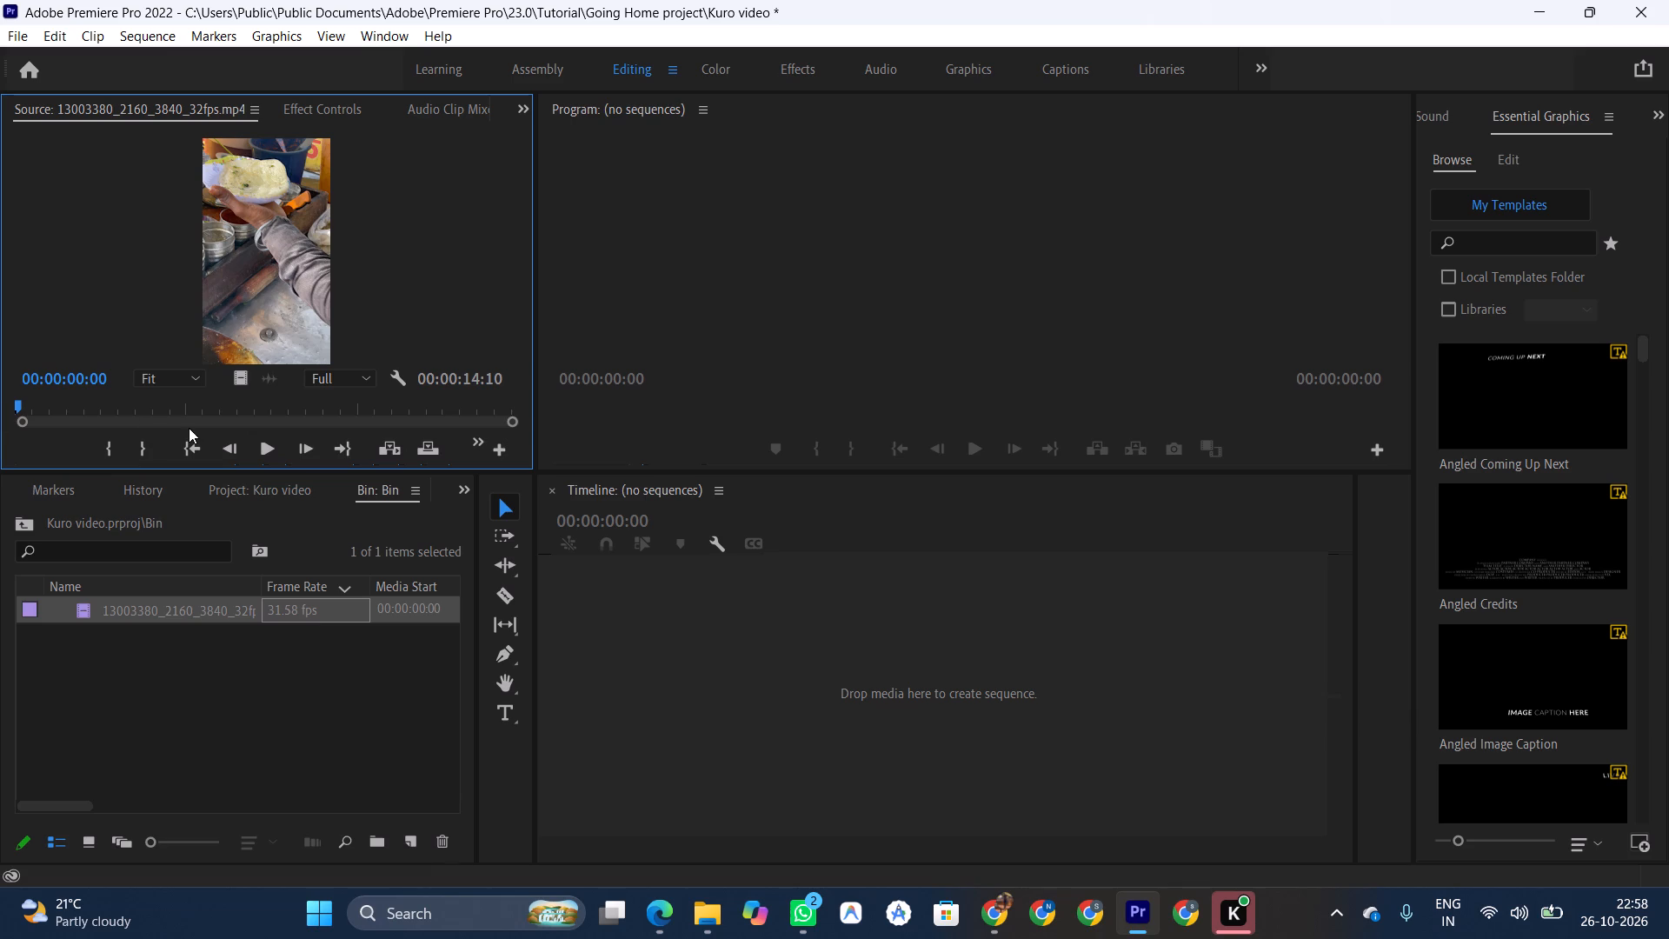
key("i")
key("space")
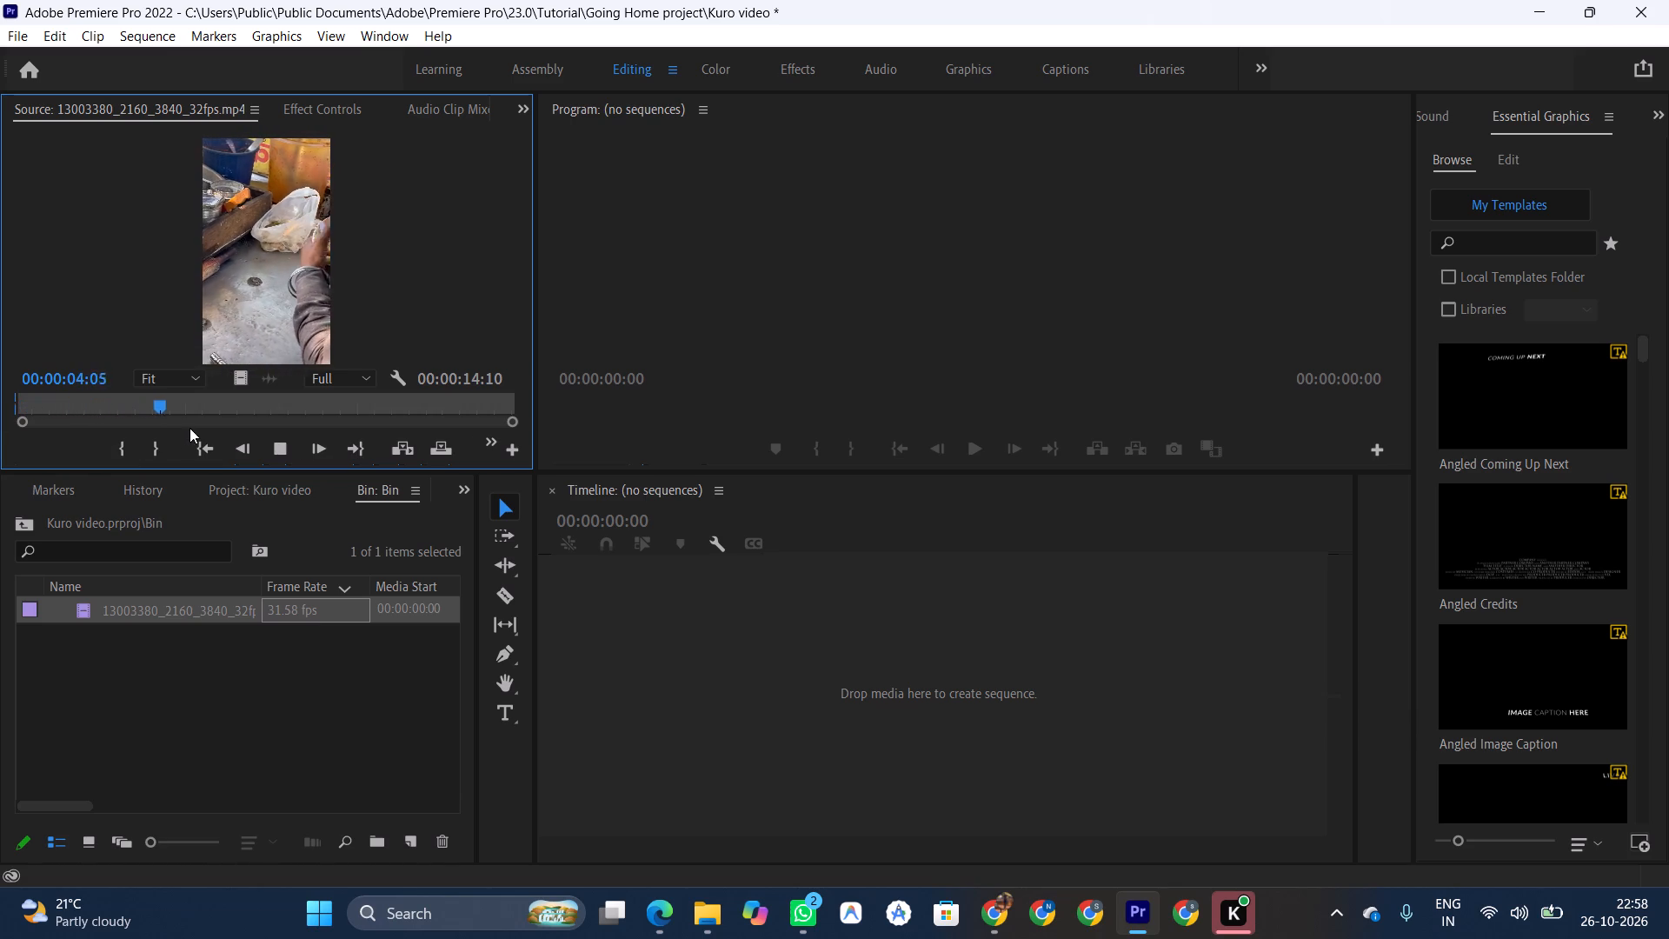
key("space")
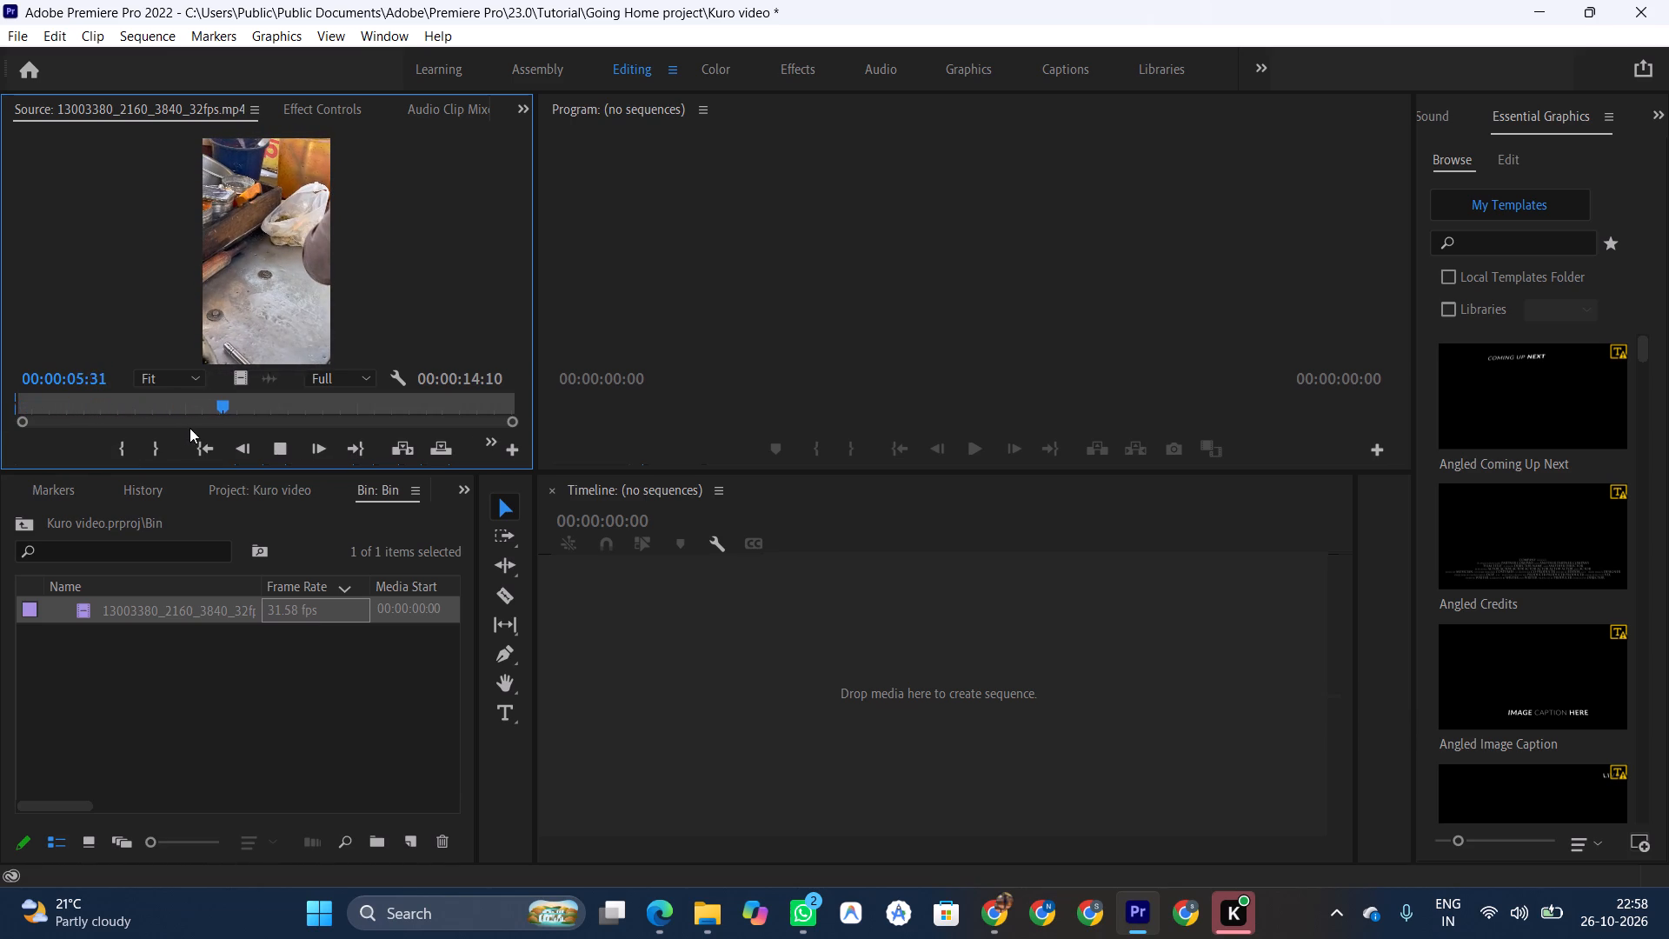
key("o")
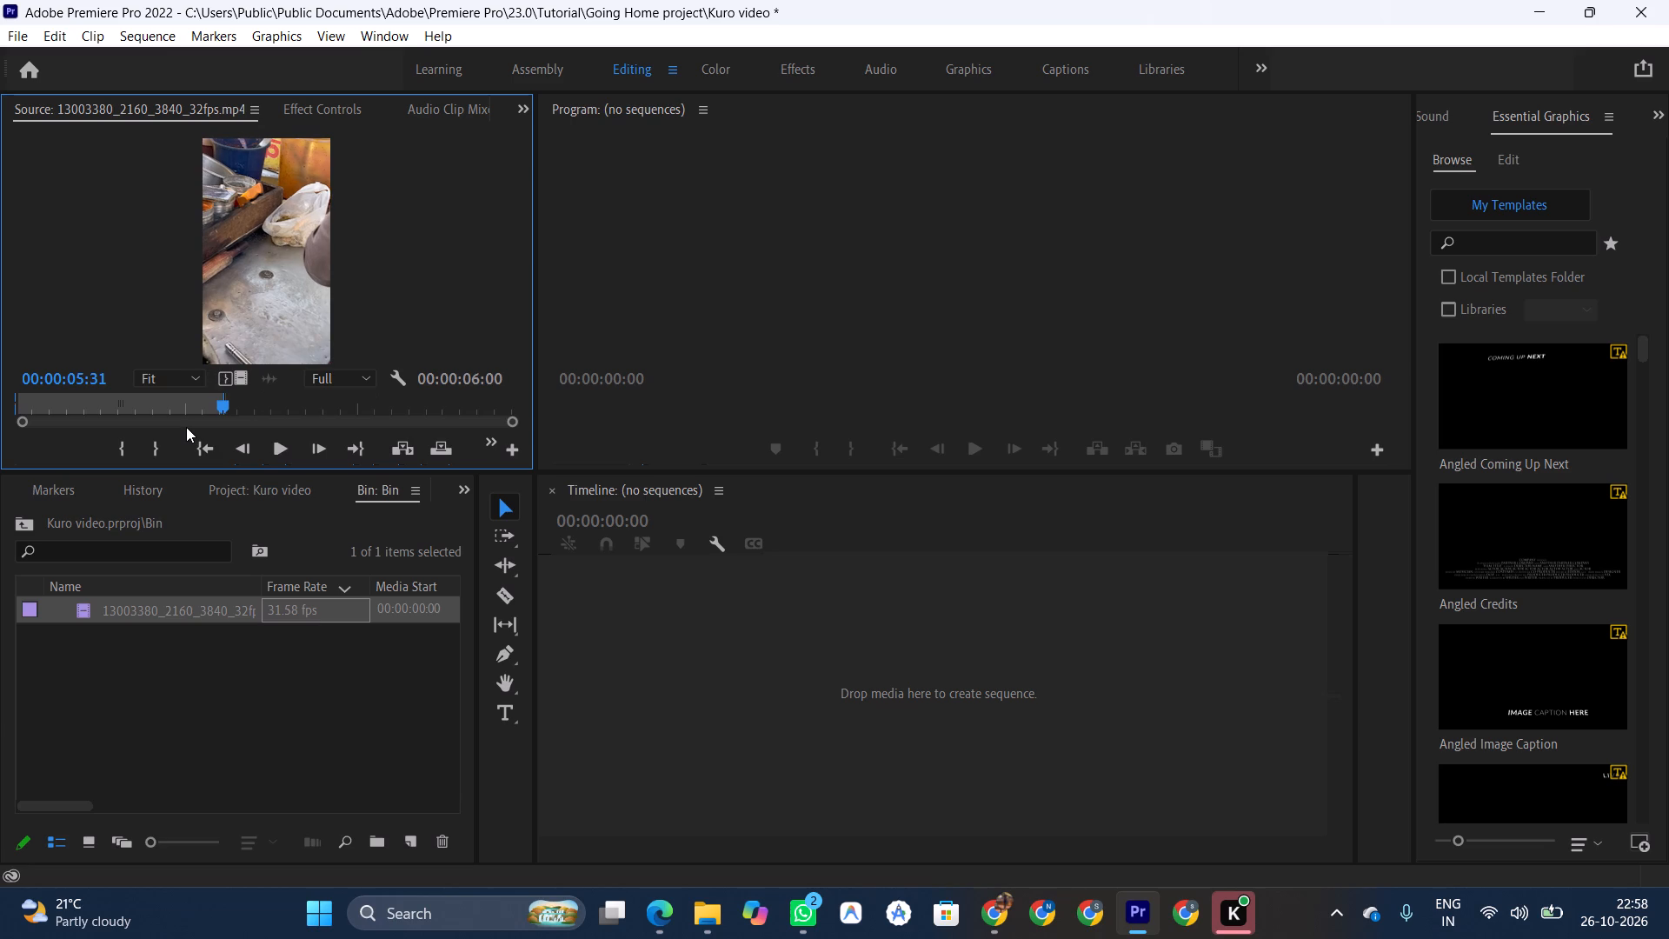
Widen the Source monitor slightly and place only the video of the marked range in the empty timeline, creating a sequence.
key("comma")
left_click_drag(534, 256, 588, 256)
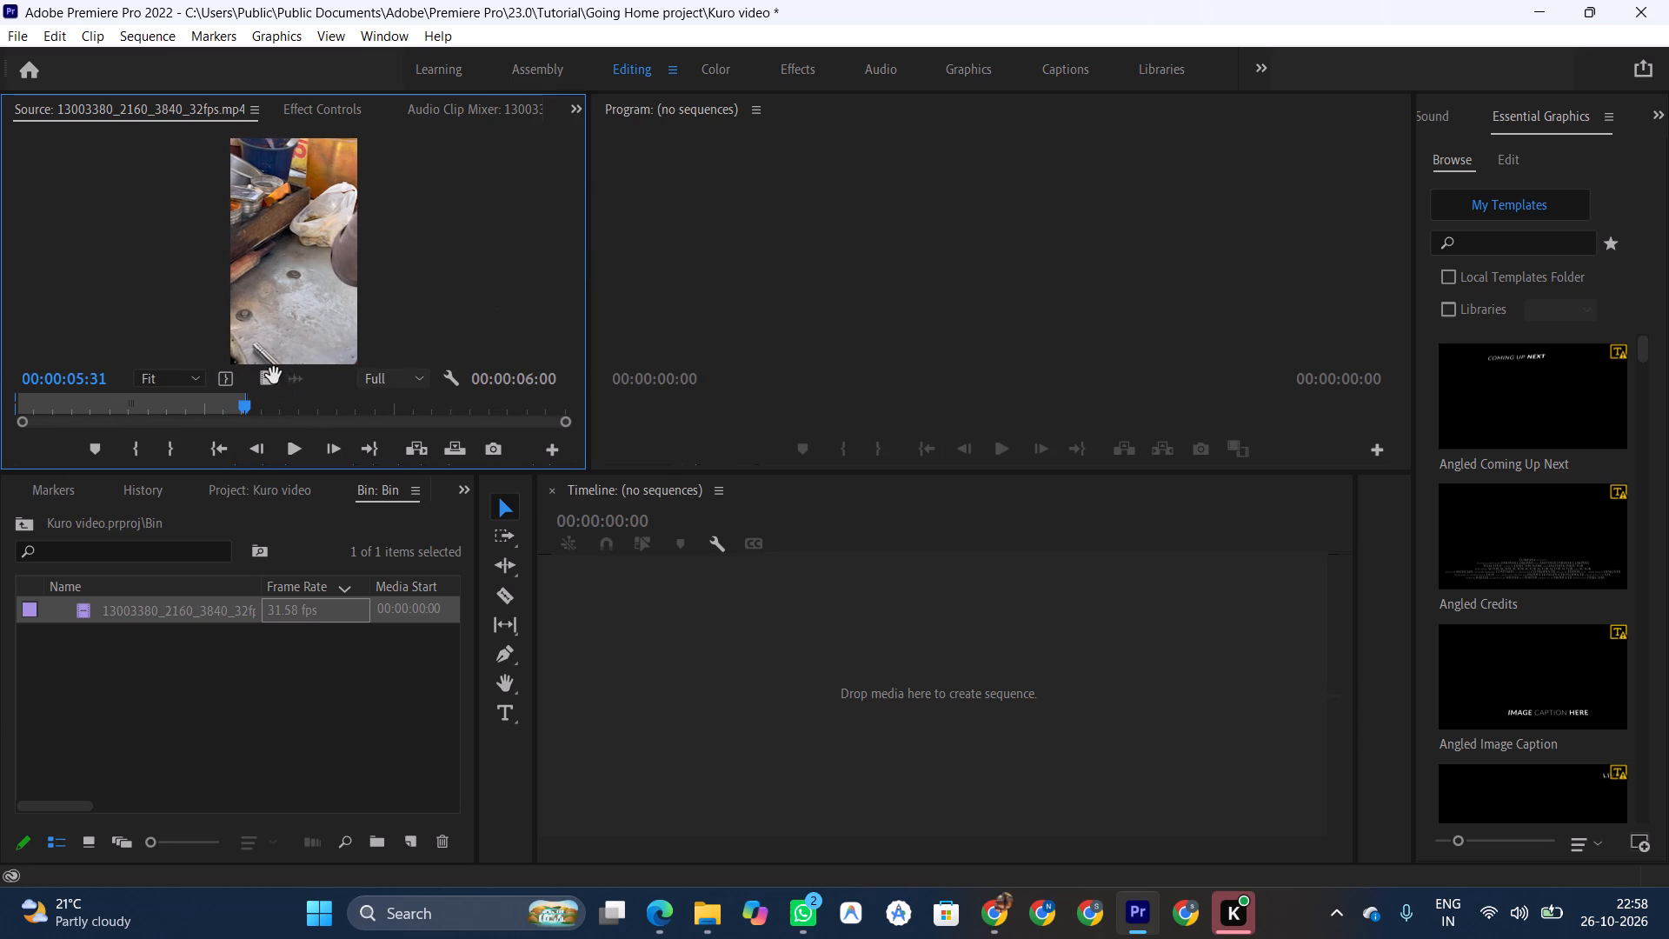
left_click_drag(265, 379, 589, 646)
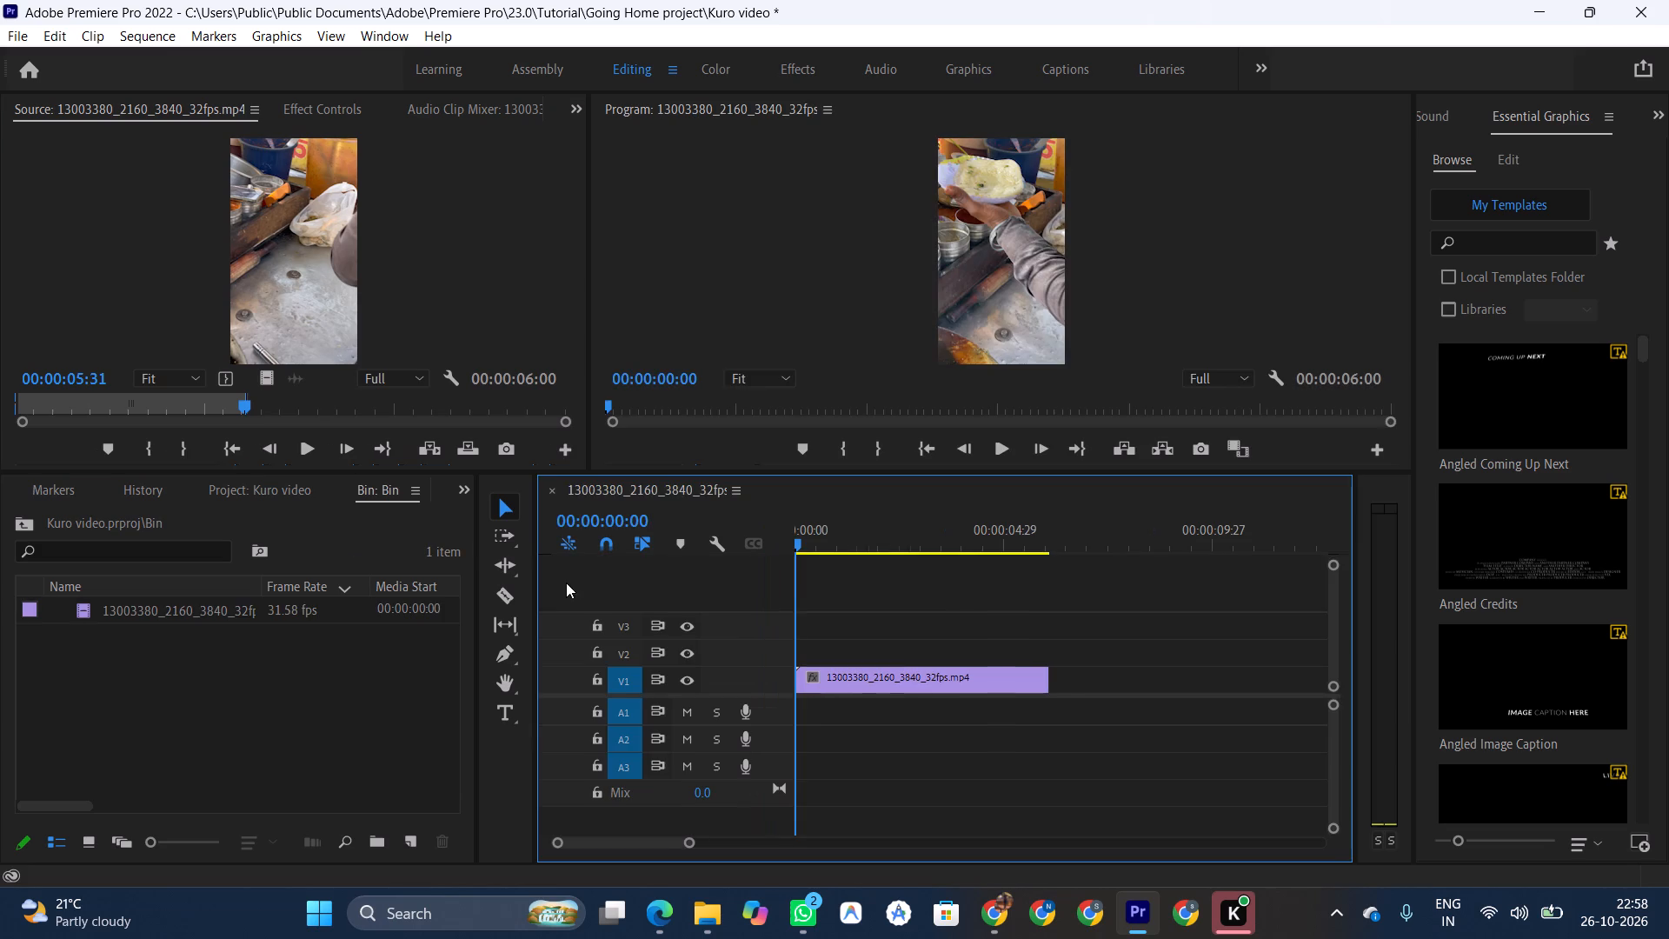
Play the new sequence to its end and return the timeline playhead to 00:00:00:00.
key("space")
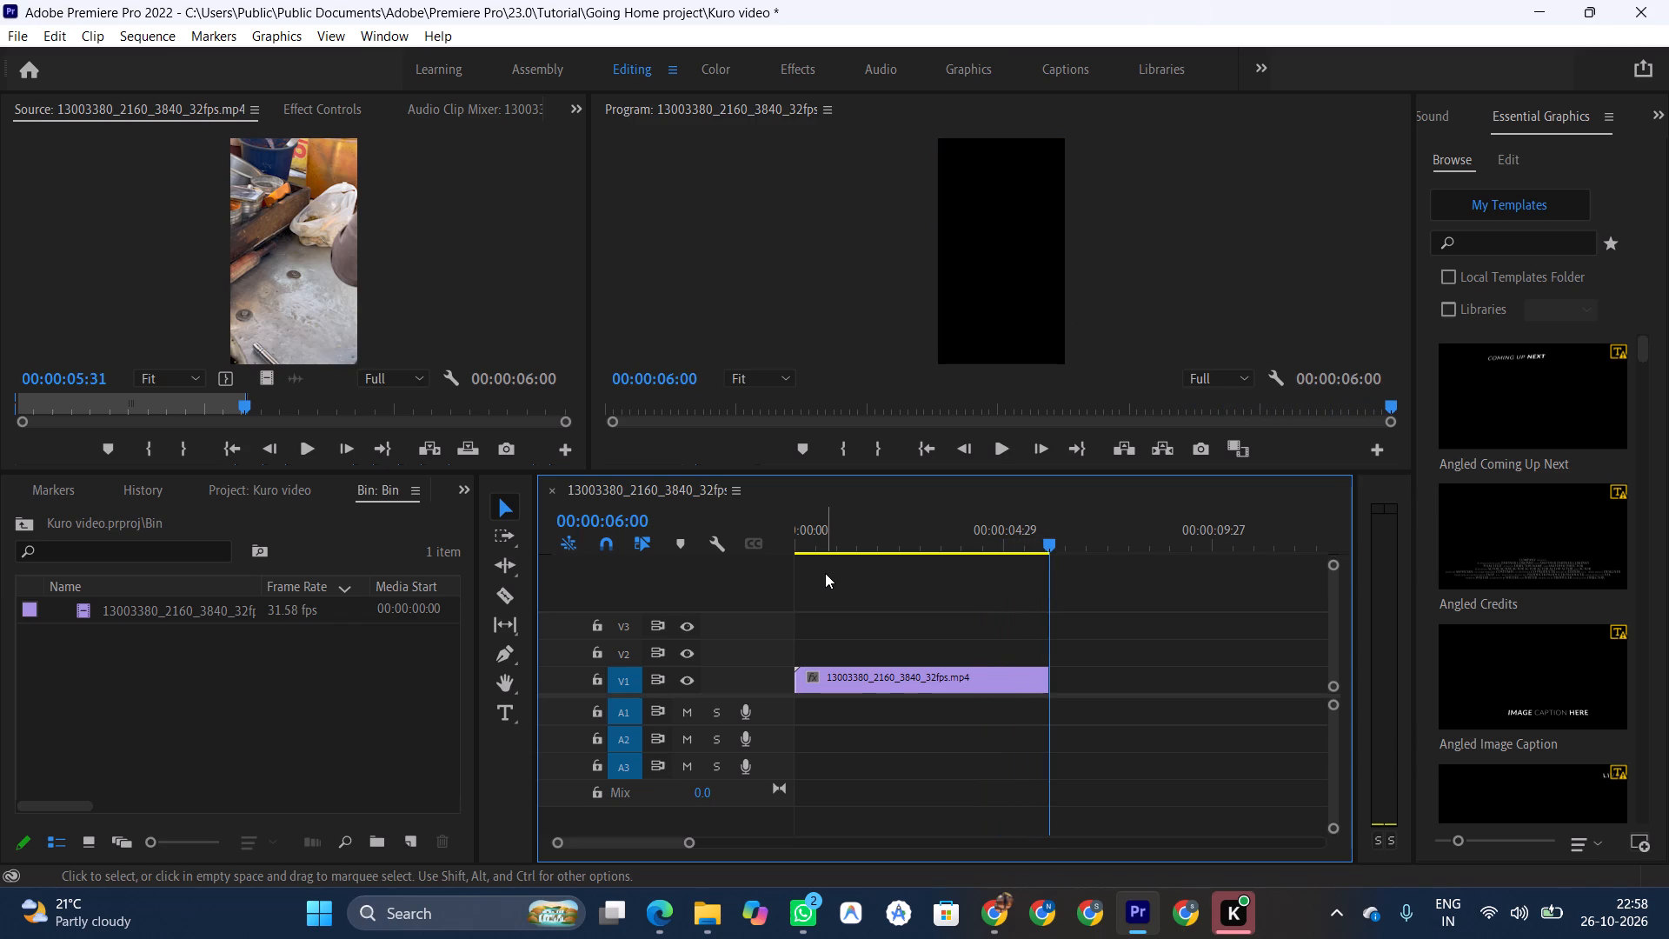
left_click(825, 537)
left_click_drag(822, 547, 762, 556)
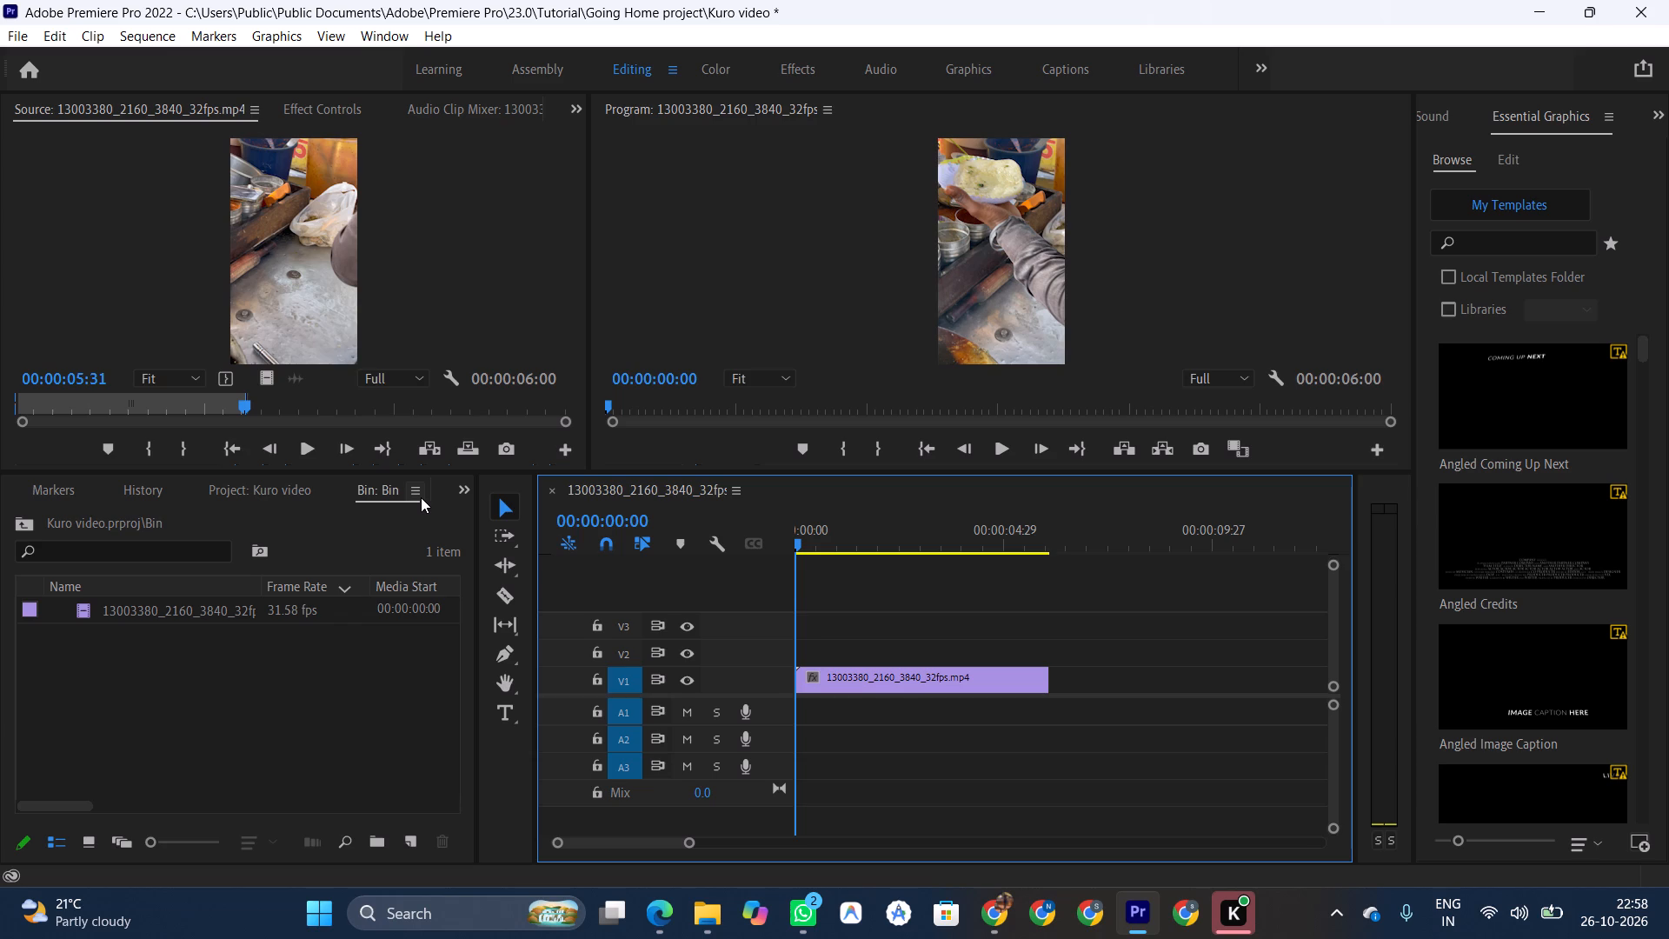
Import the audio file atlasaudio-love-song-589989 from the Downloads folder into the bin.
double_click(151, 690)
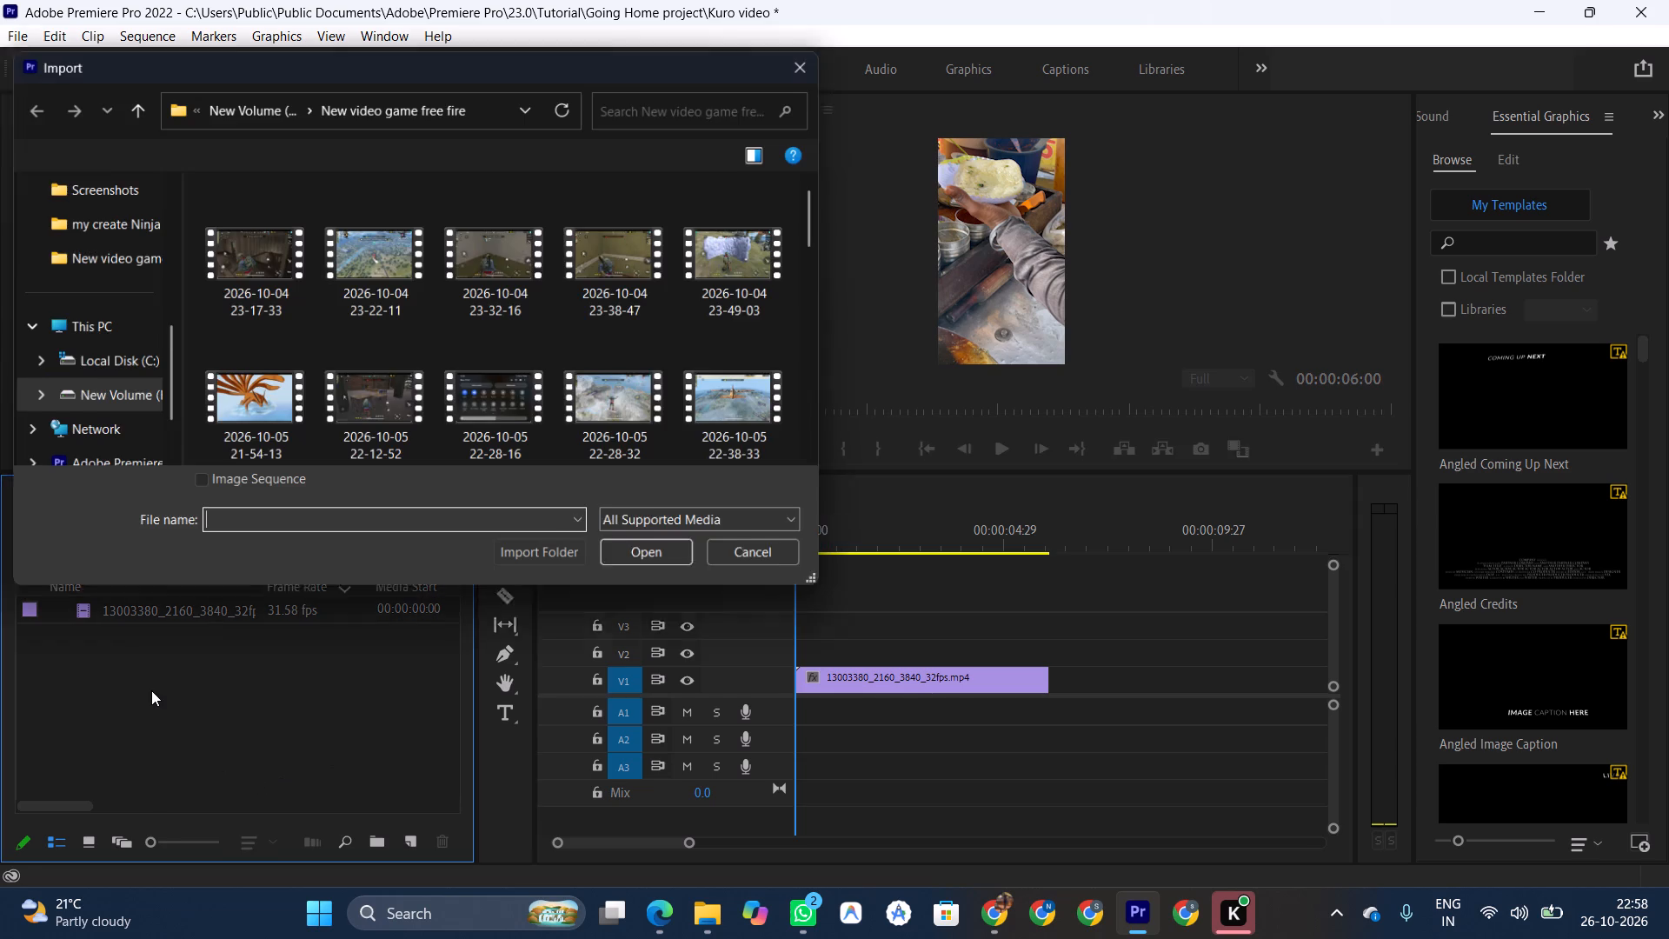
scroll(84, 283, "up", 7)
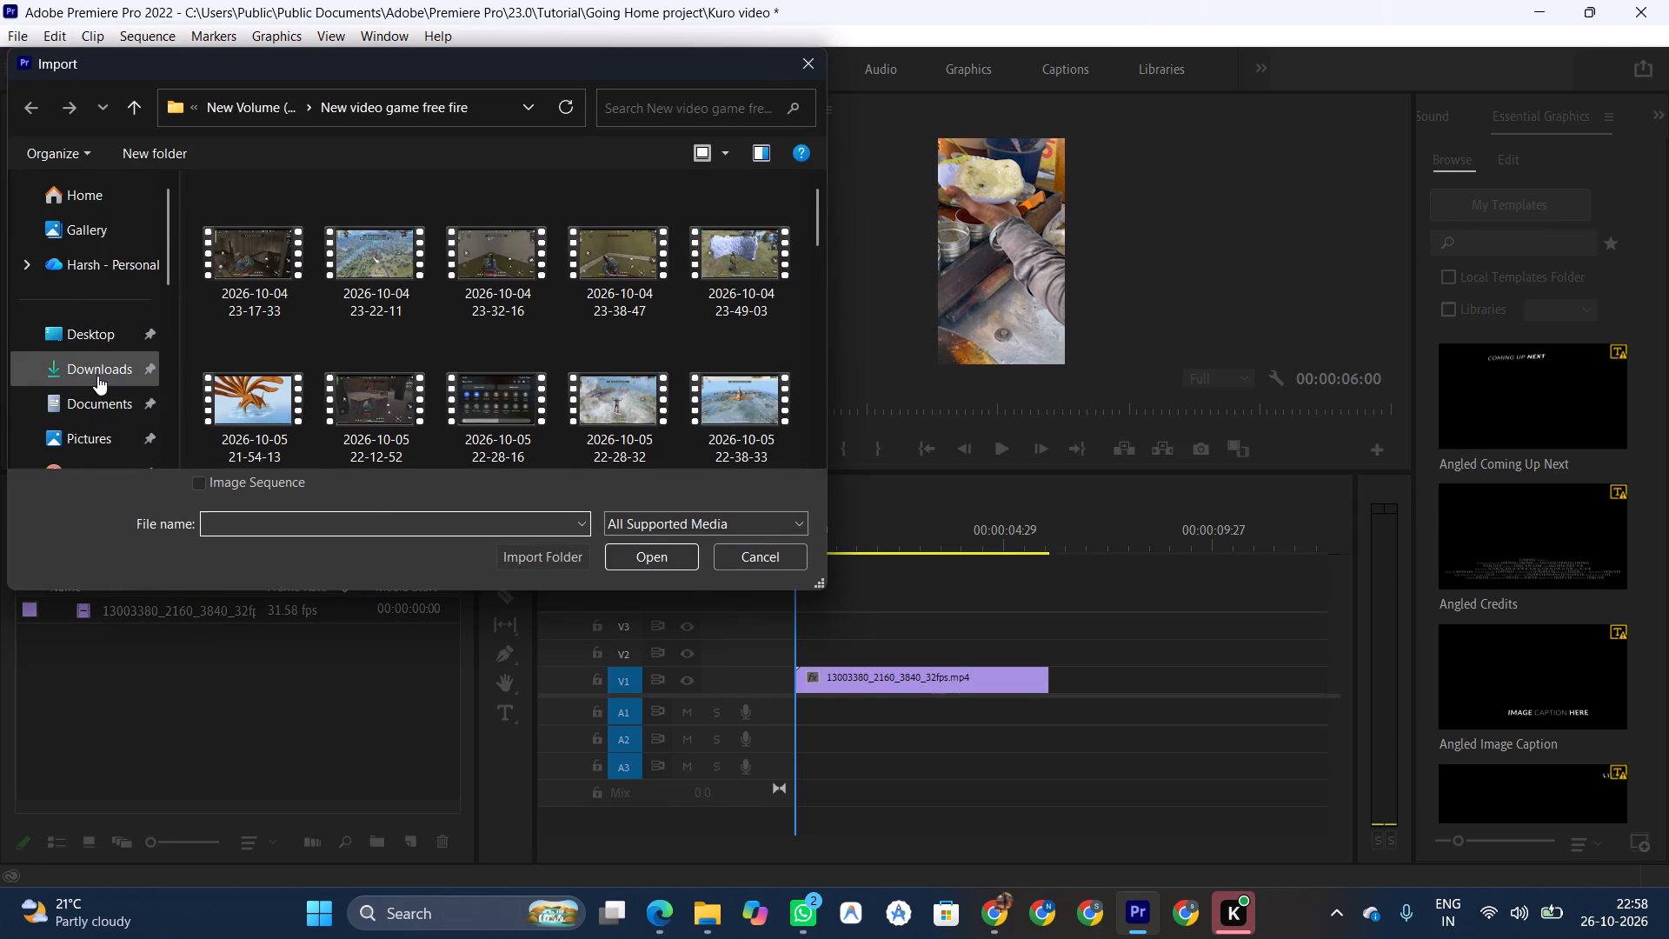
left_click(97, 376)
scroll(468, 343, "down", 2)
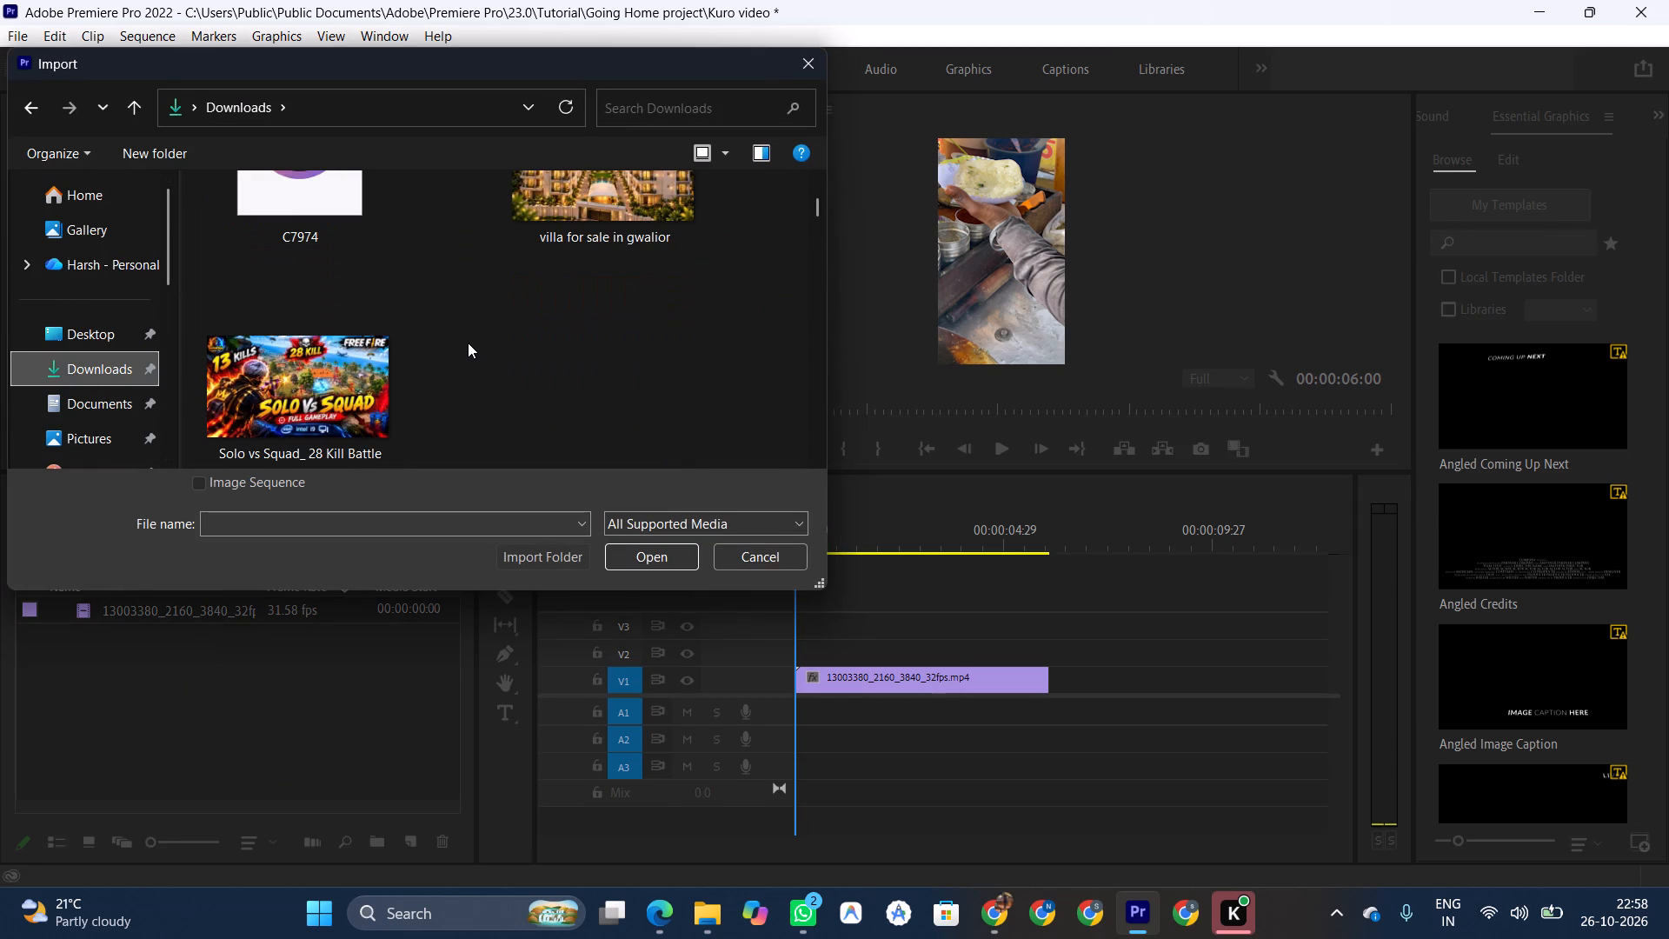
scroll(458, 336, "down", 3)
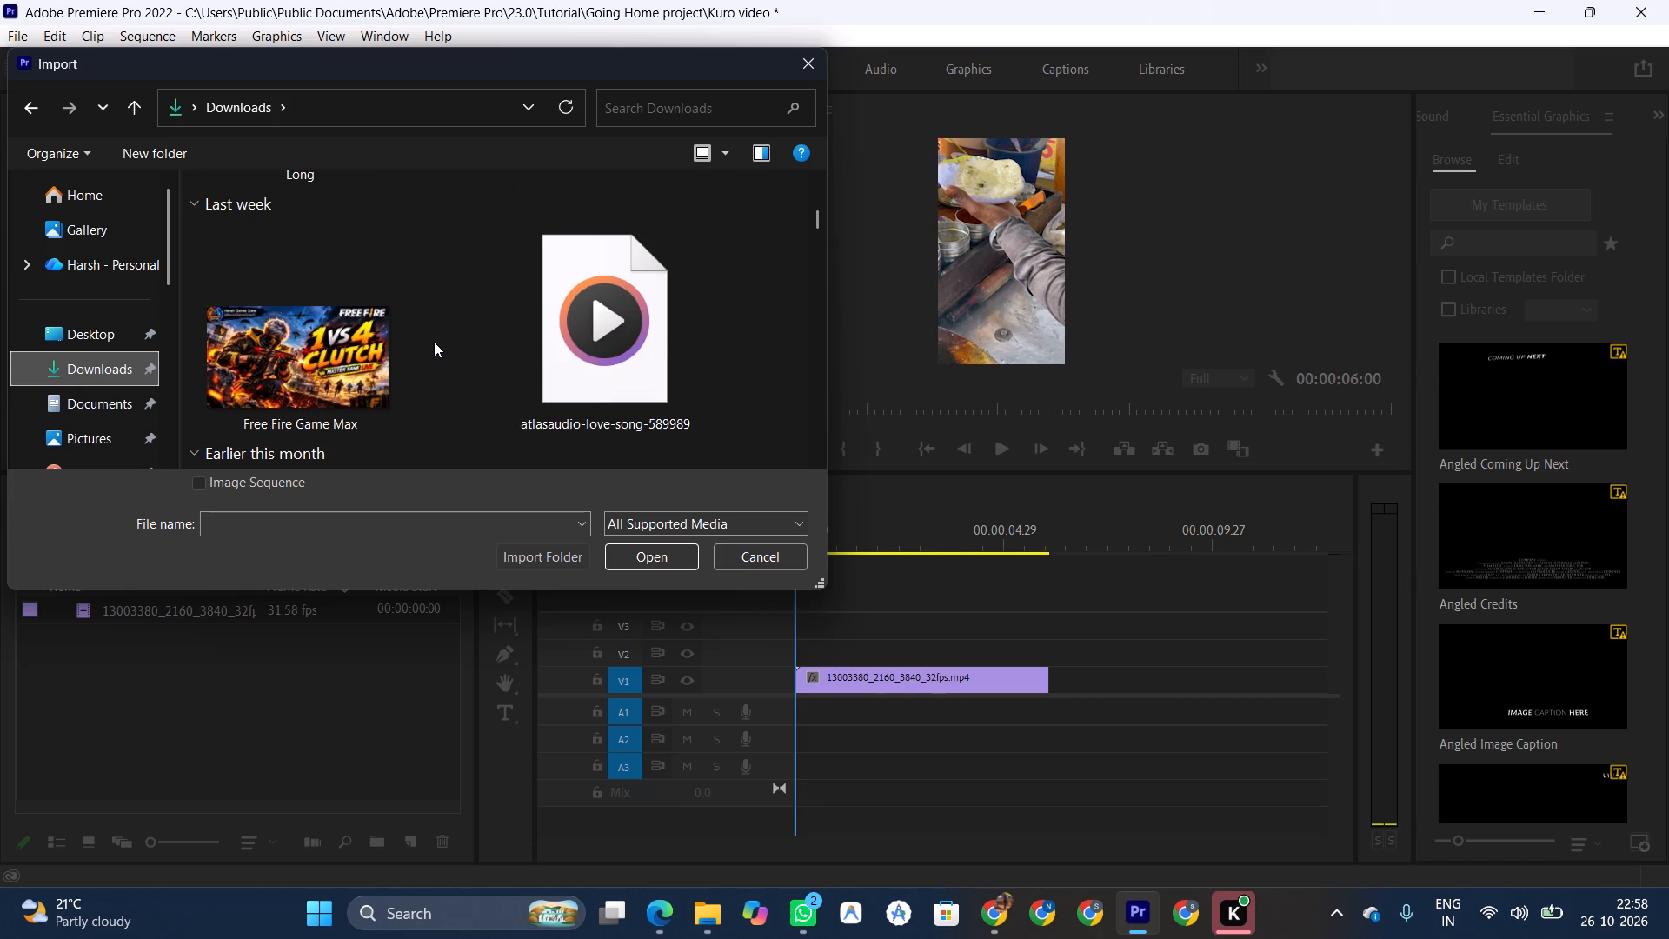
left_click(643, 350)
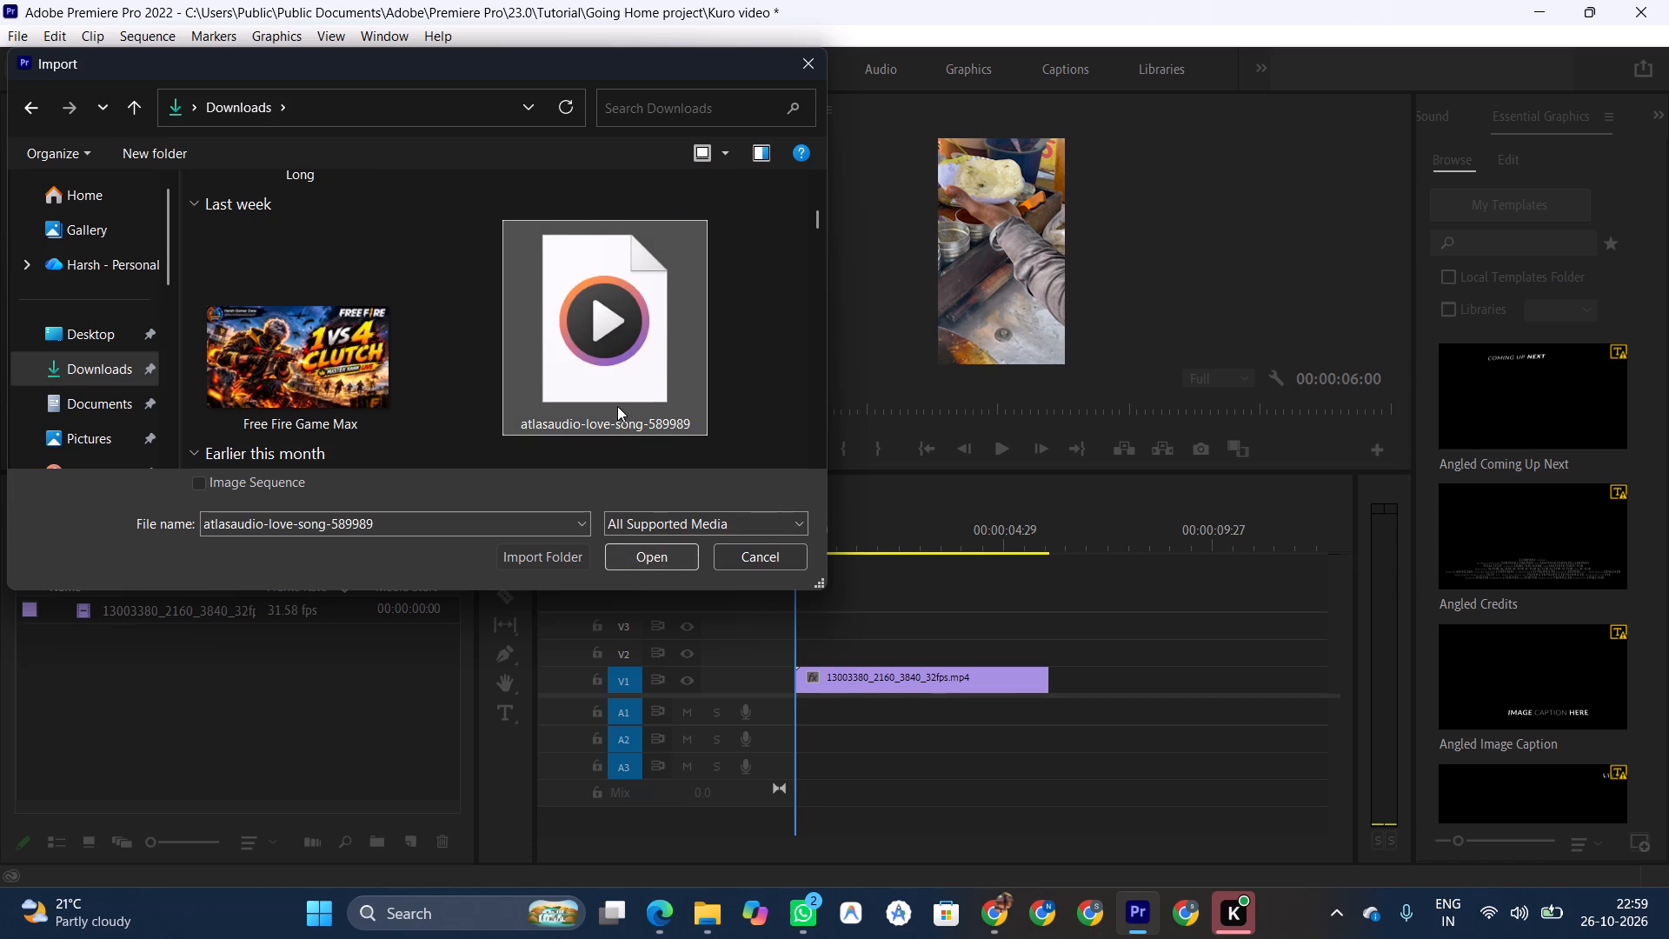
left_click_drag(614, 394, 304, 723)
left_click(644, 560)
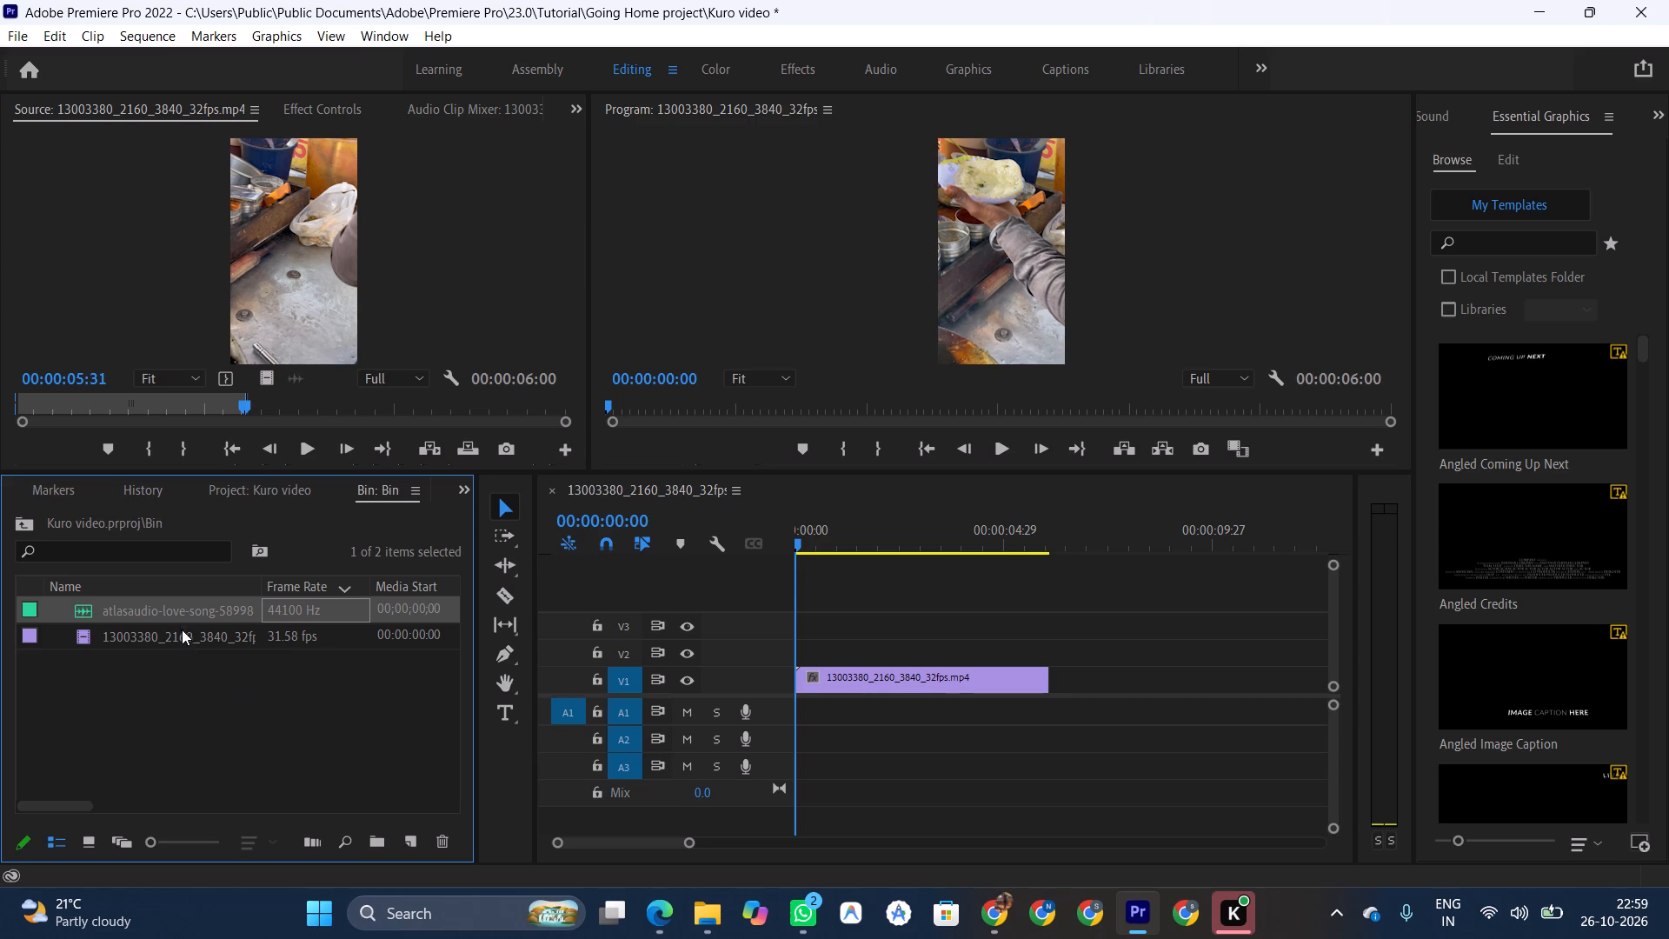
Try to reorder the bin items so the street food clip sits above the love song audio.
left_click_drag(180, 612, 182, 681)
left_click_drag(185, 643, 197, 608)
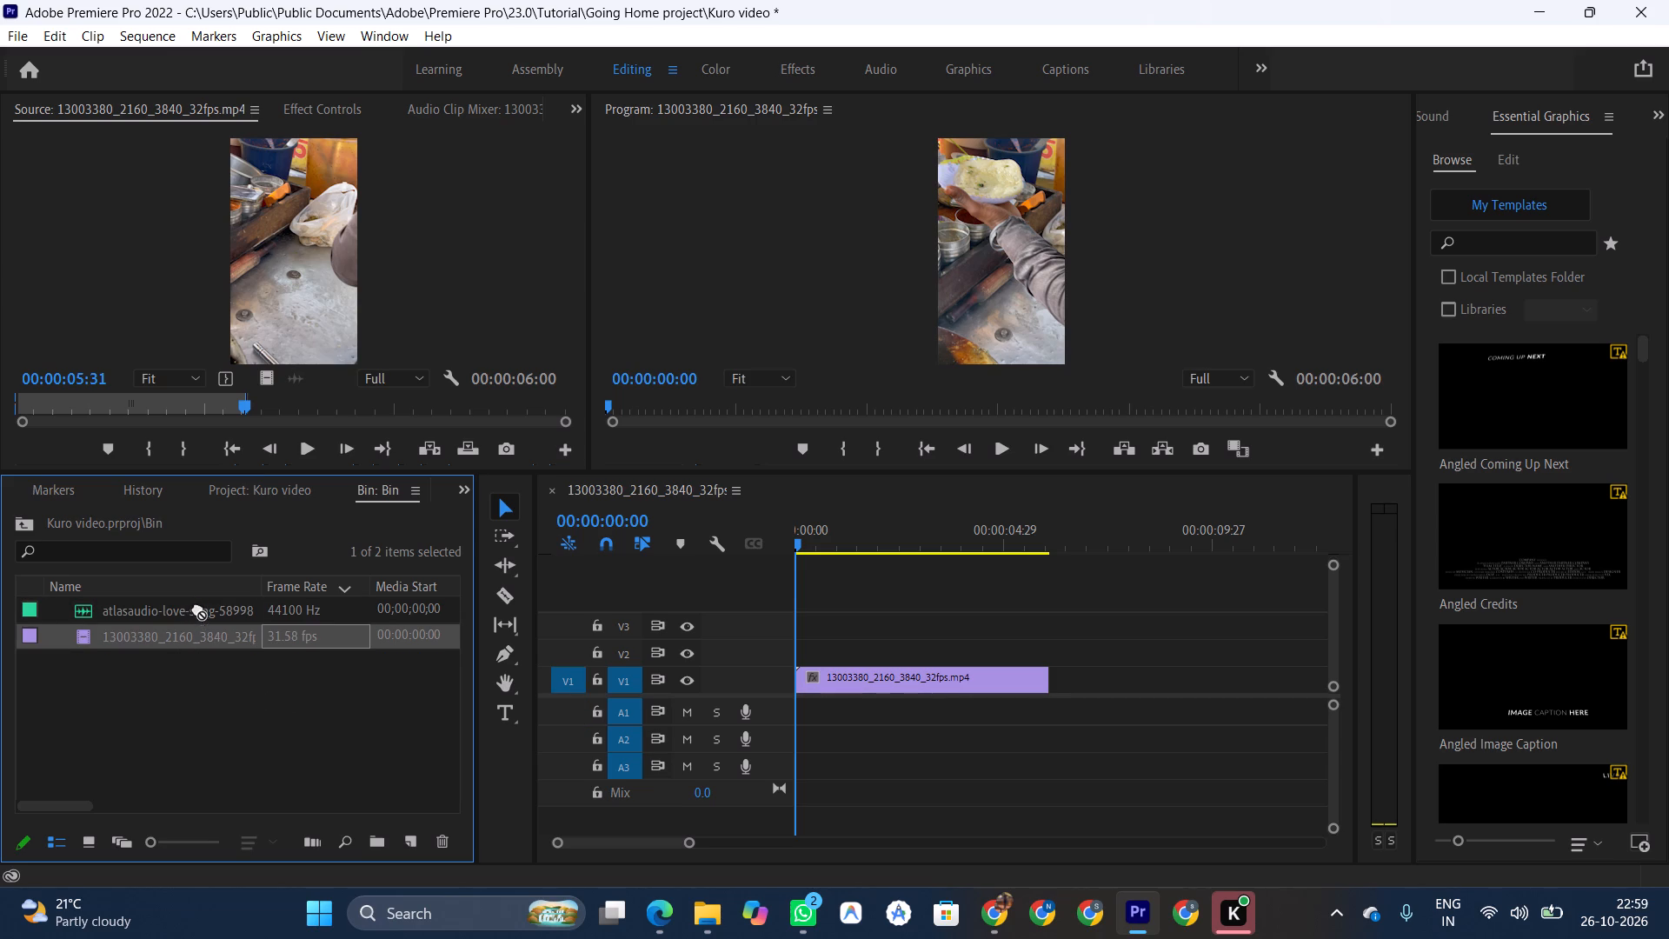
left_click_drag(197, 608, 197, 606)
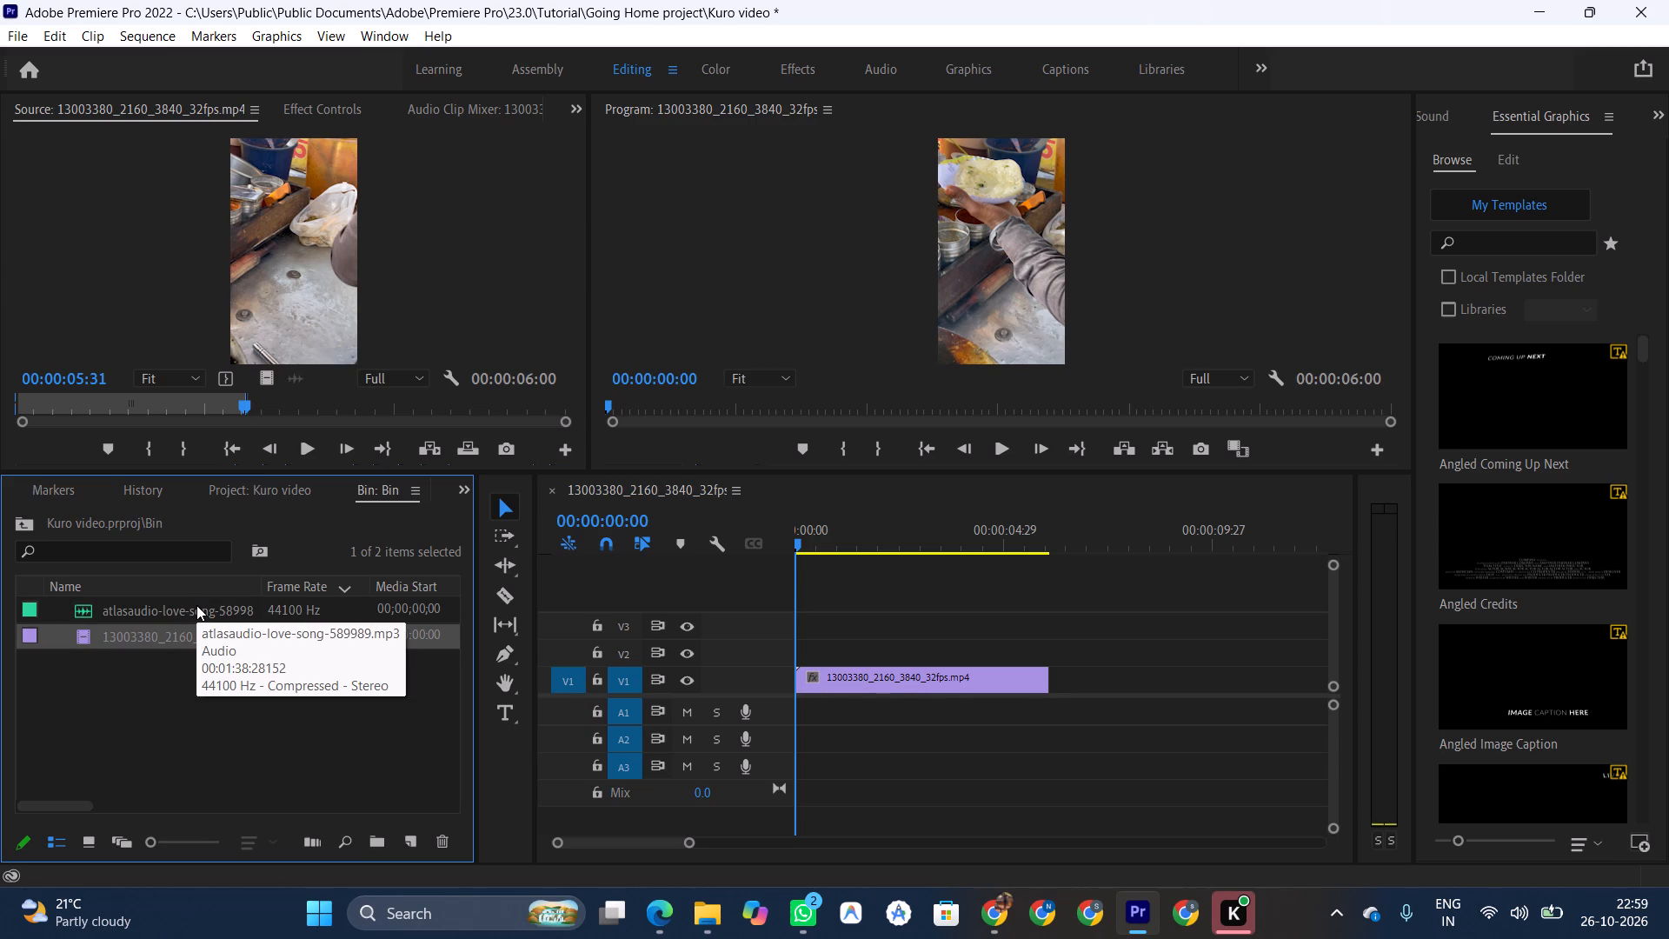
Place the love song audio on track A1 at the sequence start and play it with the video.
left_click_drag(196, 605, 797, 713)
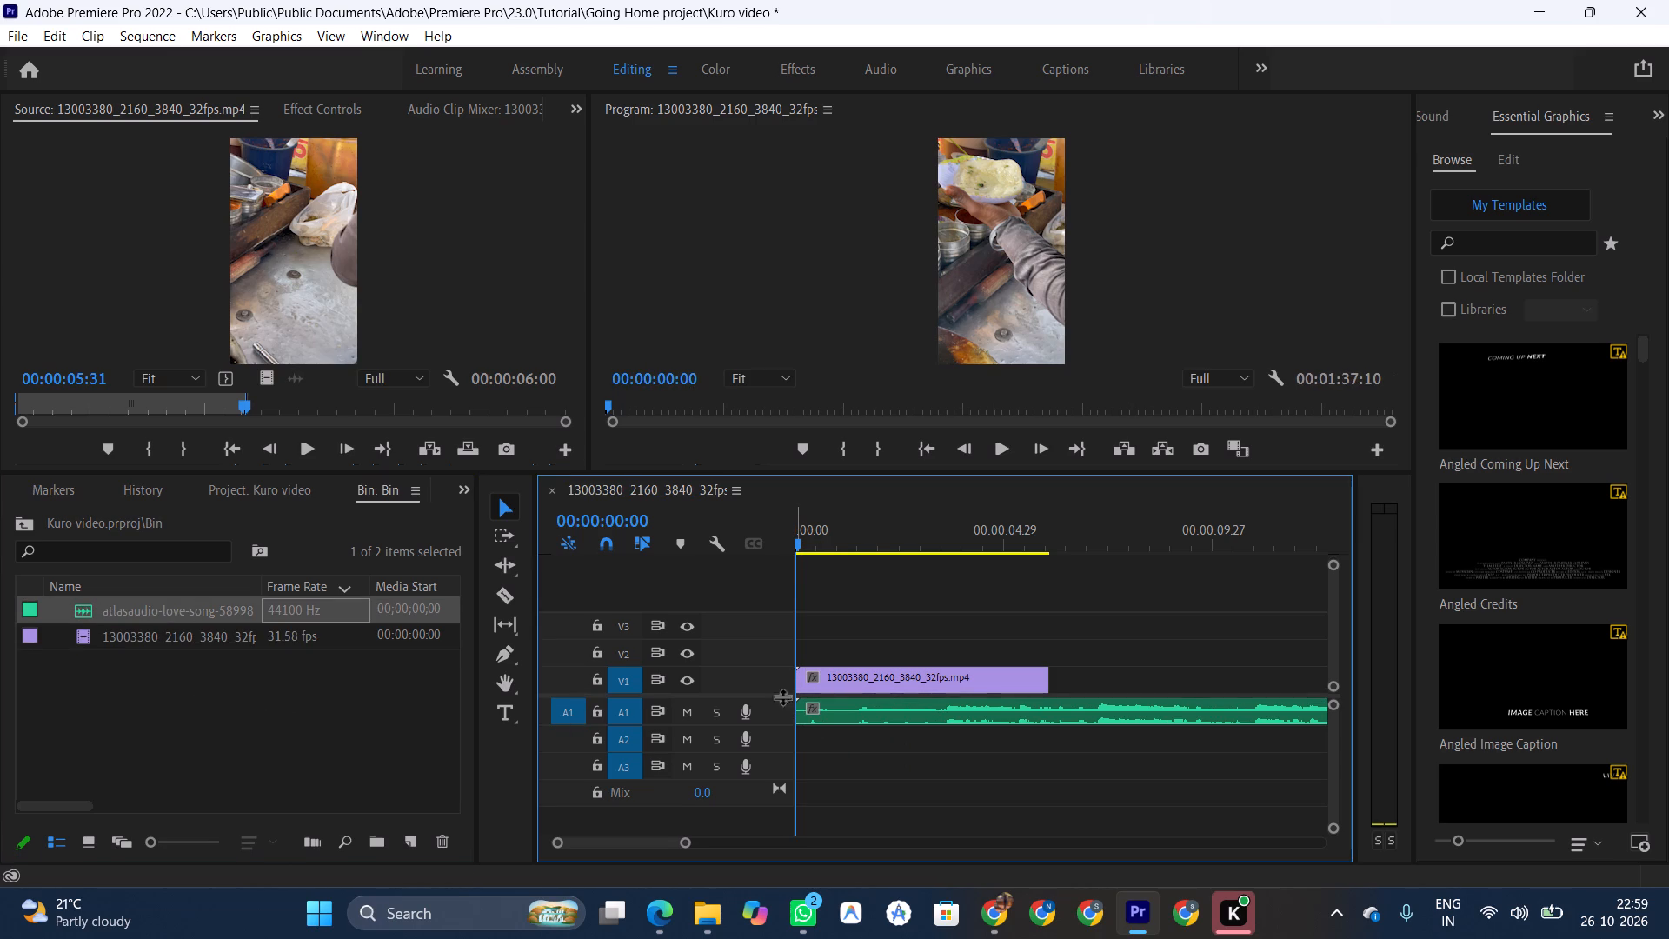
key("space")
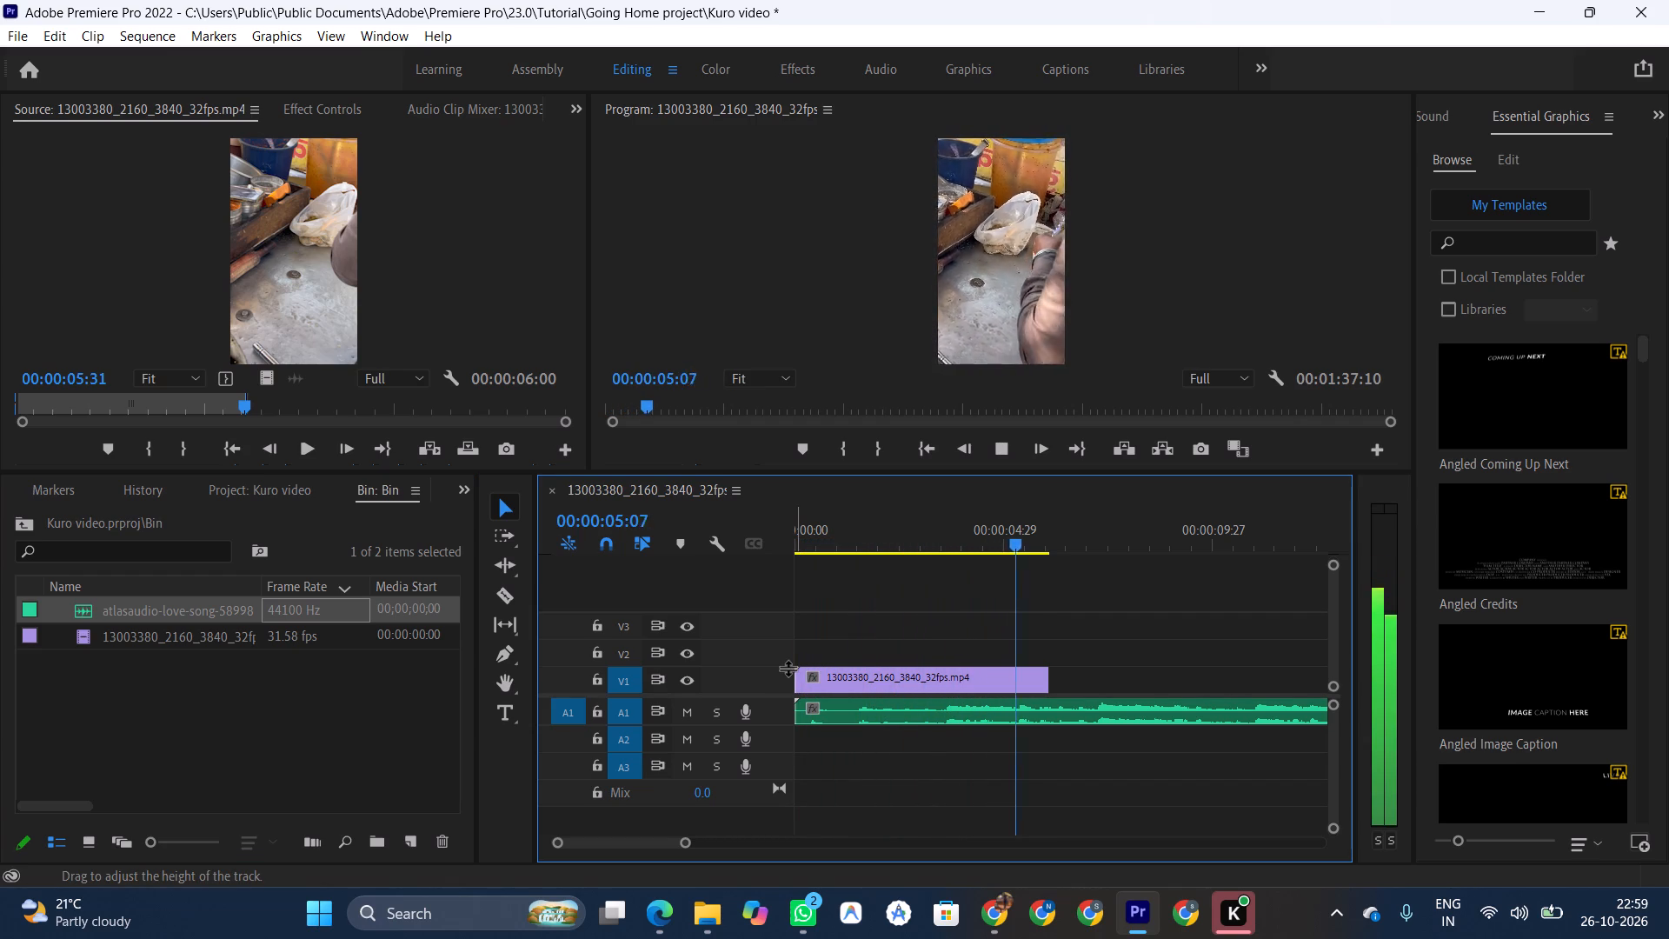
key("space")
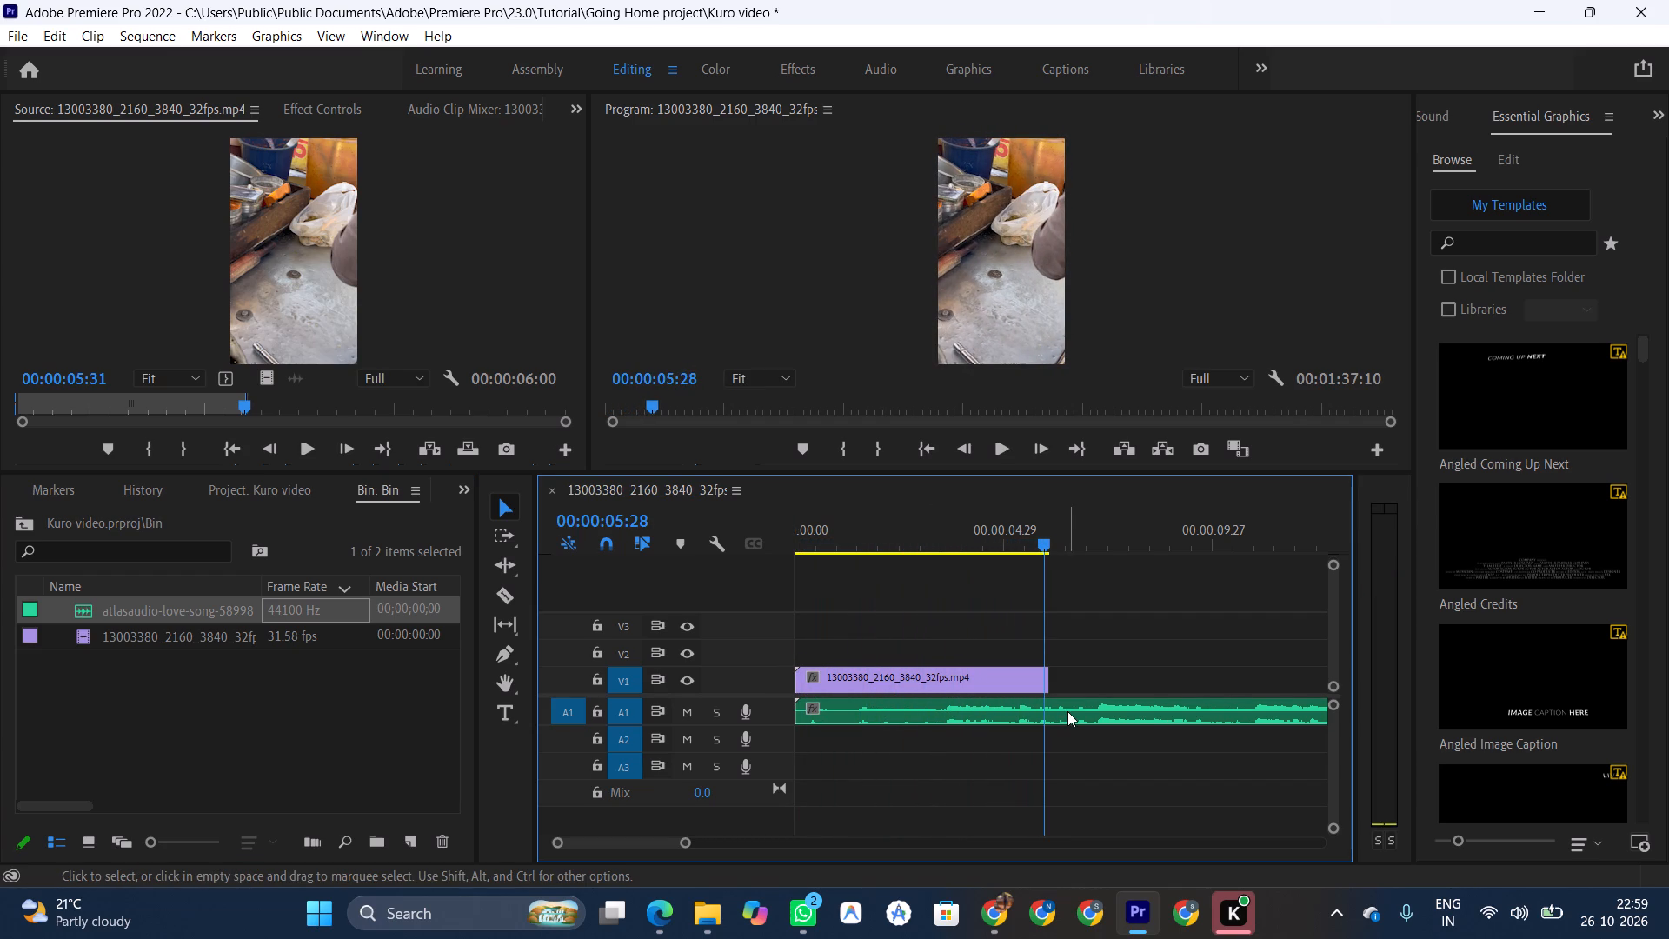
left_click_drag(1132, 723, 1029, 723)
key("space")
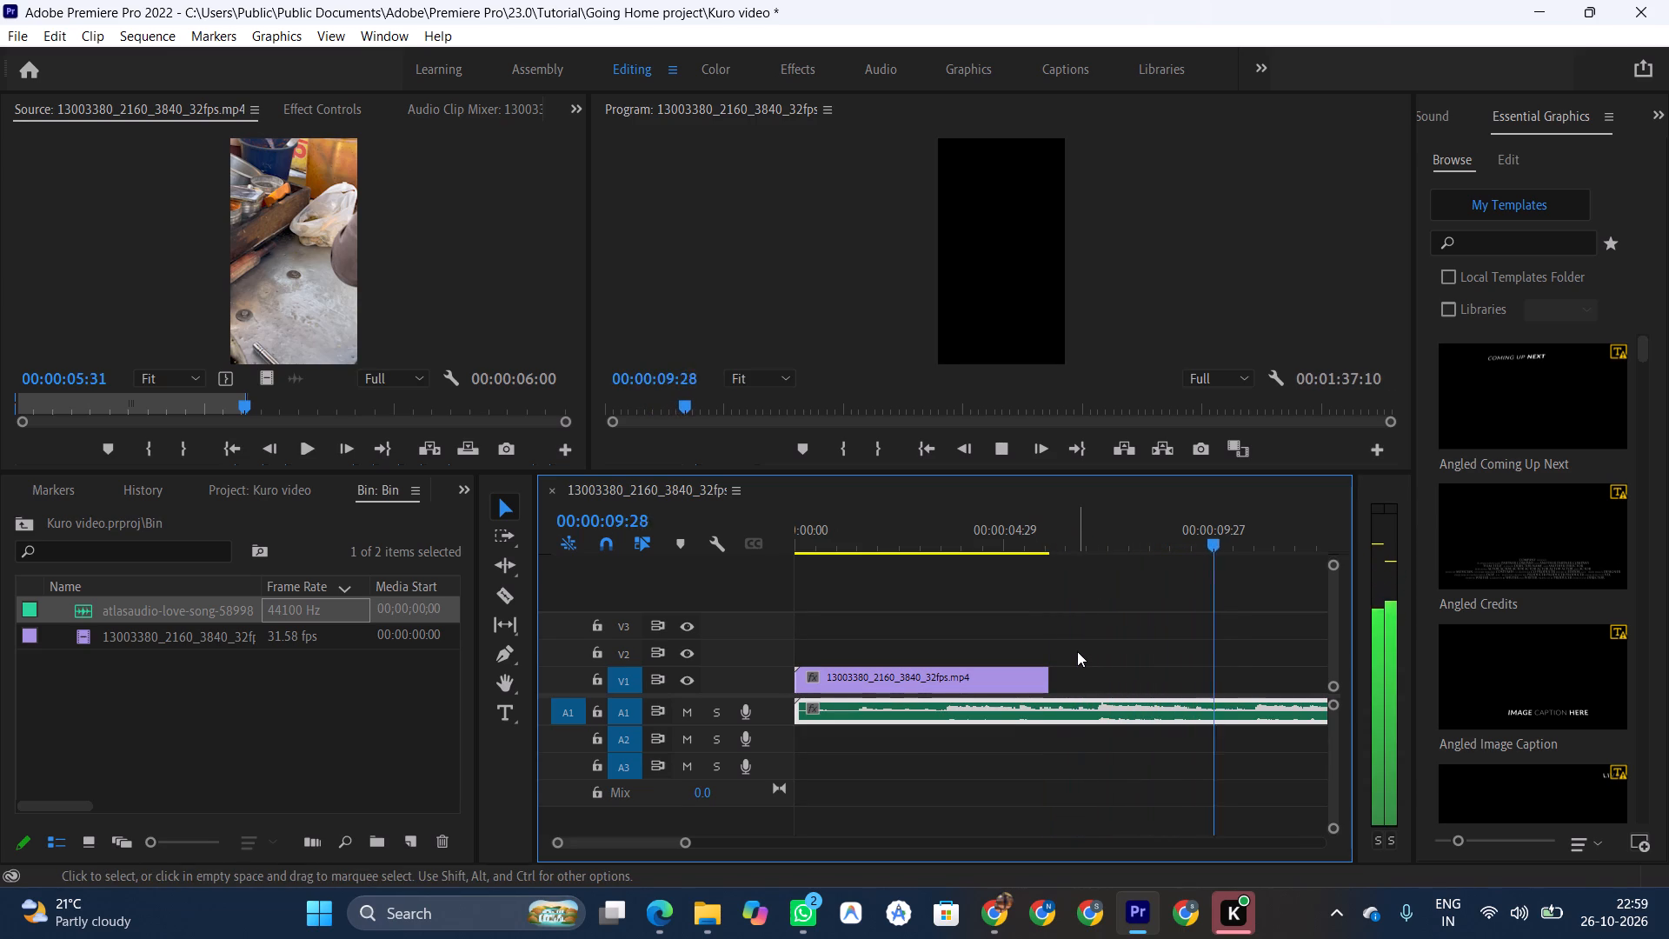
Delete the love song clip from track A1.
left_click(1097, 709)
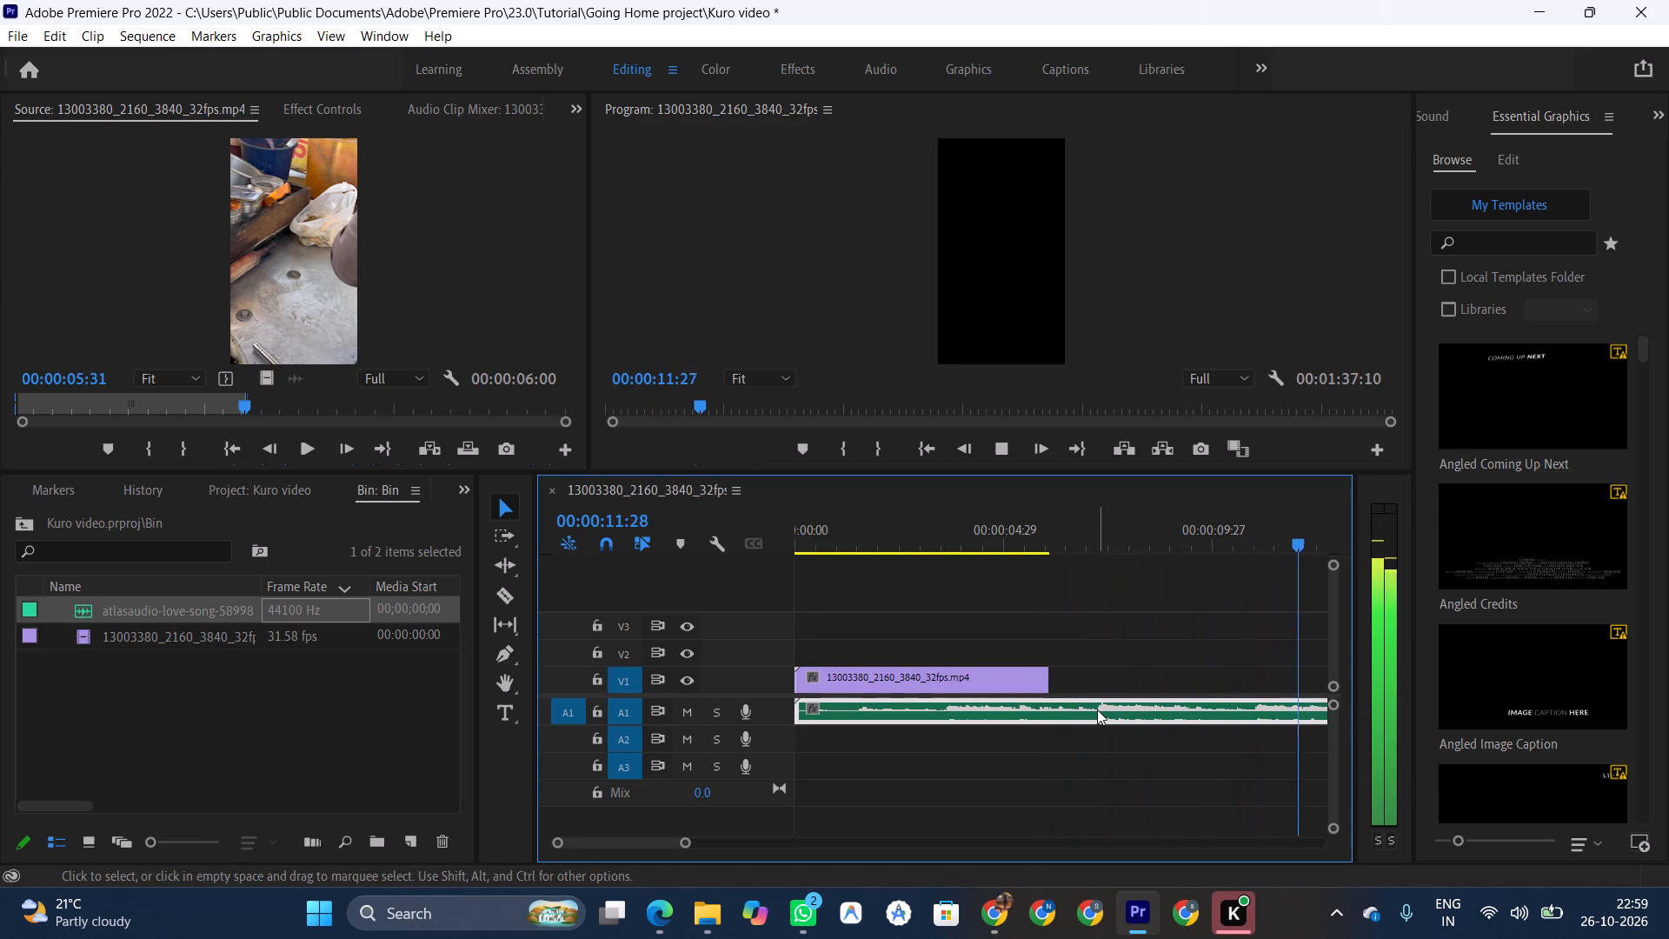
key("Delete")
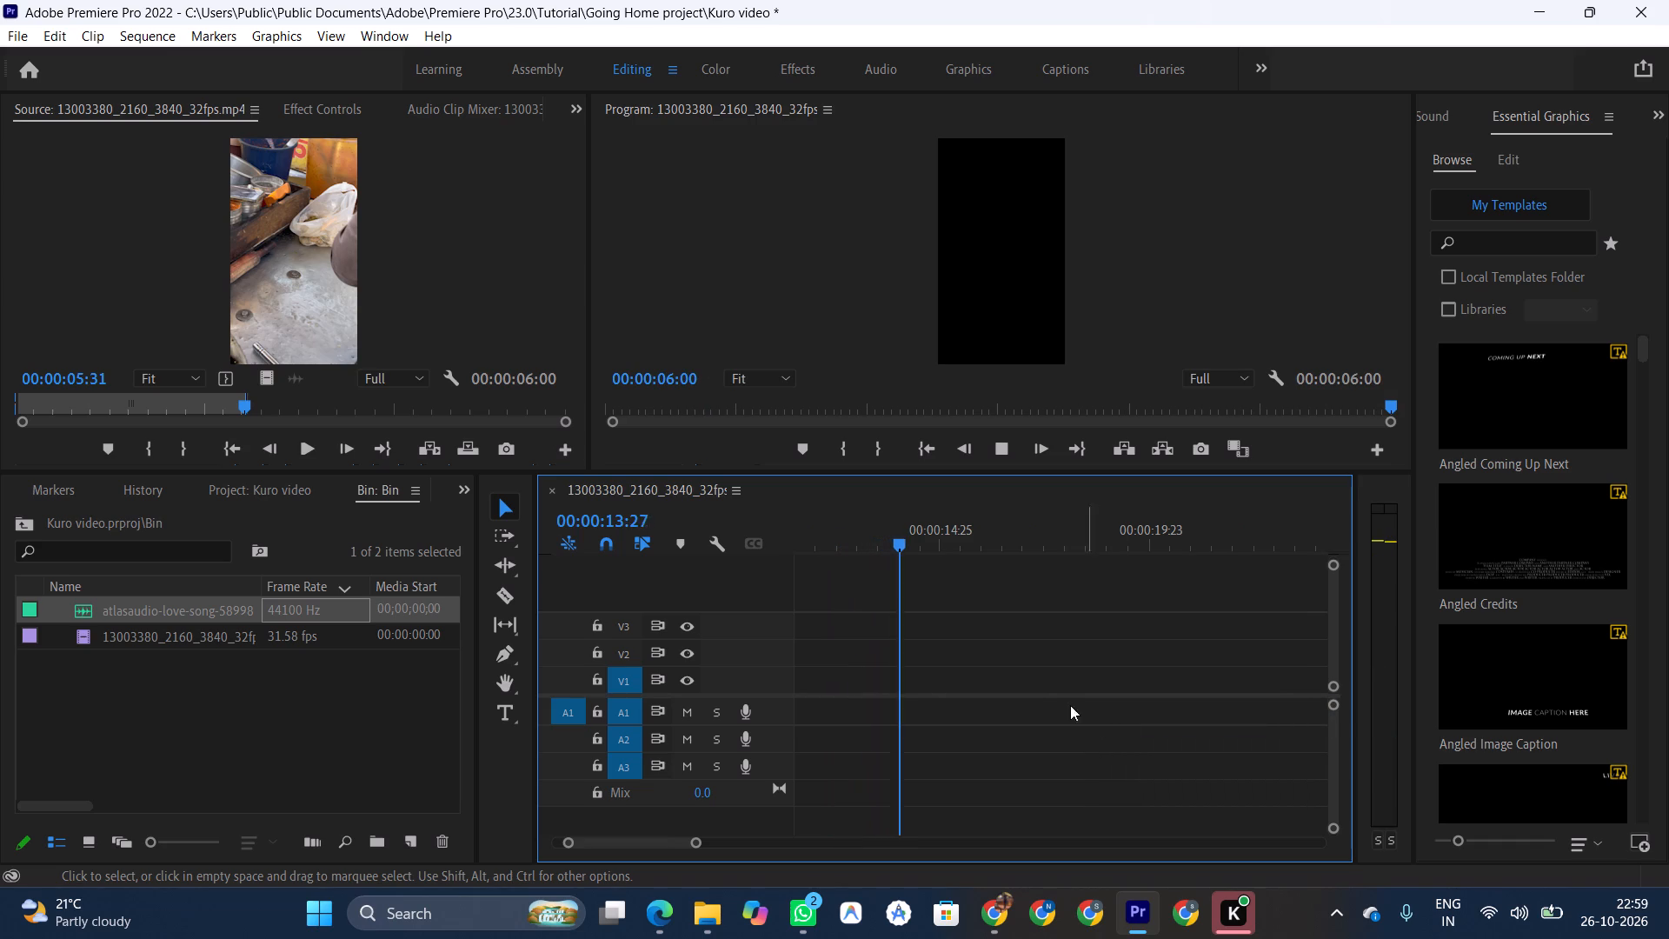
Play the opening seconds of the video-only sequence from its start and return the playhead to 00:00:00:00.
left_click(638, 836)
left_click_drag(644, 841, 642, 844)
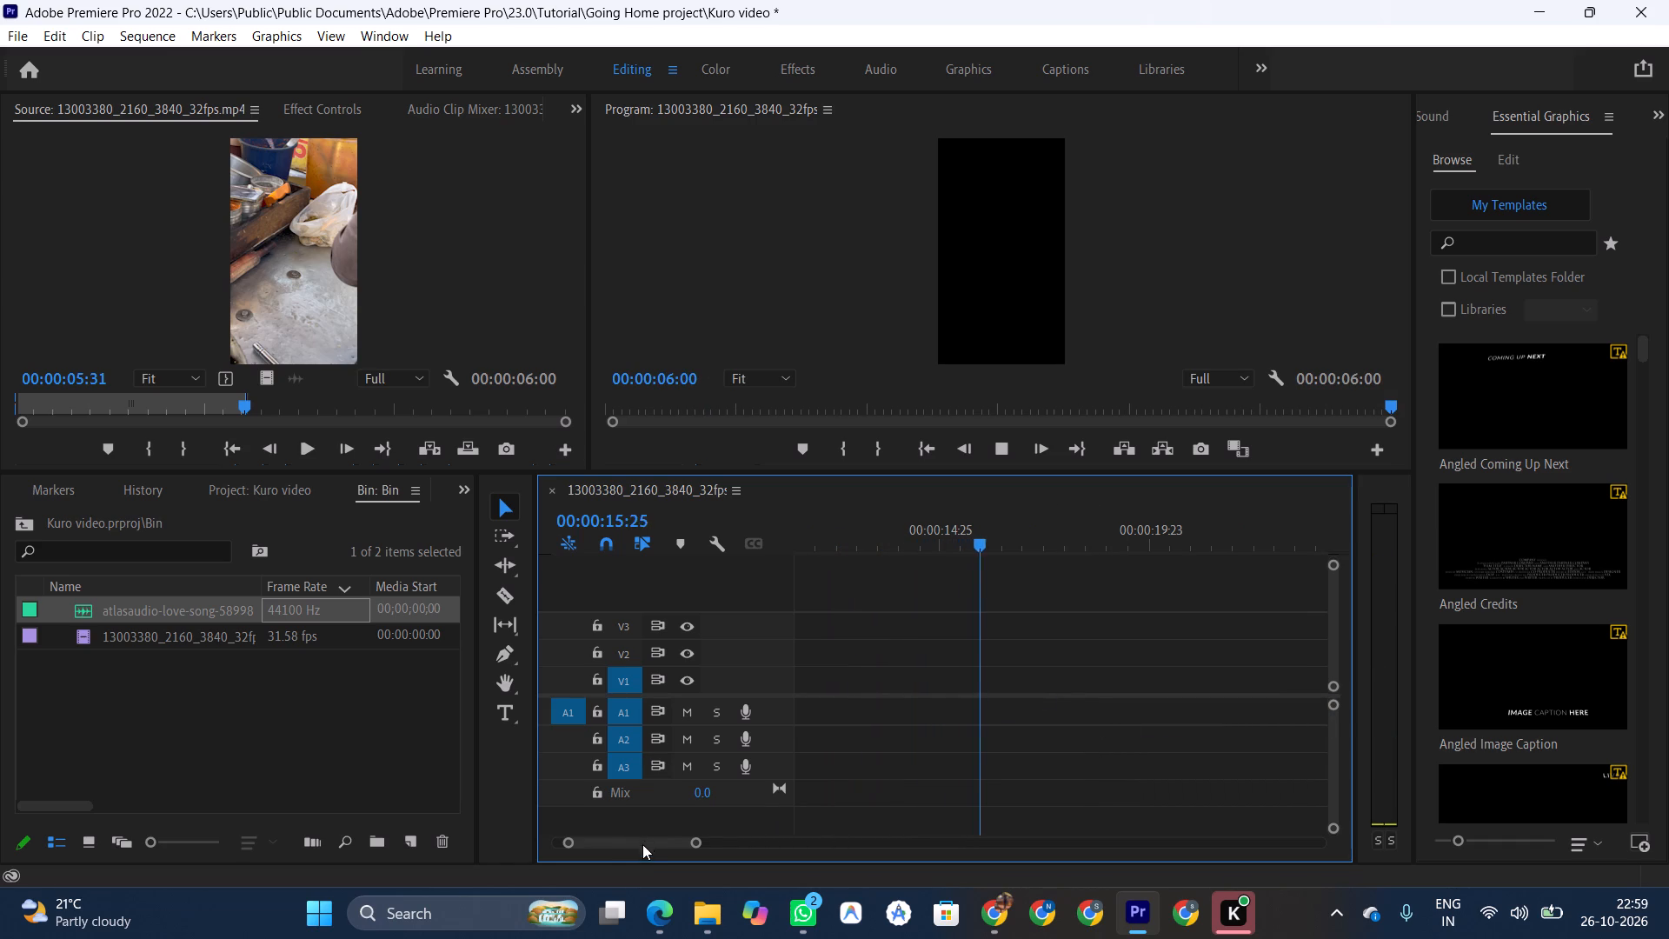
left_click_drag(642, 844, 485, 862)
left_click(666, 839)
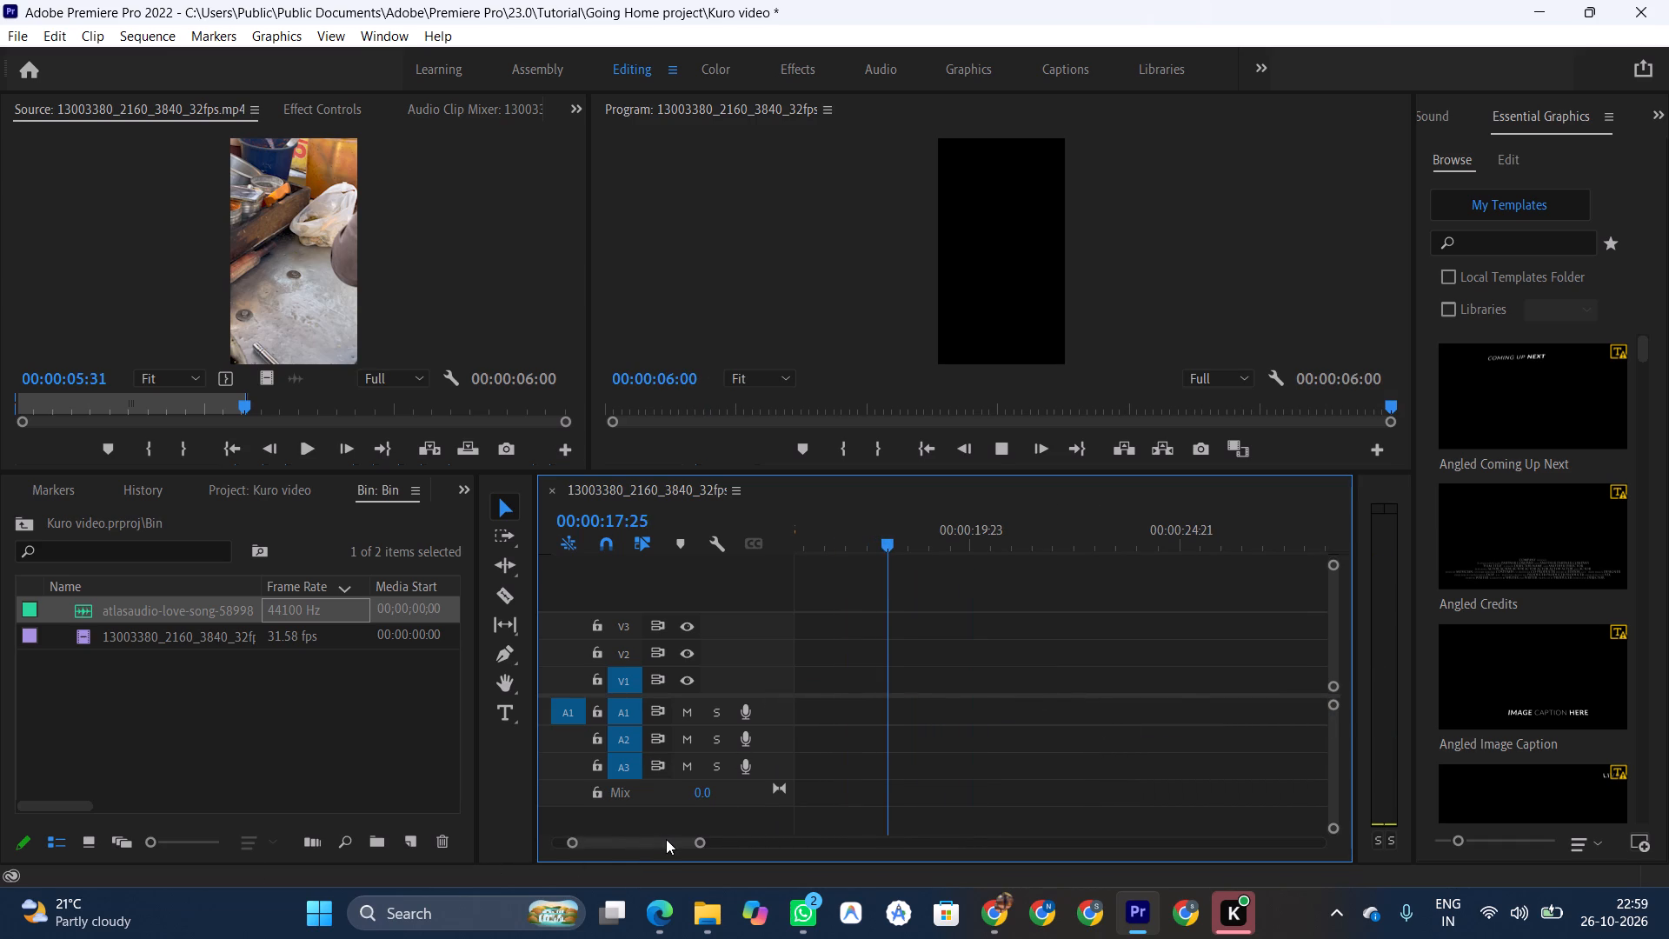
key("space")
left_click_drag(666, 841, 540, 850)
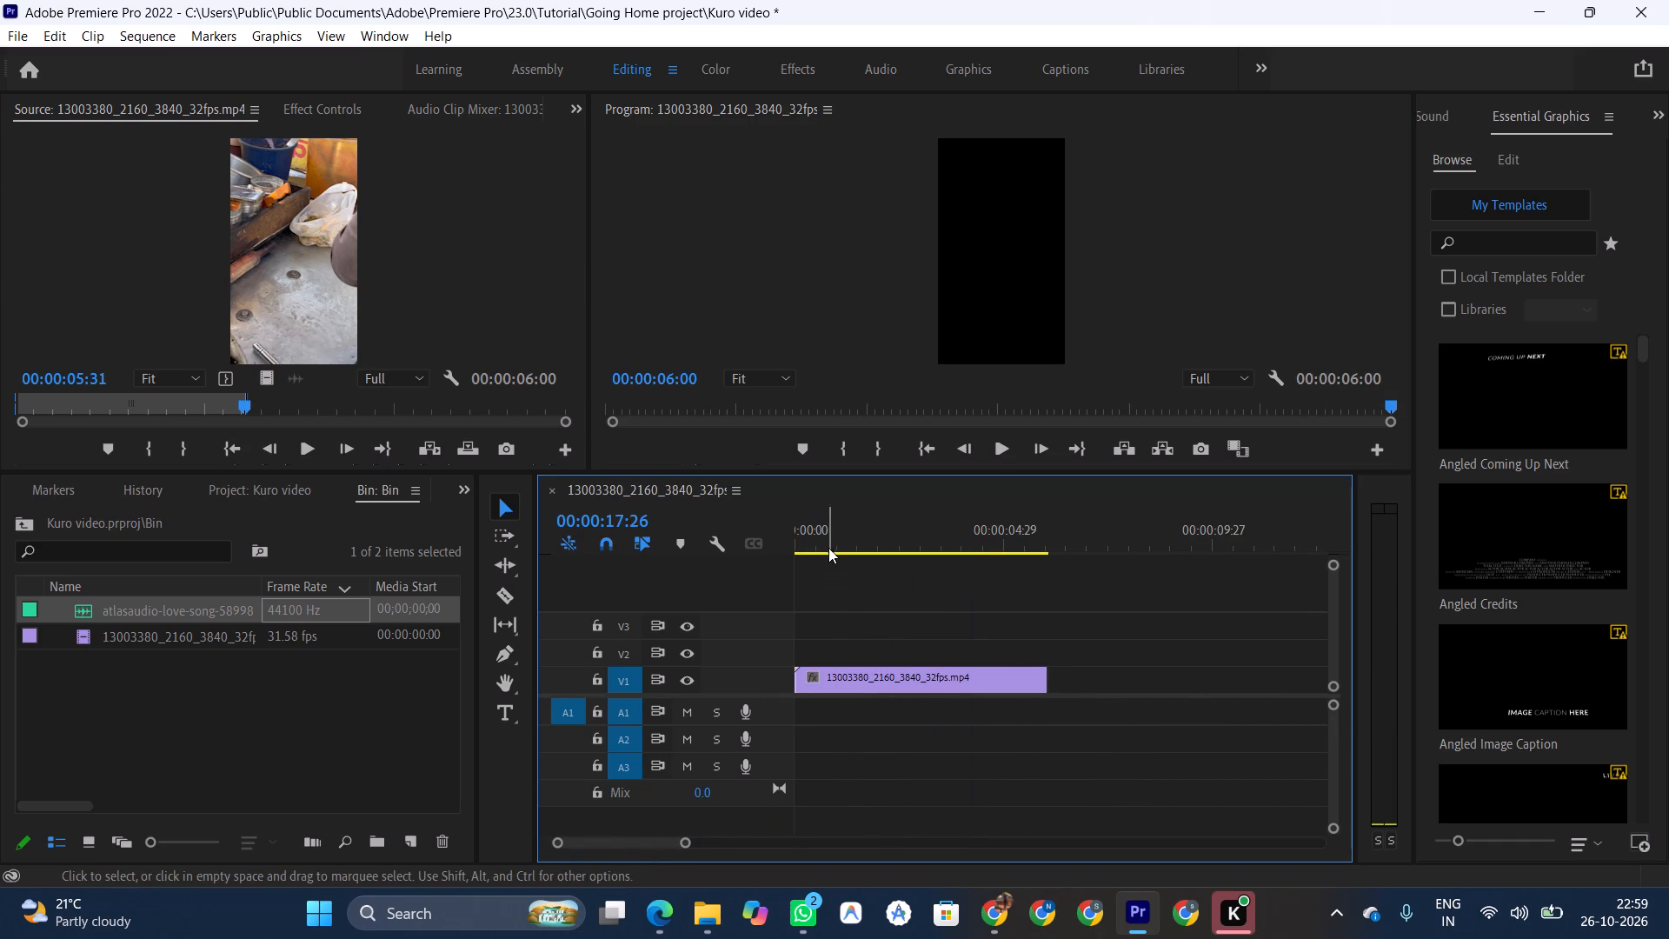
left_click(828, 543)
left_click_drag(827, 543, 783, 544)
left_click_drag(829, 549, 780, 552)
left_click_drag(824, 541, 766, 548)
key("space")
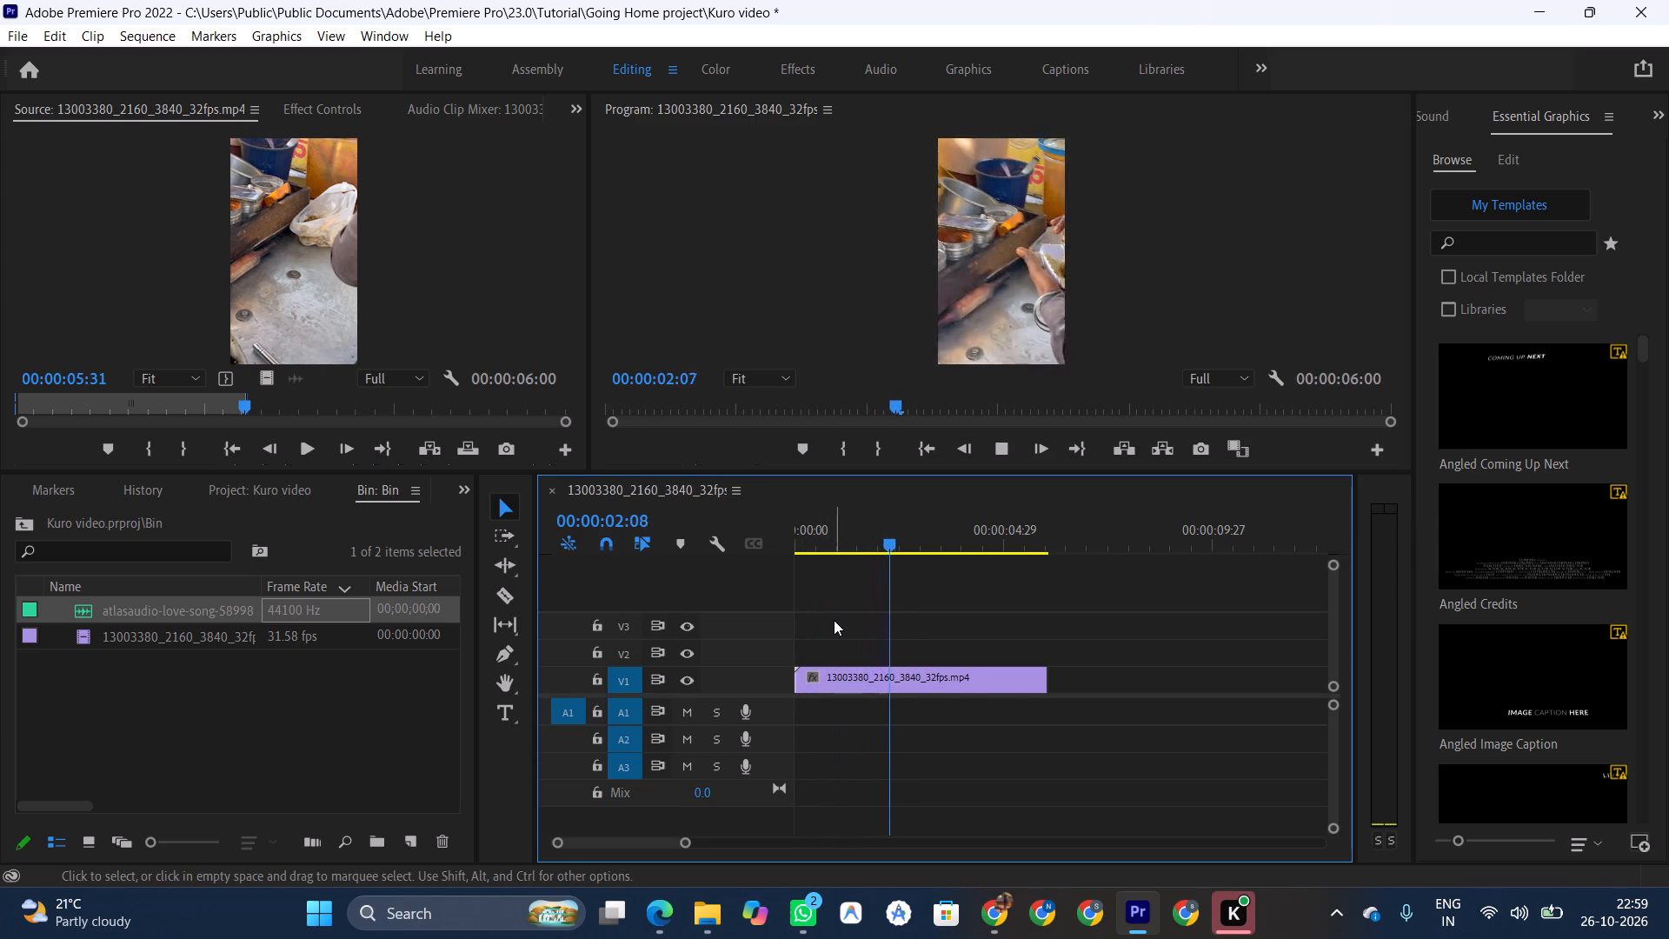
key("space")
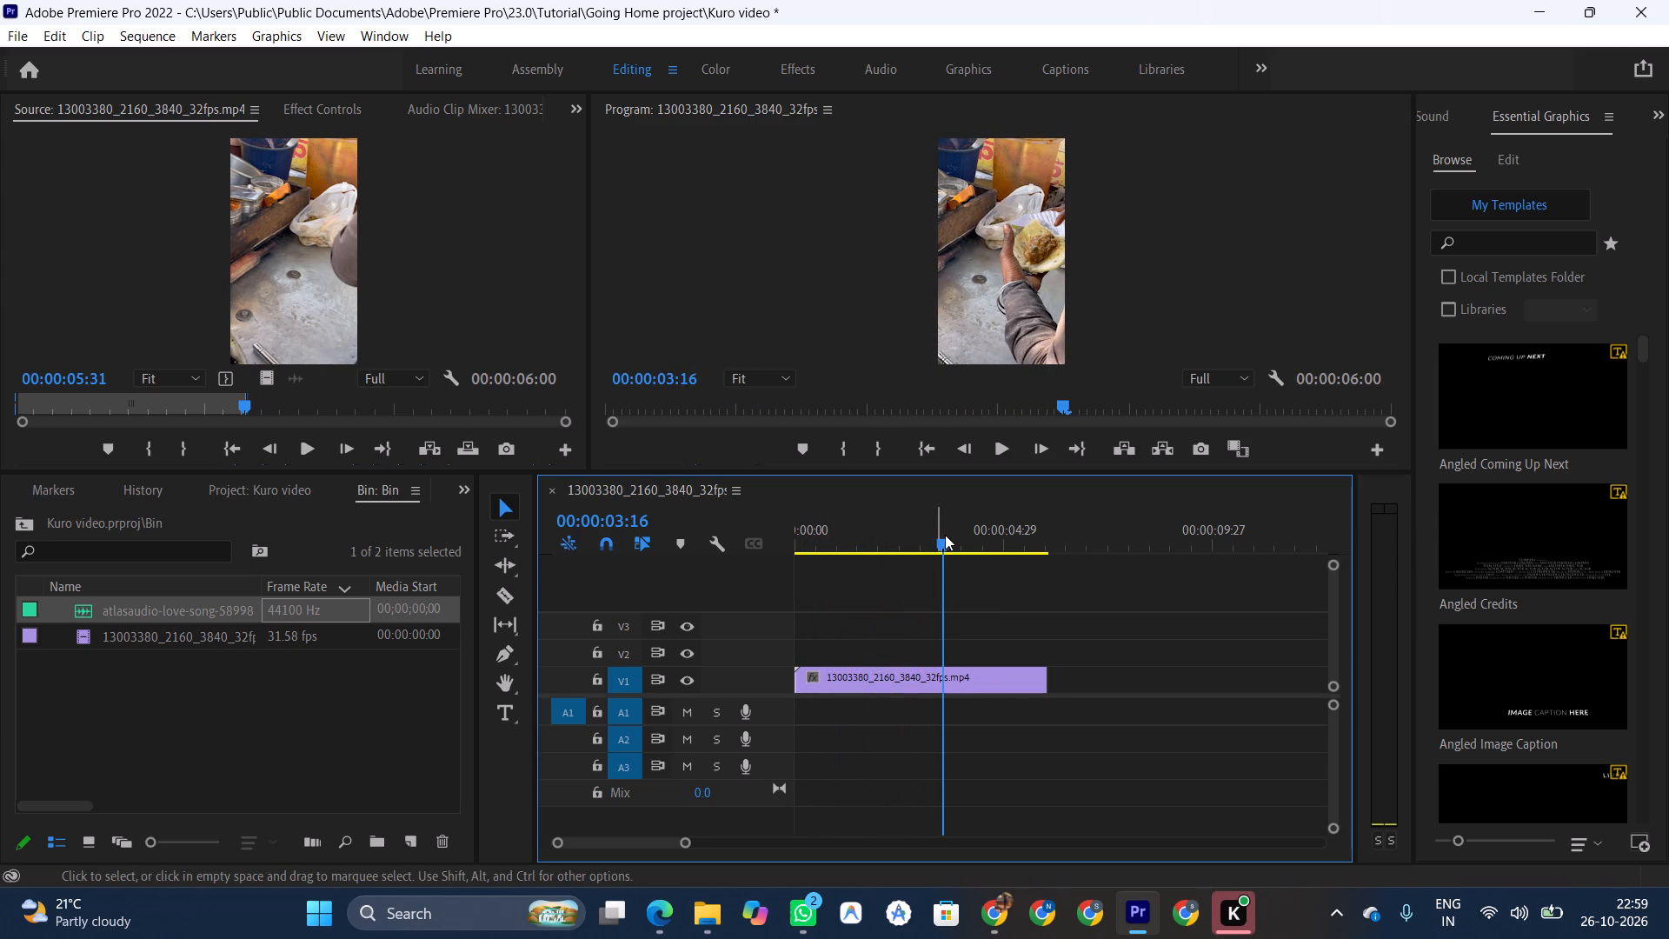
left_click_drag(946, 543, 727, 561)
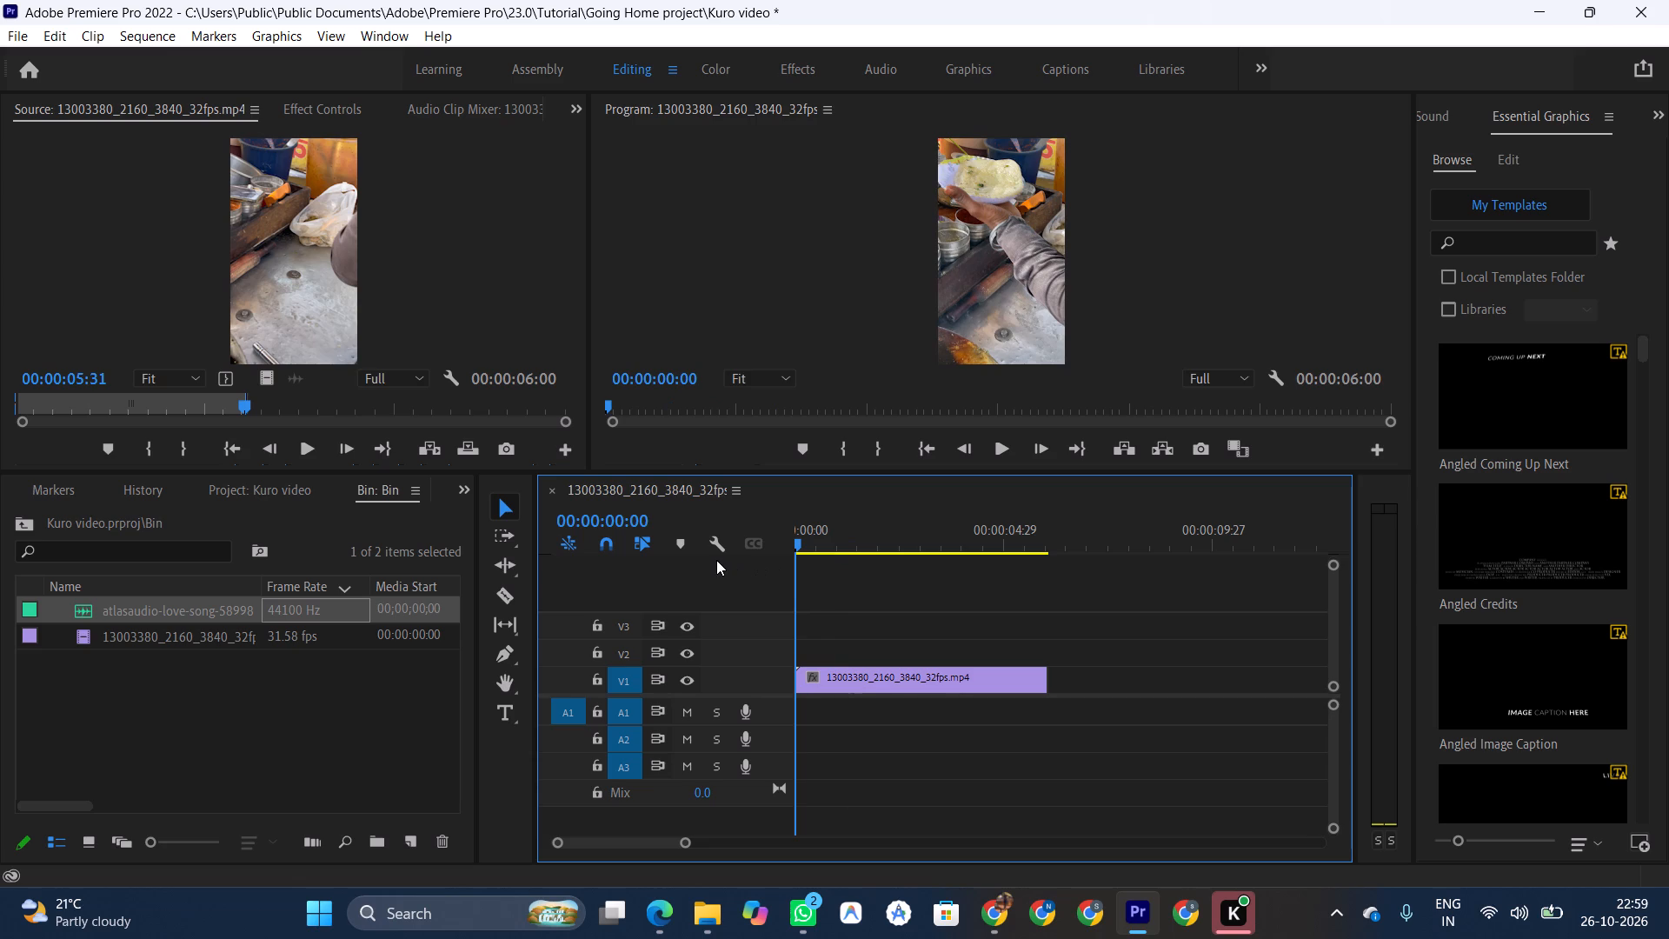
With the Type tool, start an empty text layer near the bottom centre of the video frame at 00:00:00:24.
key("t")
left_click(858, 621)
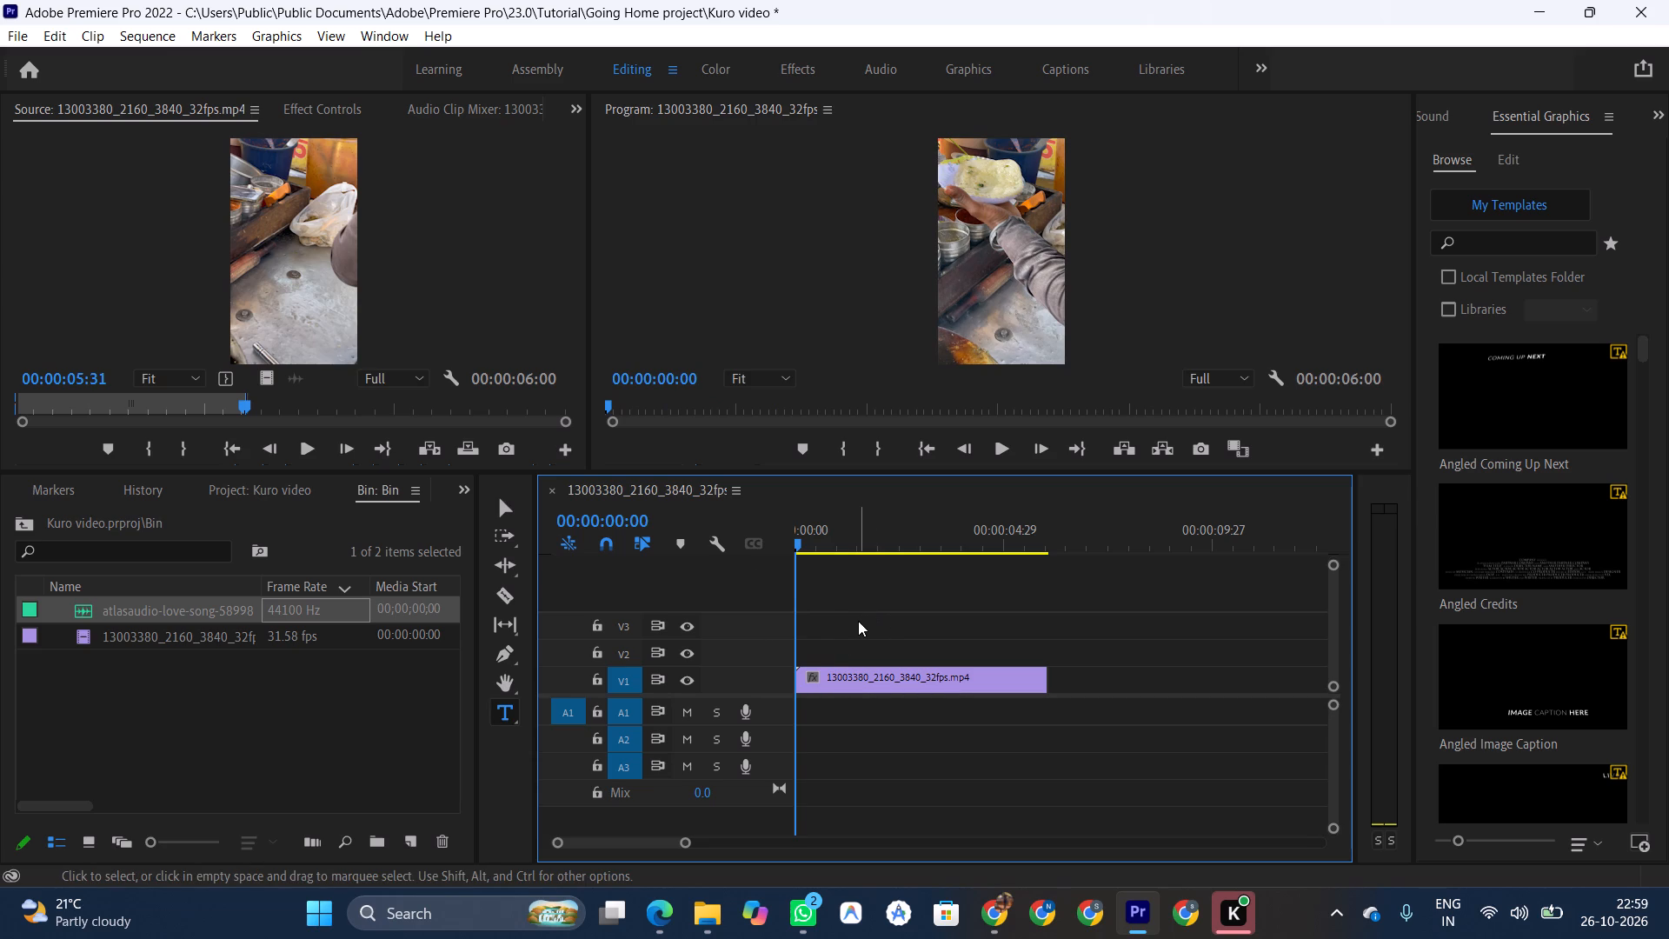
left_click(821, 583)
left_click(828, 546)
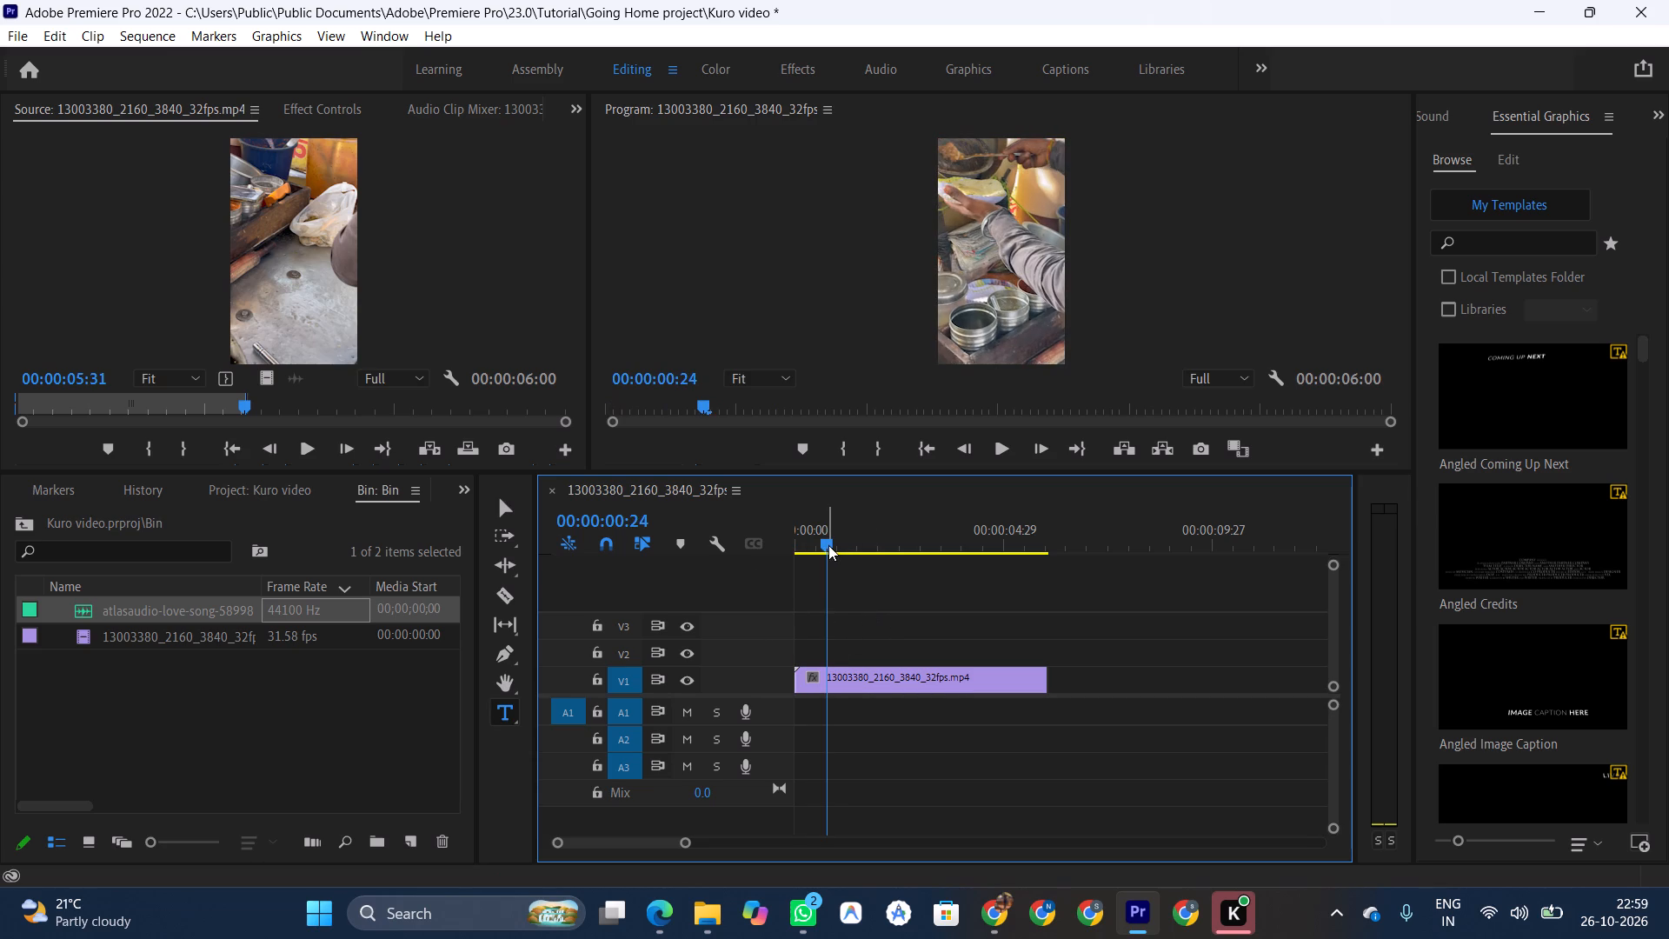
key("t")
left_click(502, 711)
double_click(502, 711)
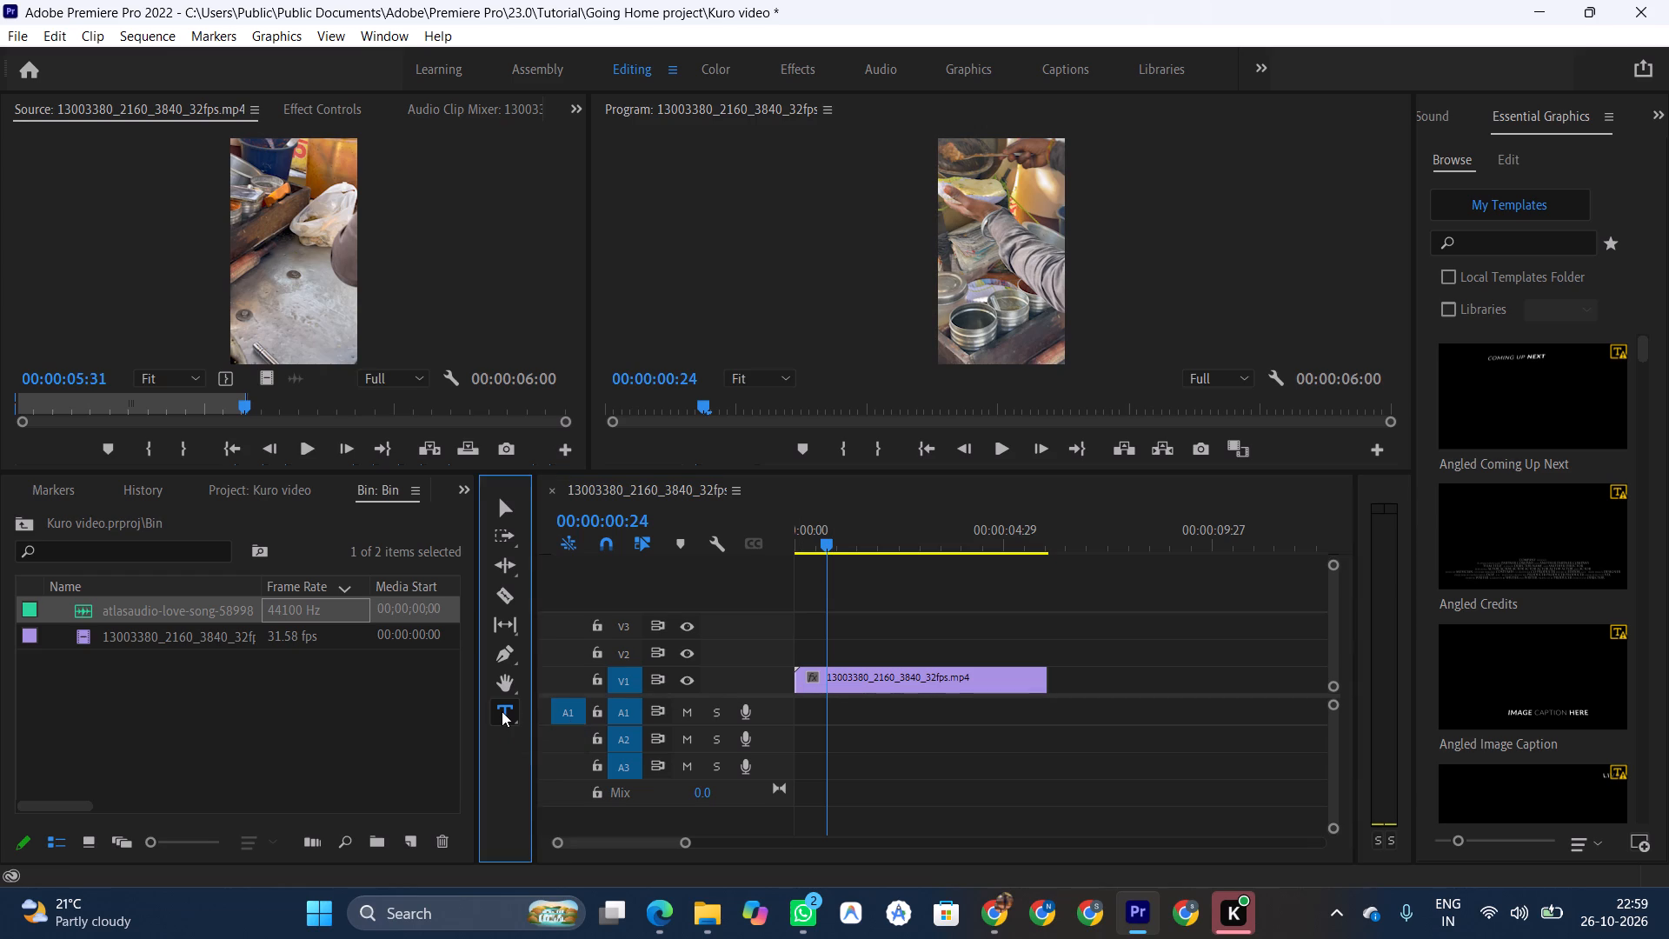
left_click(1000, 344)
Select the graphic clip on V2 and set its text font to Gloucester MT Extra Condensed.
left_click(869, 645)
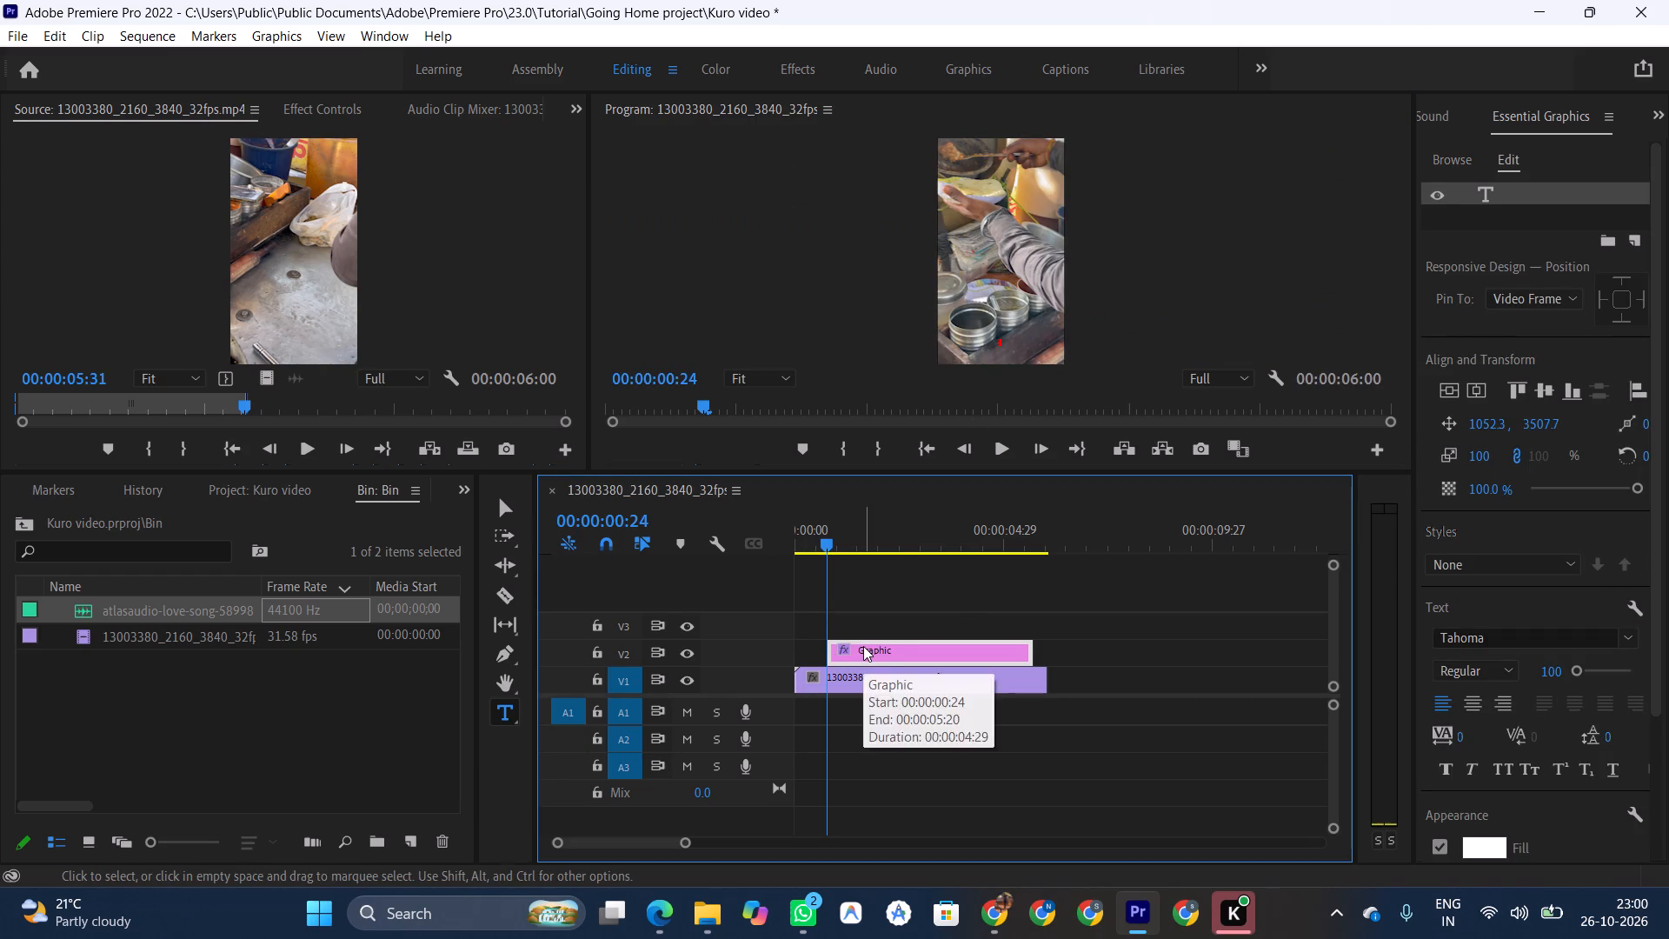
double_click(863, 646)
double_click(863, 646)
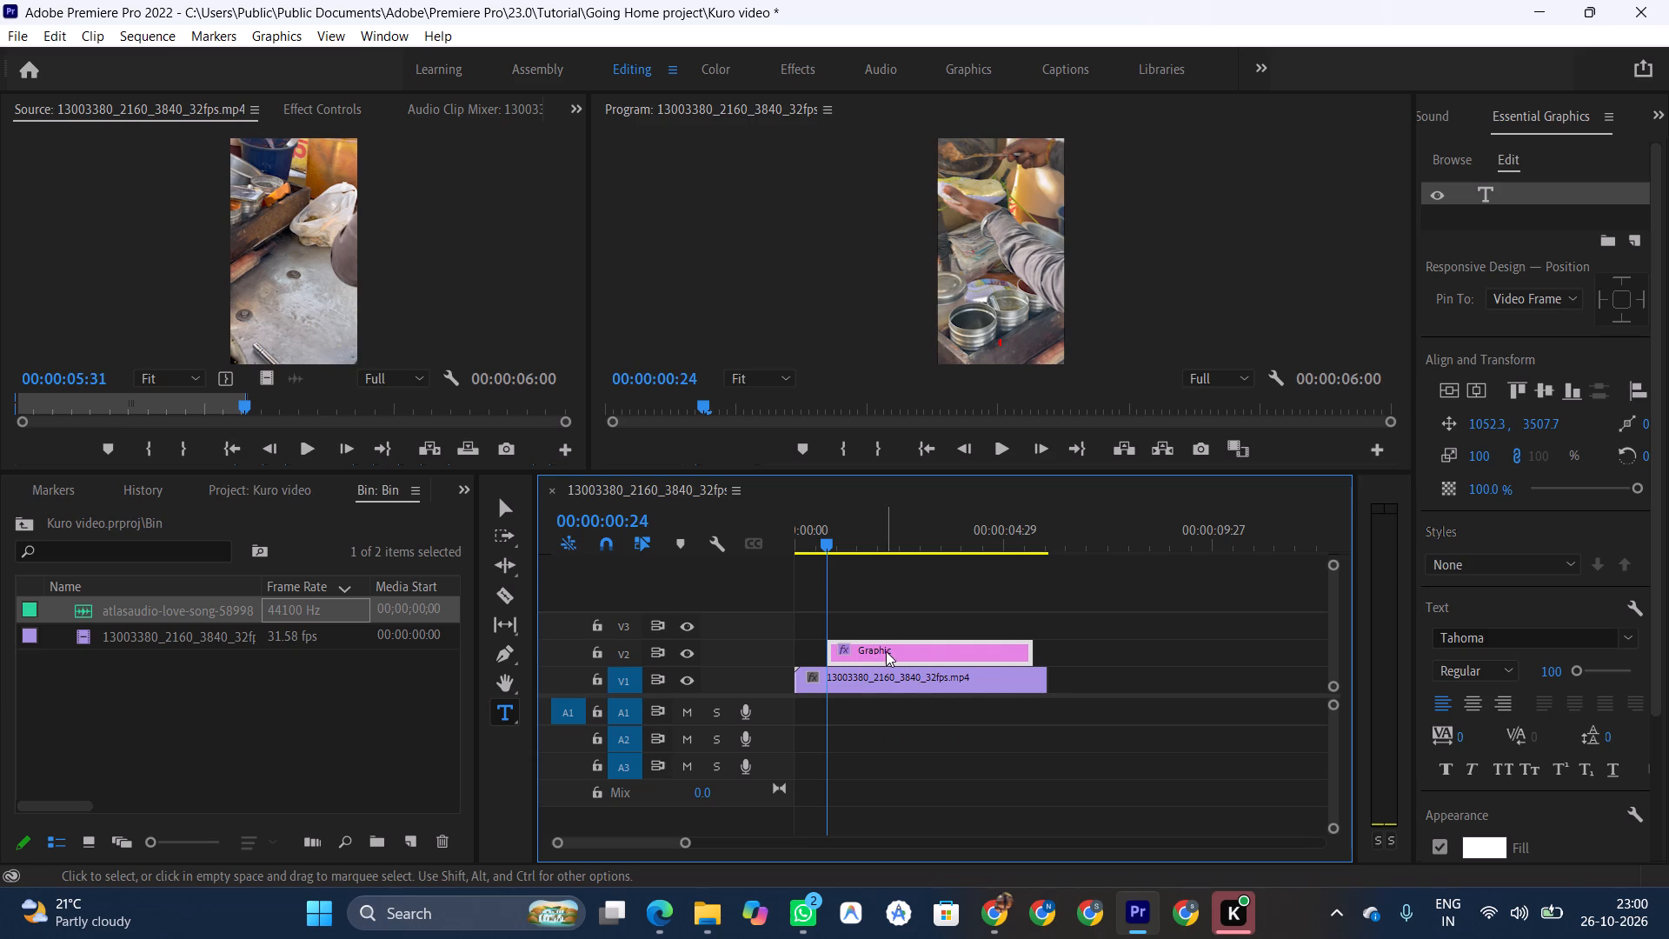
left_click(893, 651)
triple_click(1490, 641)
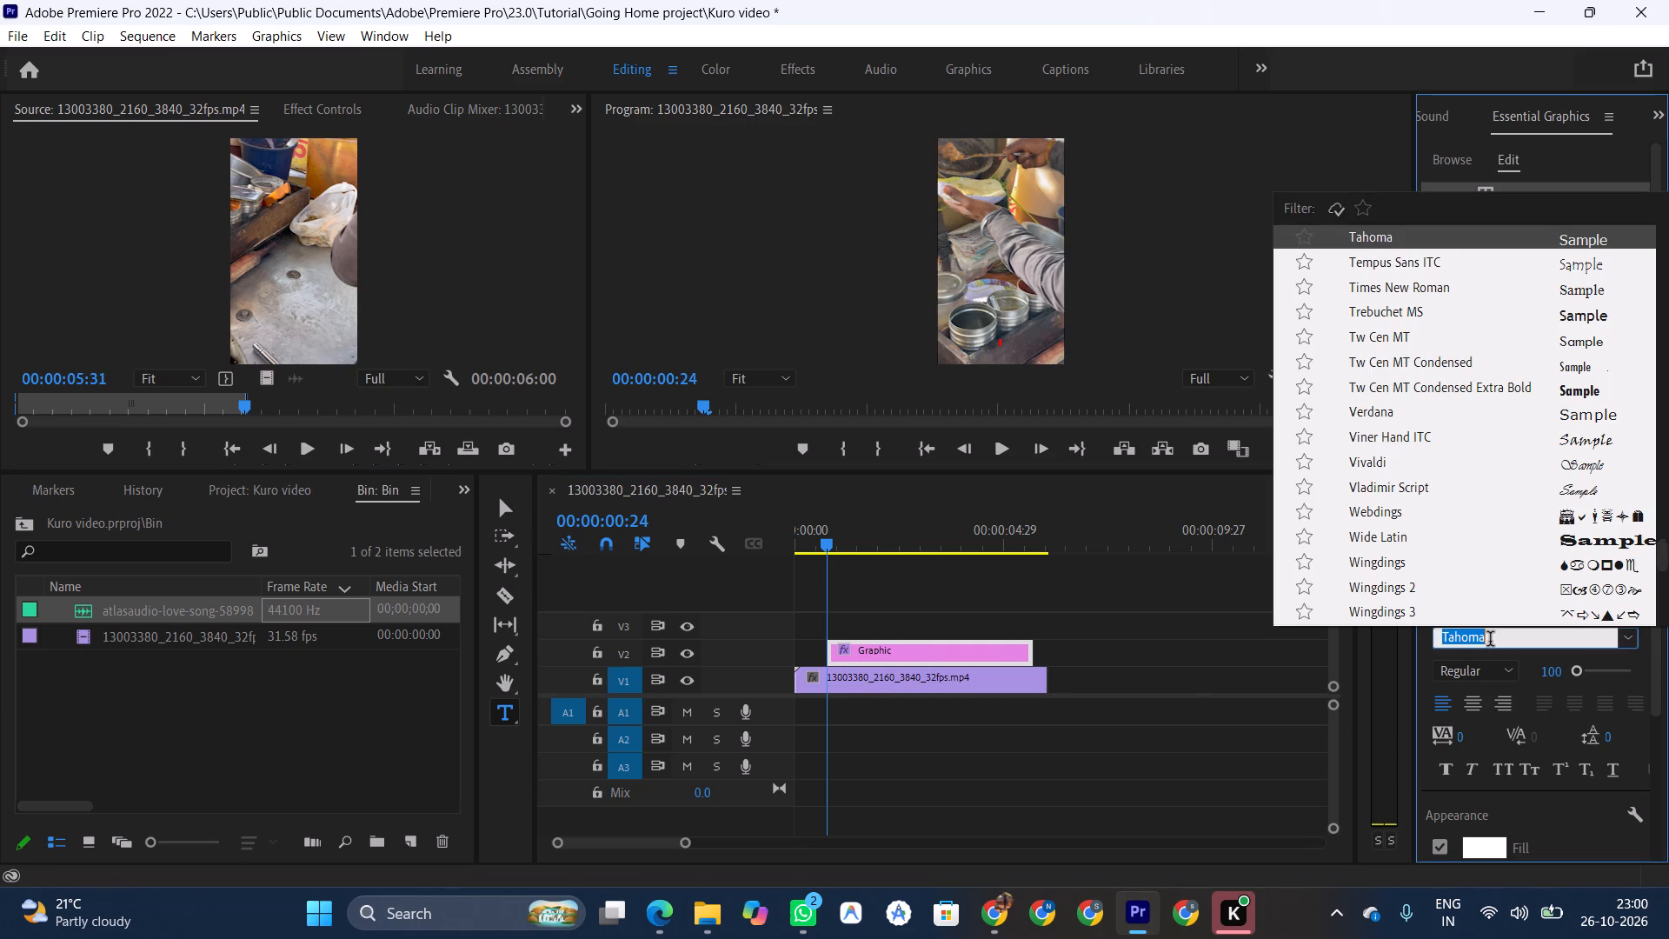
scroll(1457, 551, "down", 14)
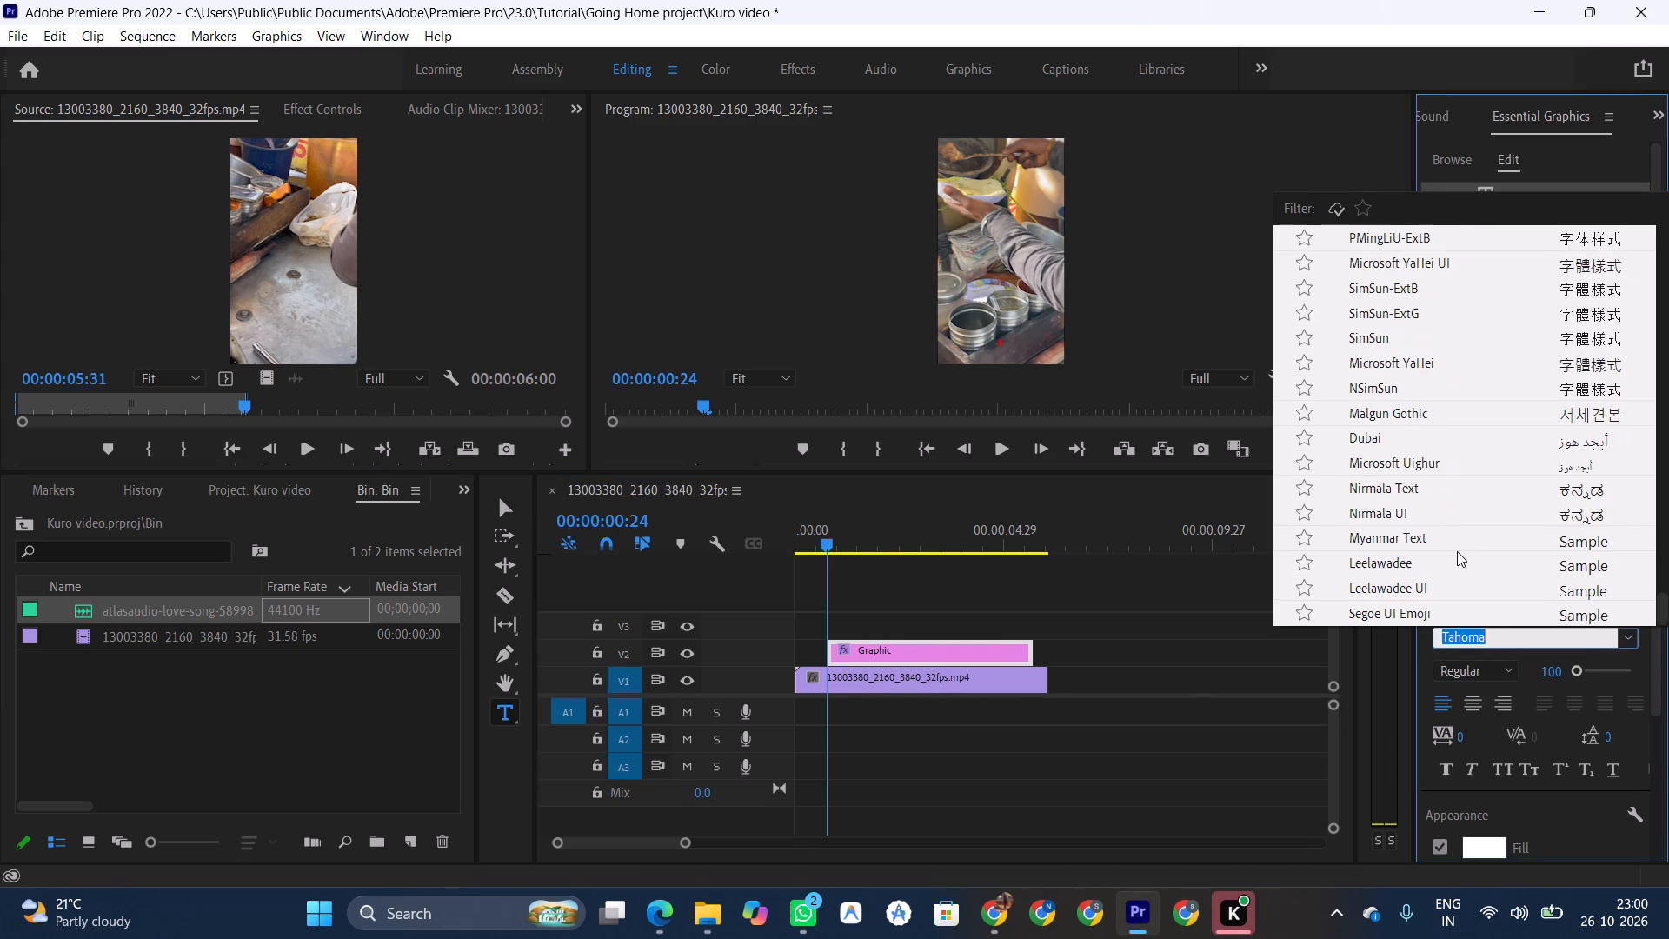
scroll(1457, 551, "down", 7)
scroll(1457, 551, "up", 8)
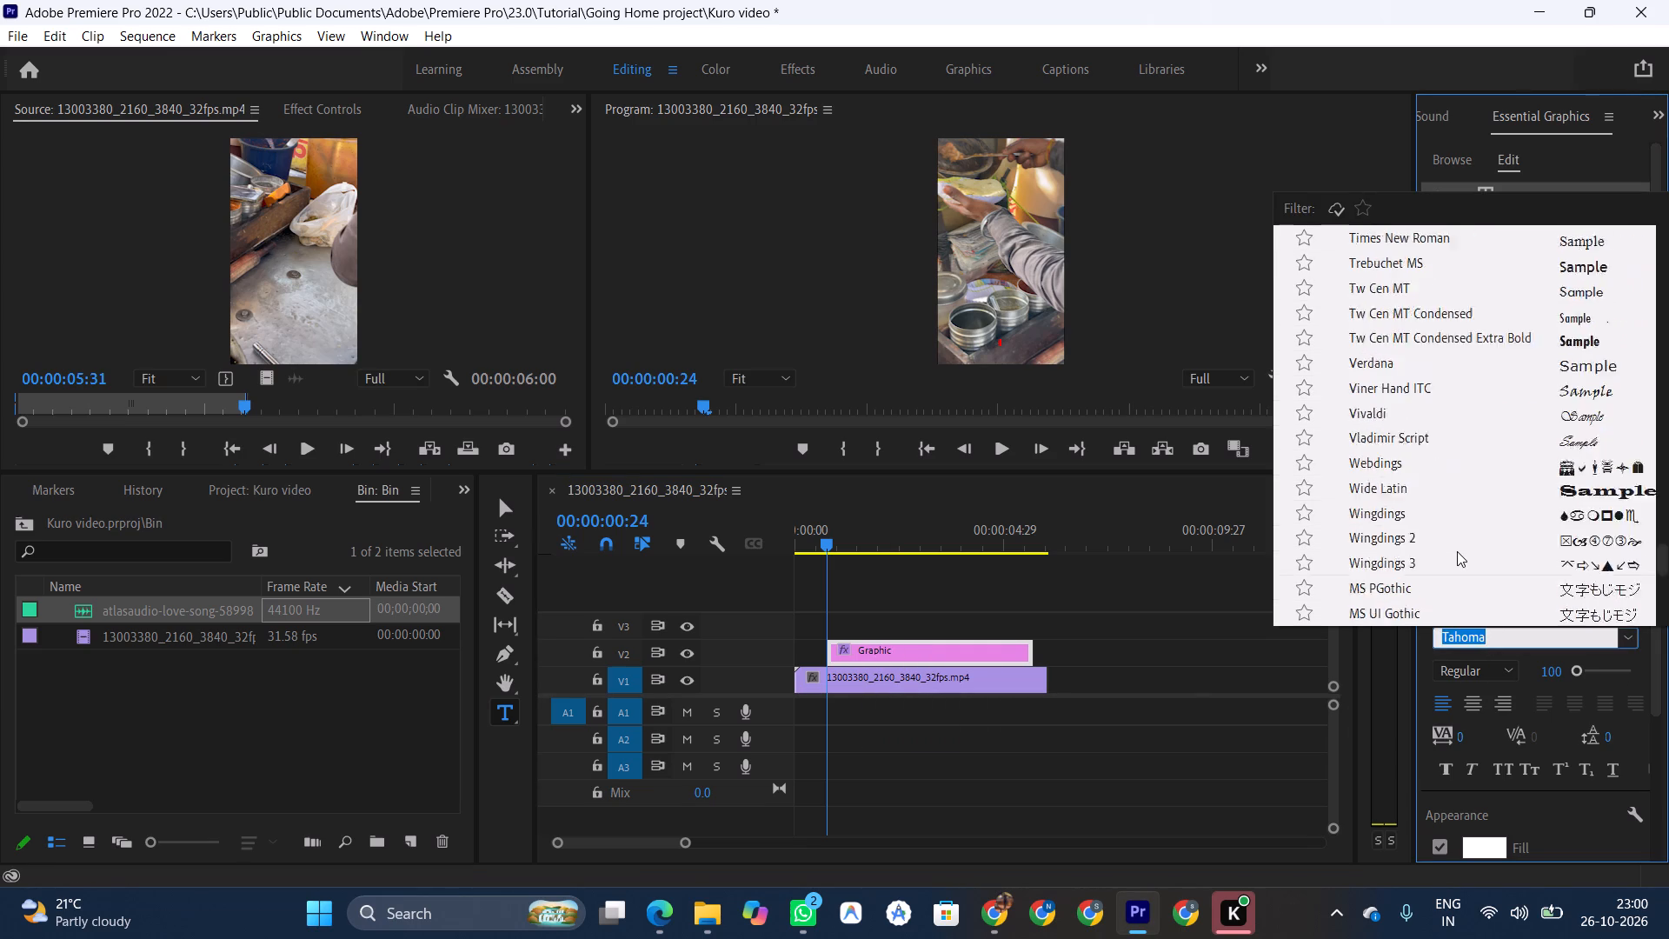
scroll(1457, 551, "up", 15)
scroll(1457, 551, "up", 12)
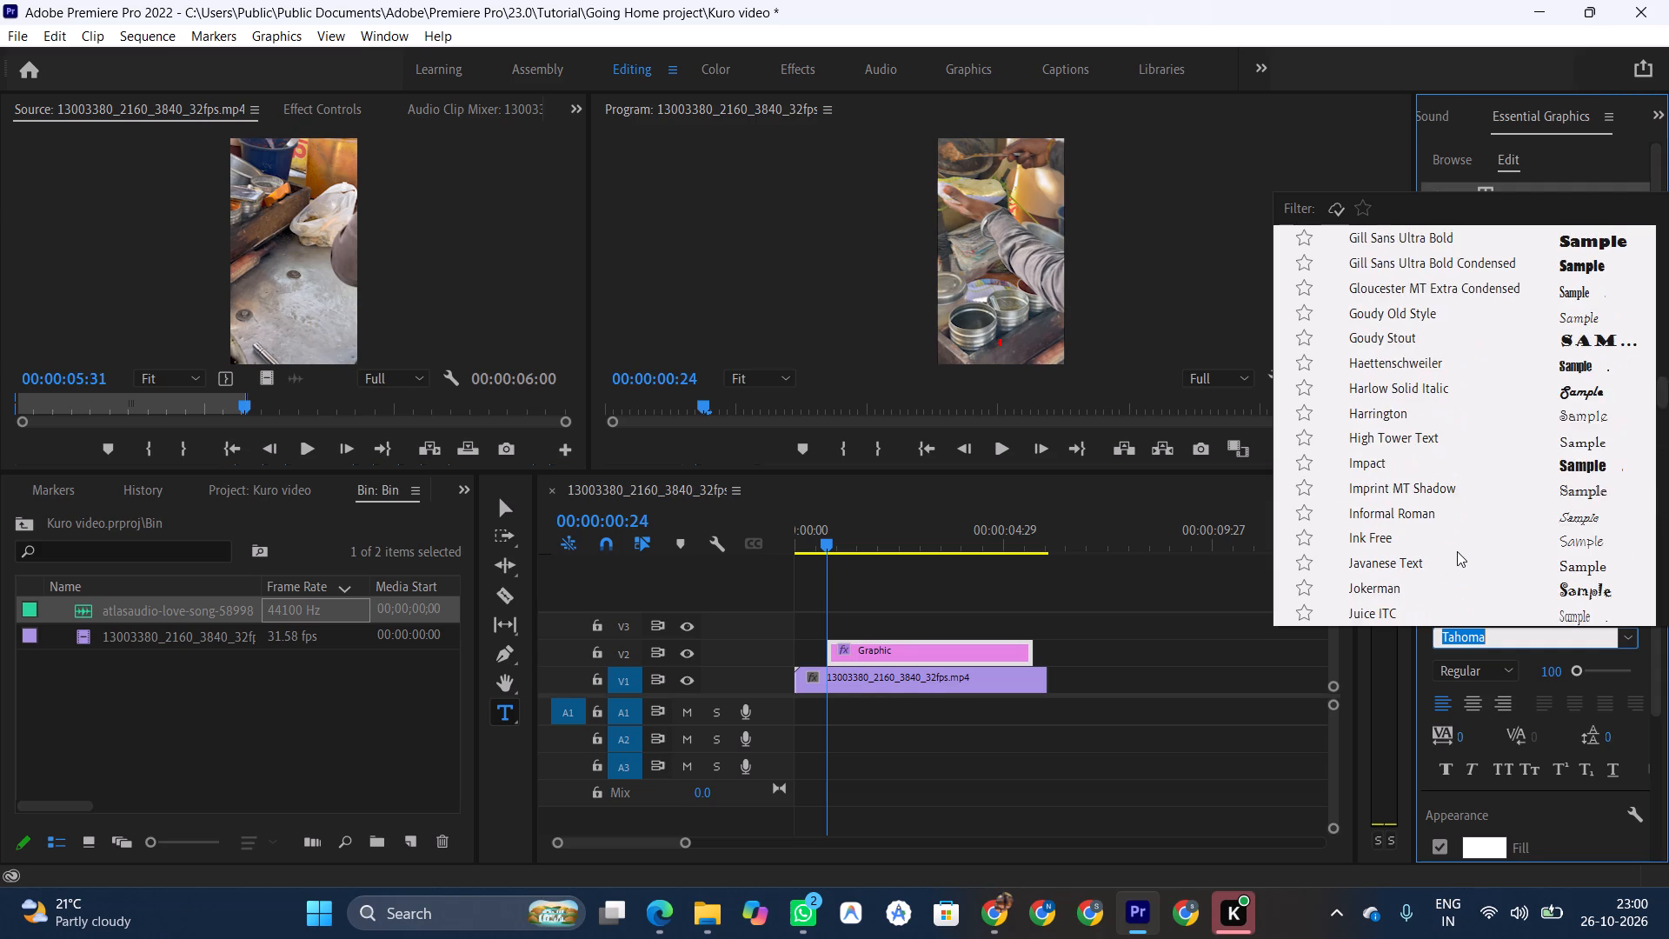
scroll(1457, 551, "up", 3)
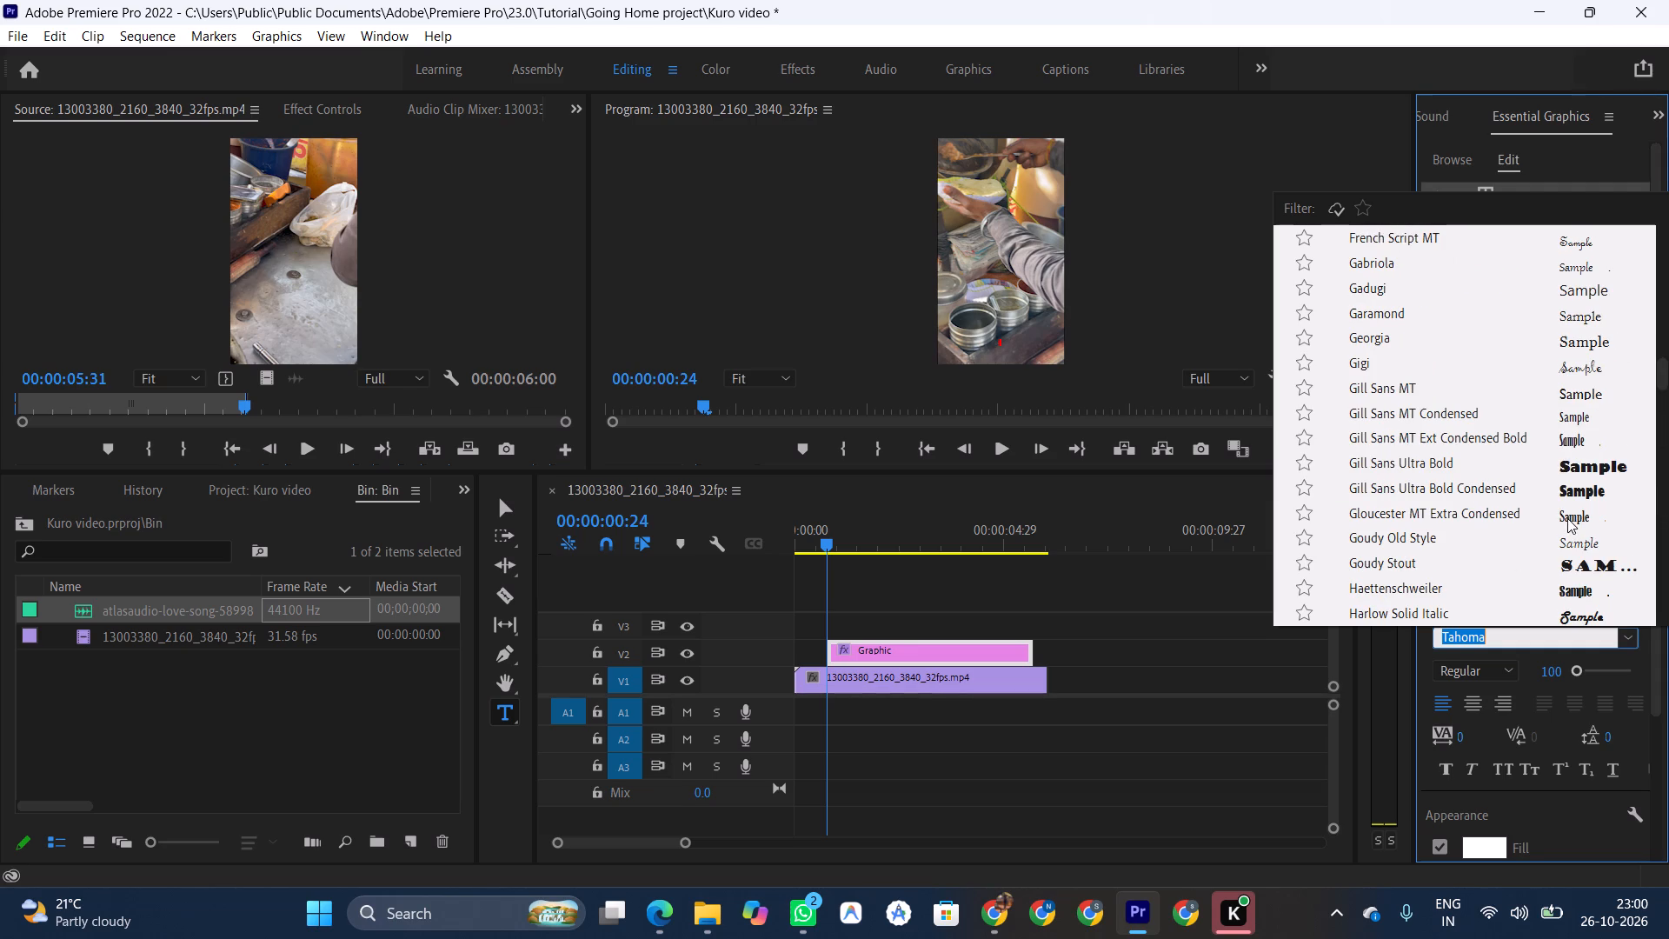
left_click(1567, 518)
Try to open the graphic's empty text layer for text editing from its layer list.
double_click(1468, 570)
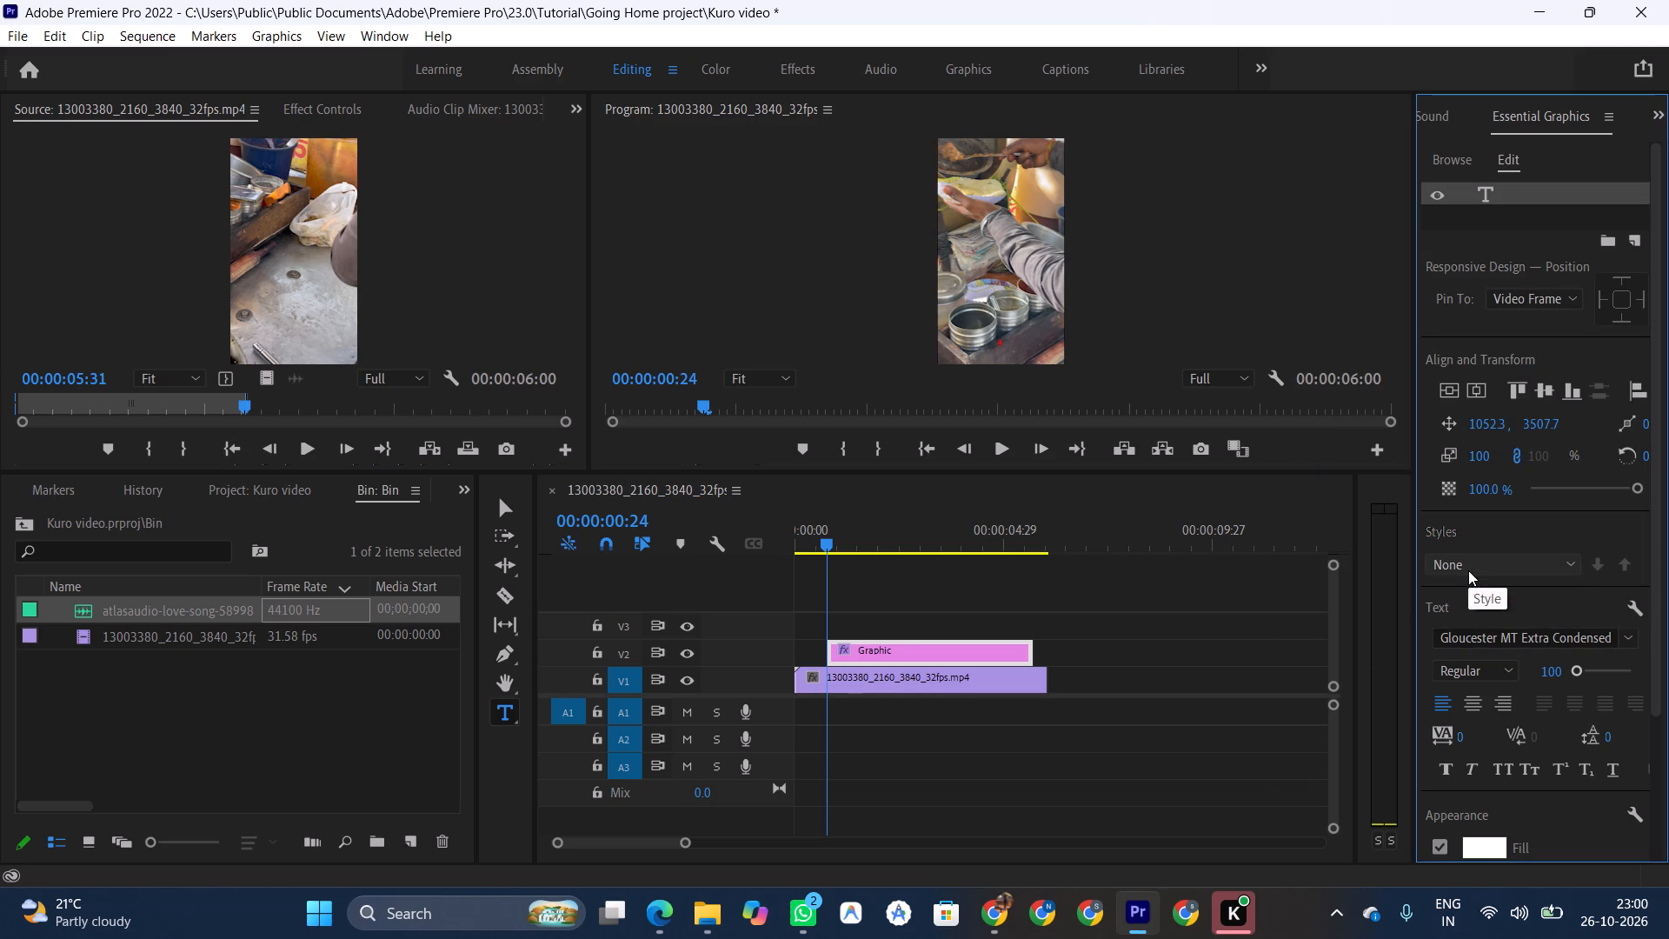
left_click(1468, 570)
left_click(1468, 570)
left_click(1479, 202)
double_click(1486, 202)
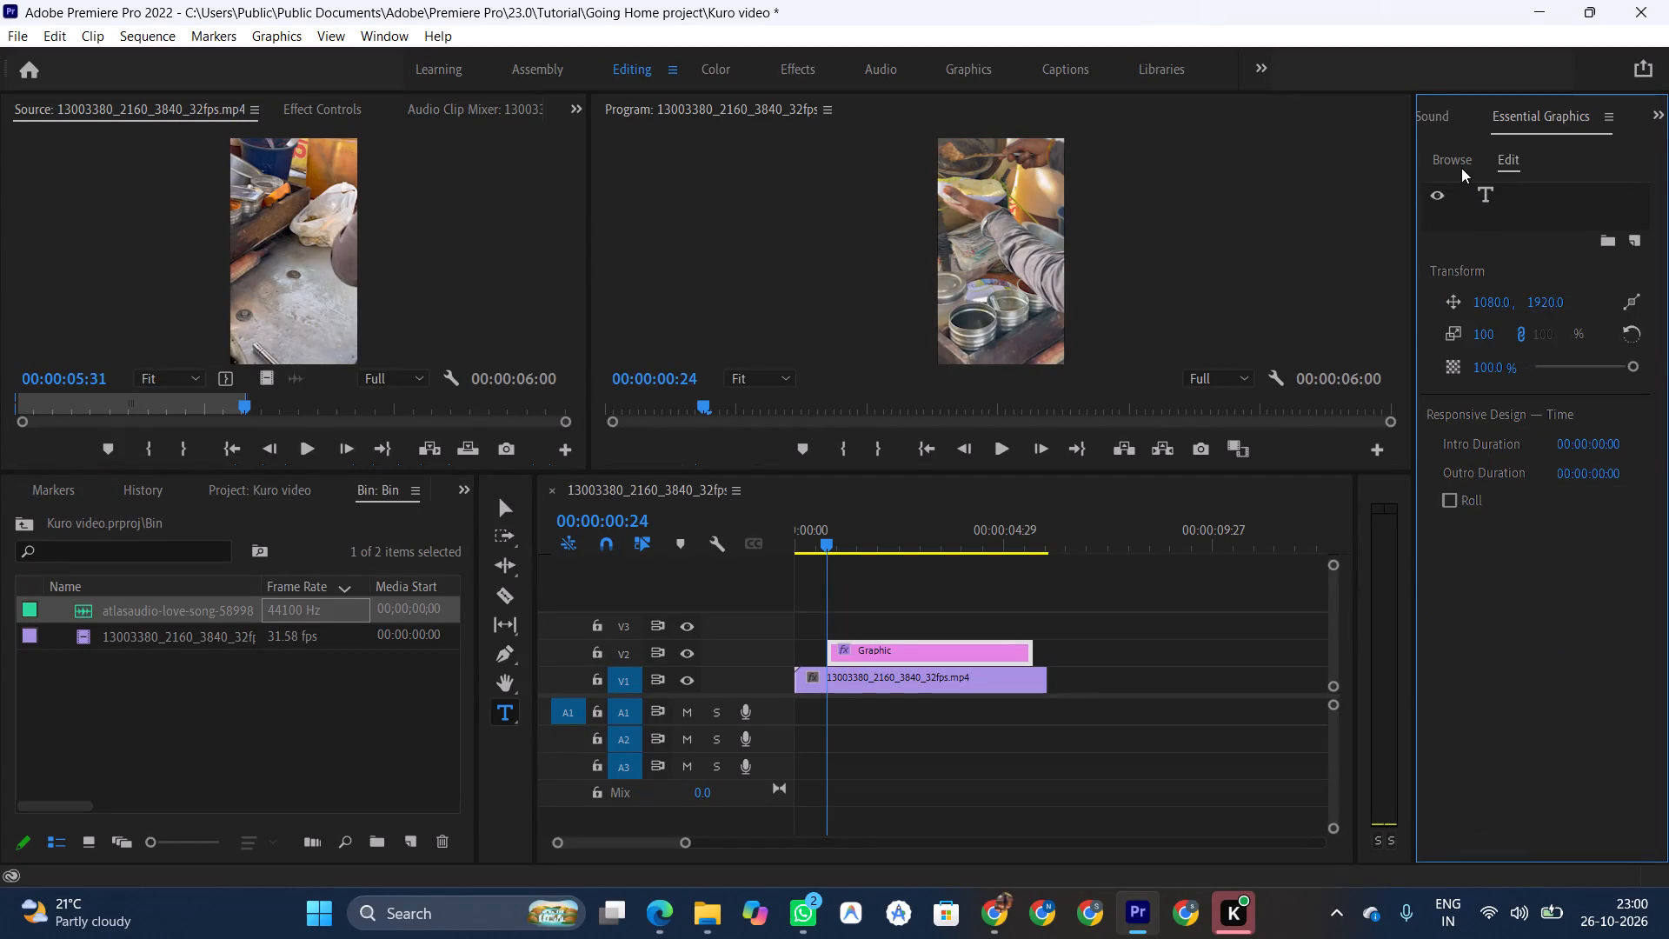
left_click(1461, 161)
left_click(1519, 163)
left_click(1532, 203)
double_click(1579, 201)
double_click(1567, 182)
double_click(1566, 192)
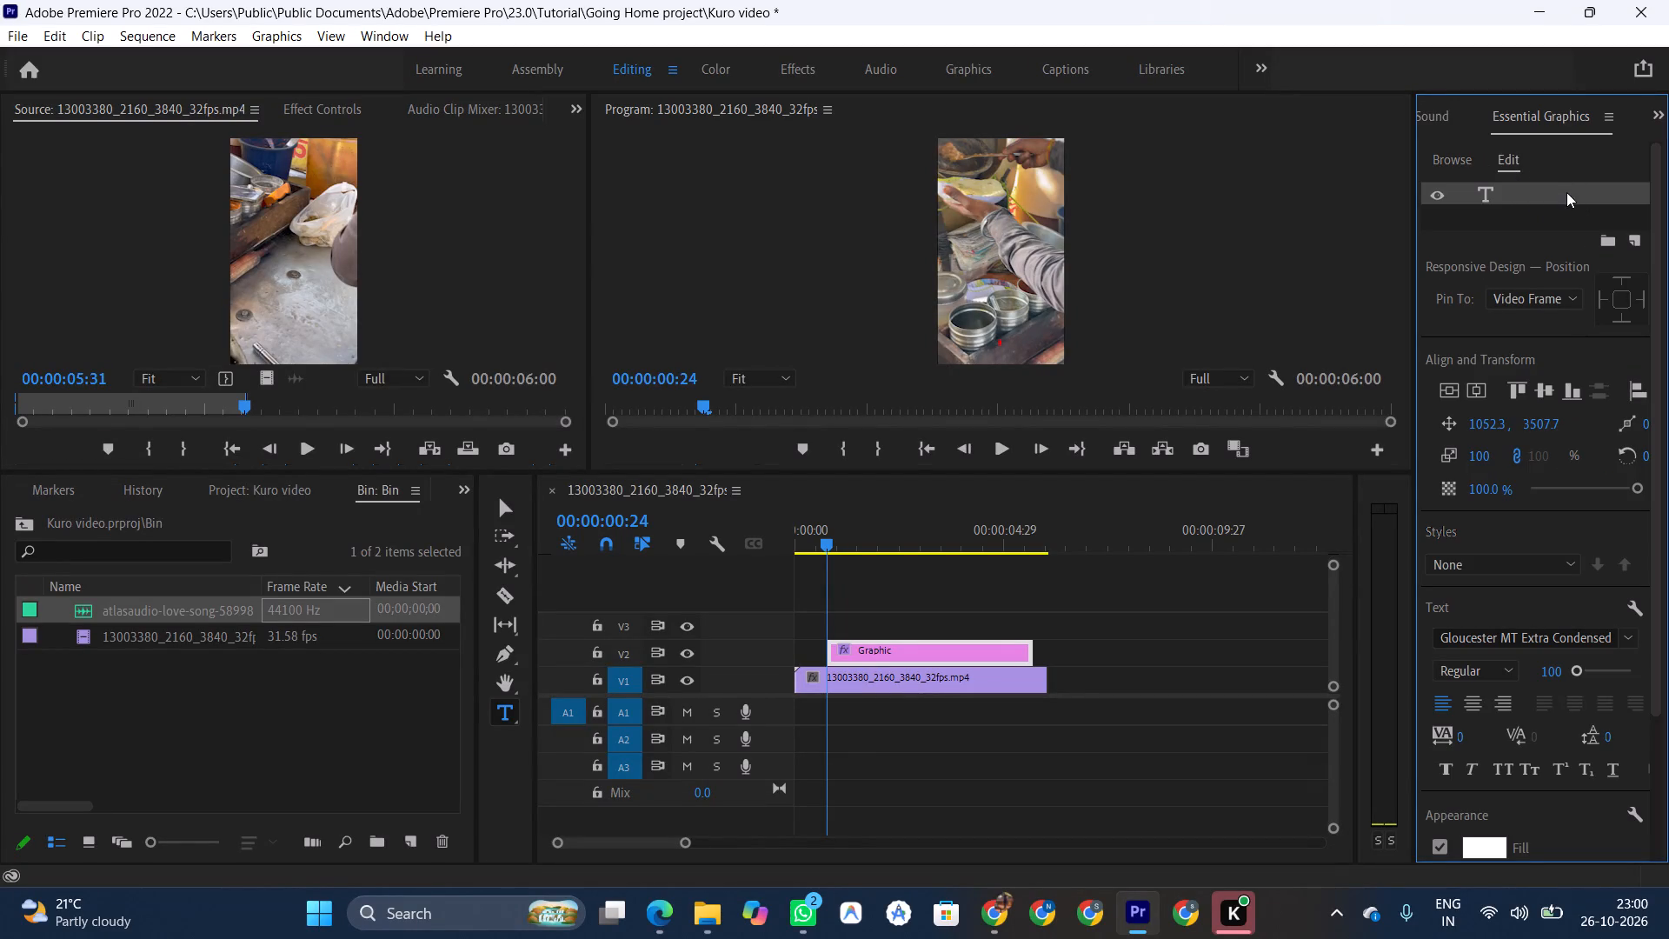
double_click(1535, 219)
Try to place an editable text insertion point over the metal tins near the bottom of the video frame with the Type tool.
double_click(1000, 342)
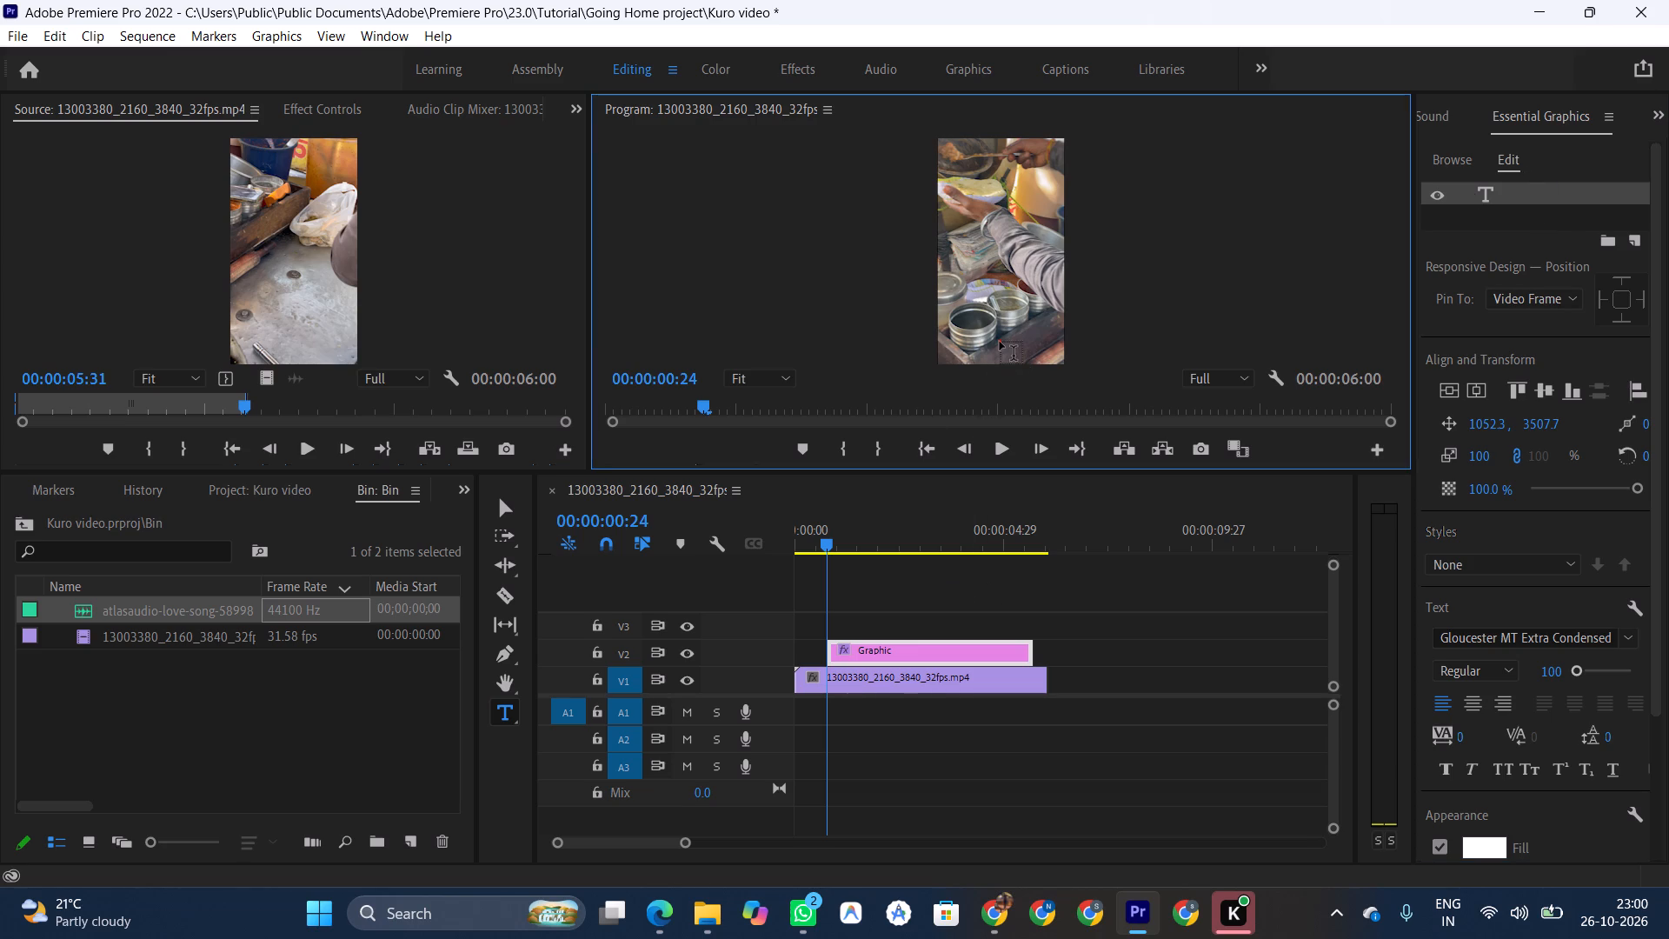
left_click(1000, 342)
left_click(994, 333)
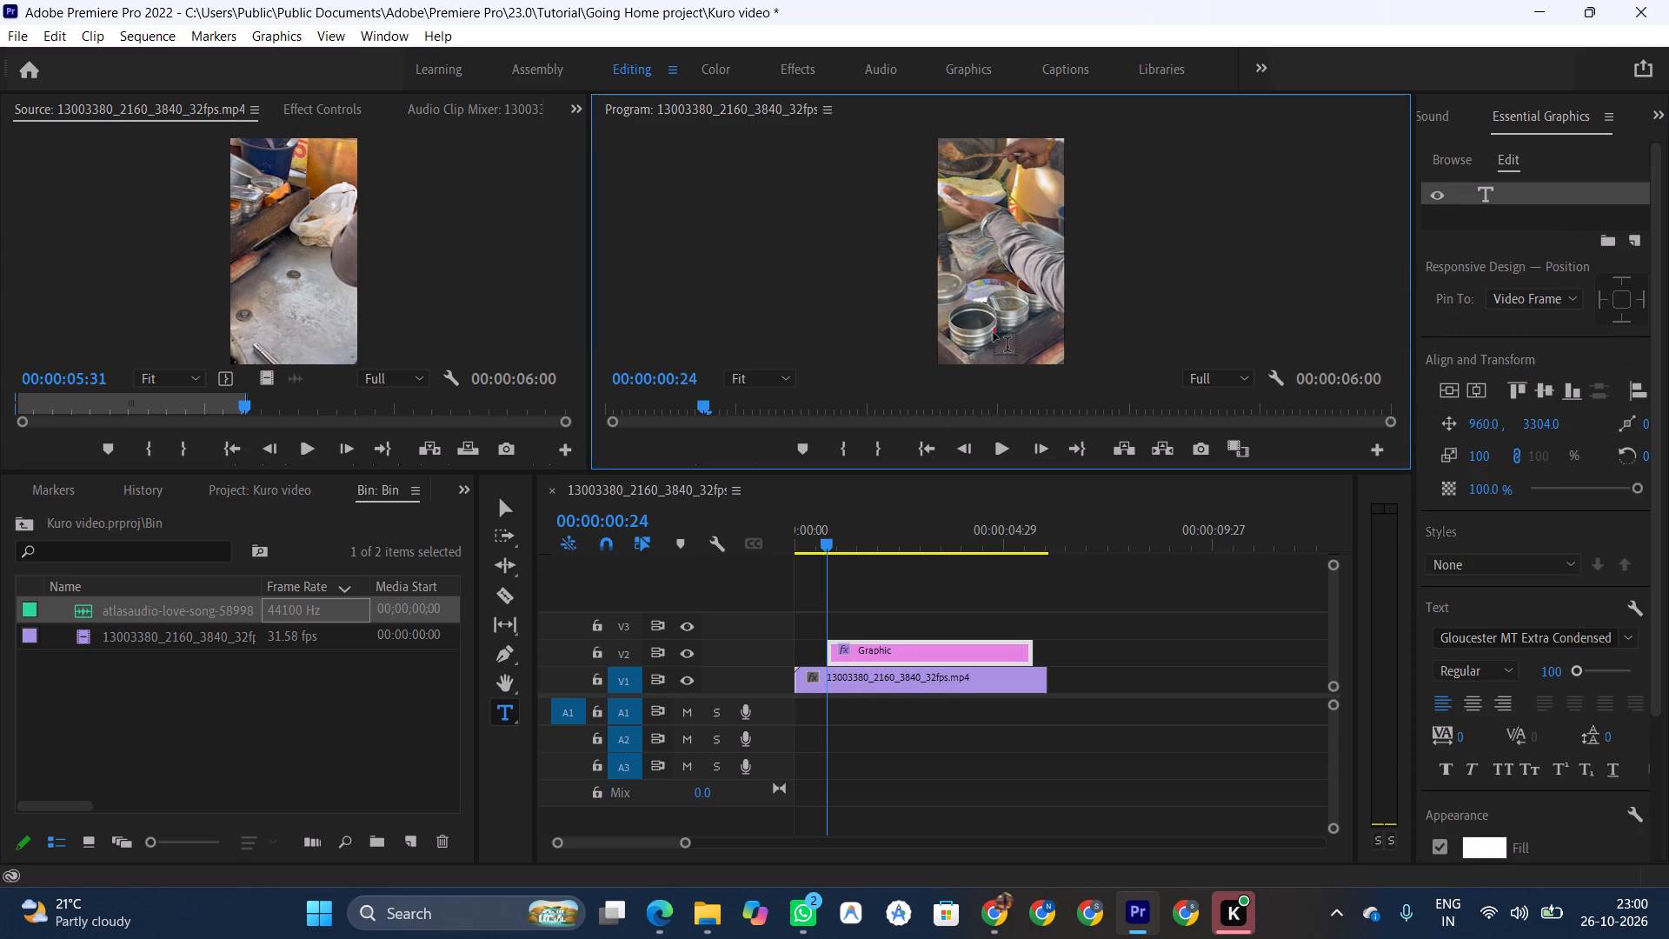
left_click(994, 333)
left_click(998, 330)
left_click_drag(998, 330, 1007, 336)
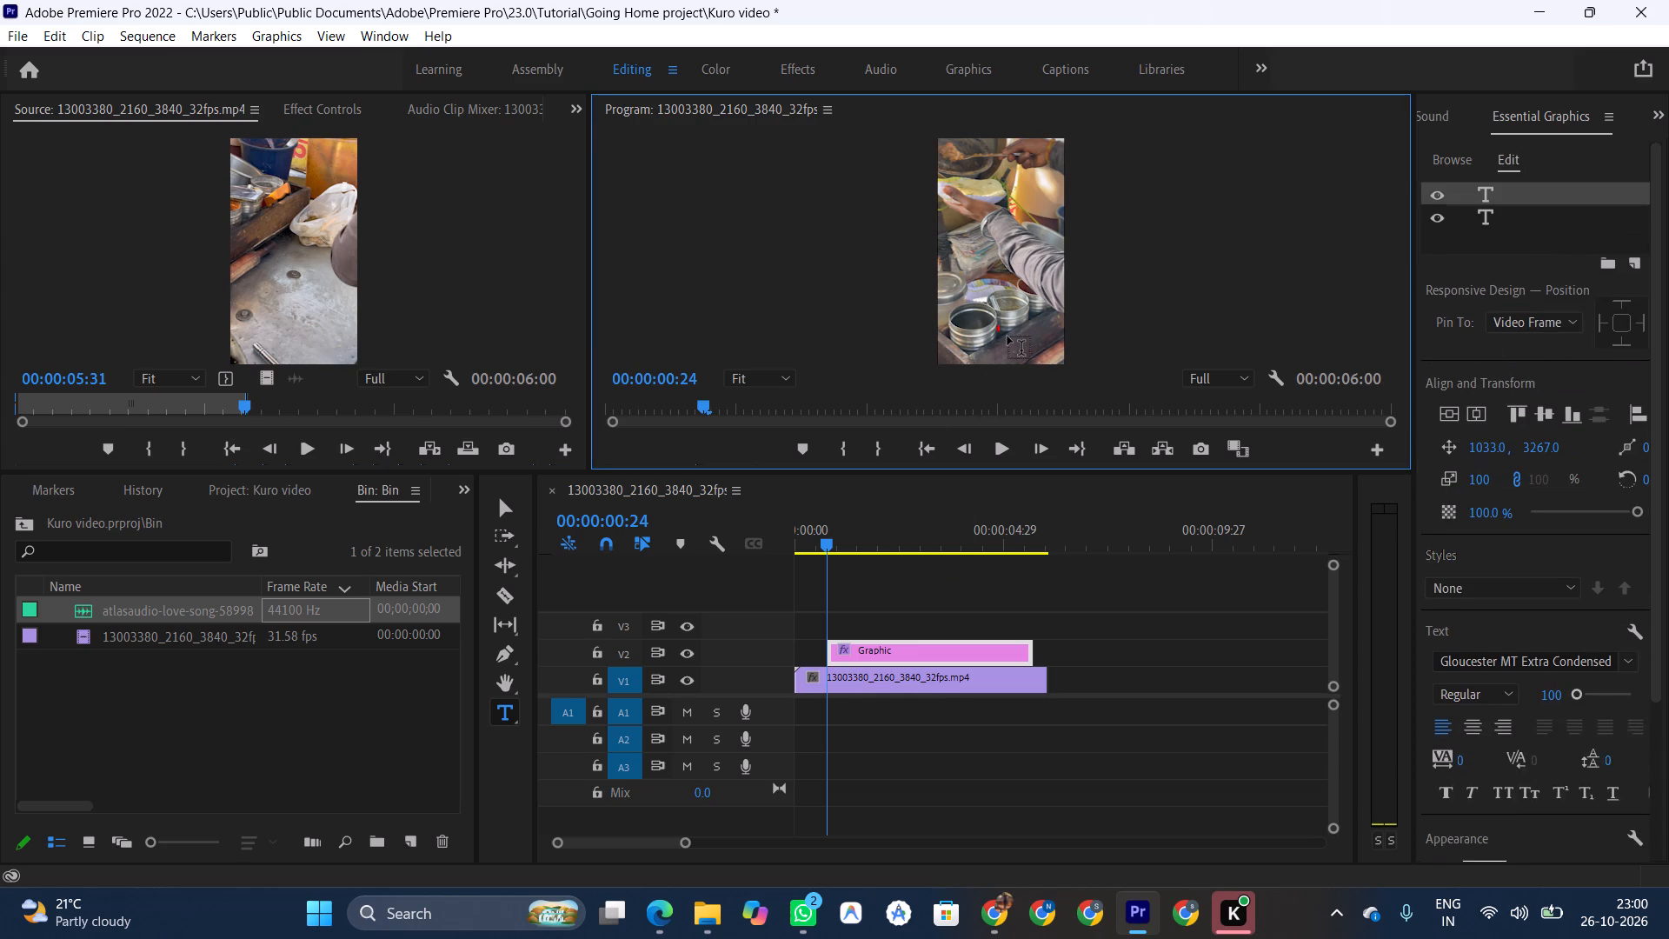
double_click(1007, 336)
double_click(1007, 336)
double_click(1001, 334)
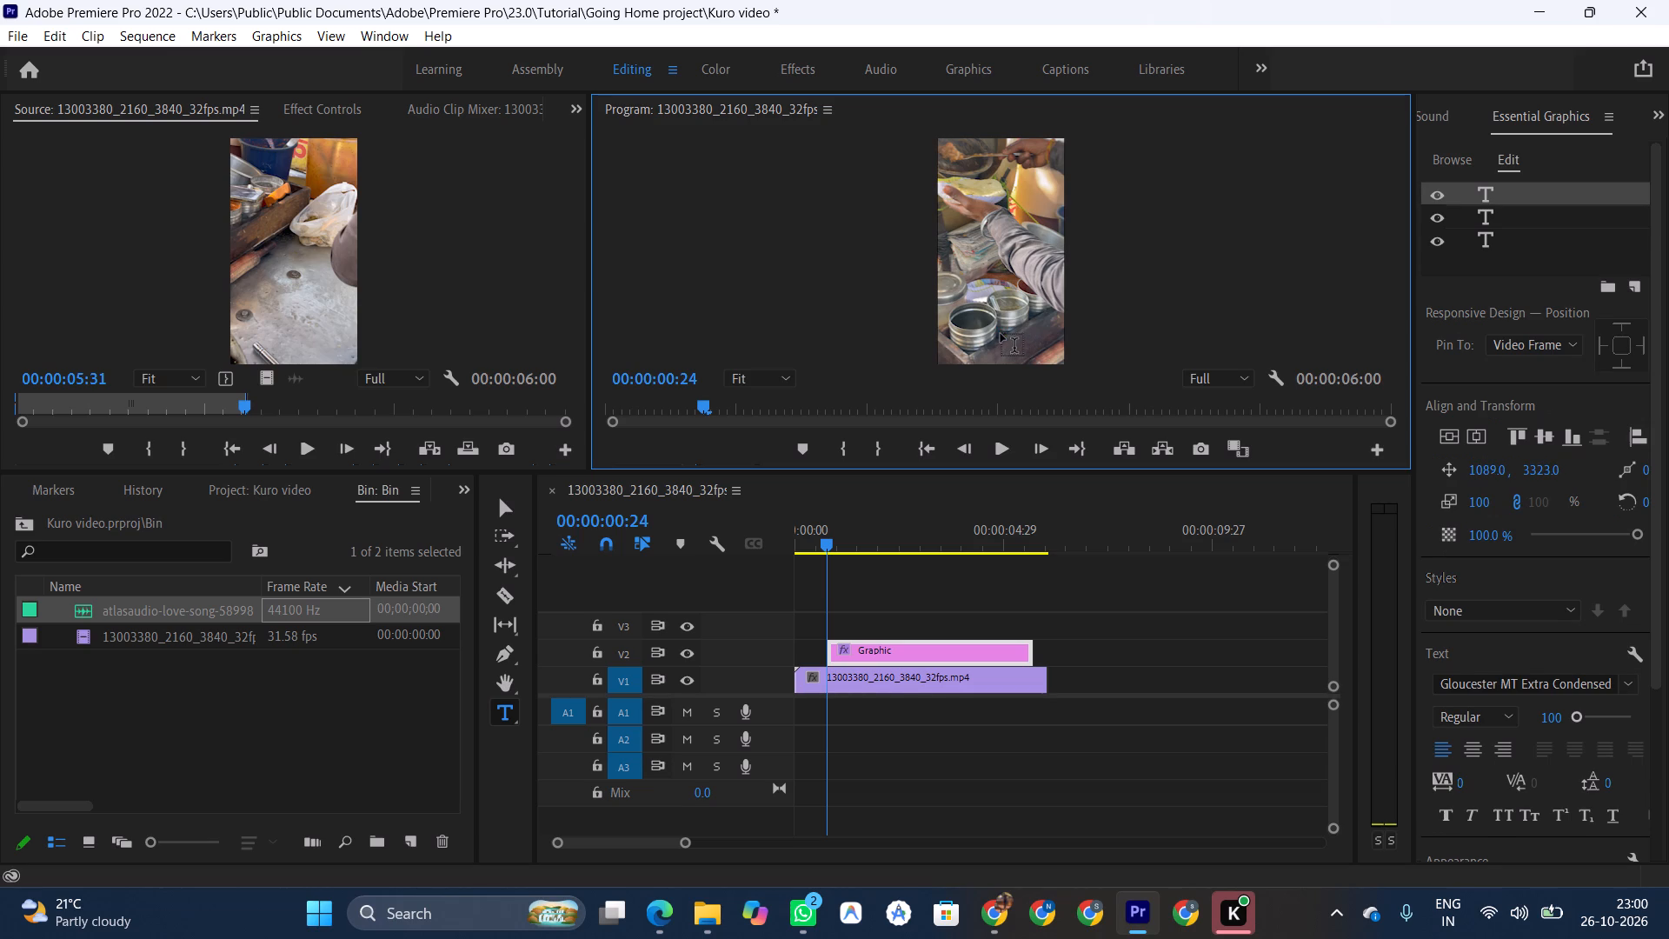
Delete all the empty text layers from the graphic clip on V2.
left_click(1480, 263)
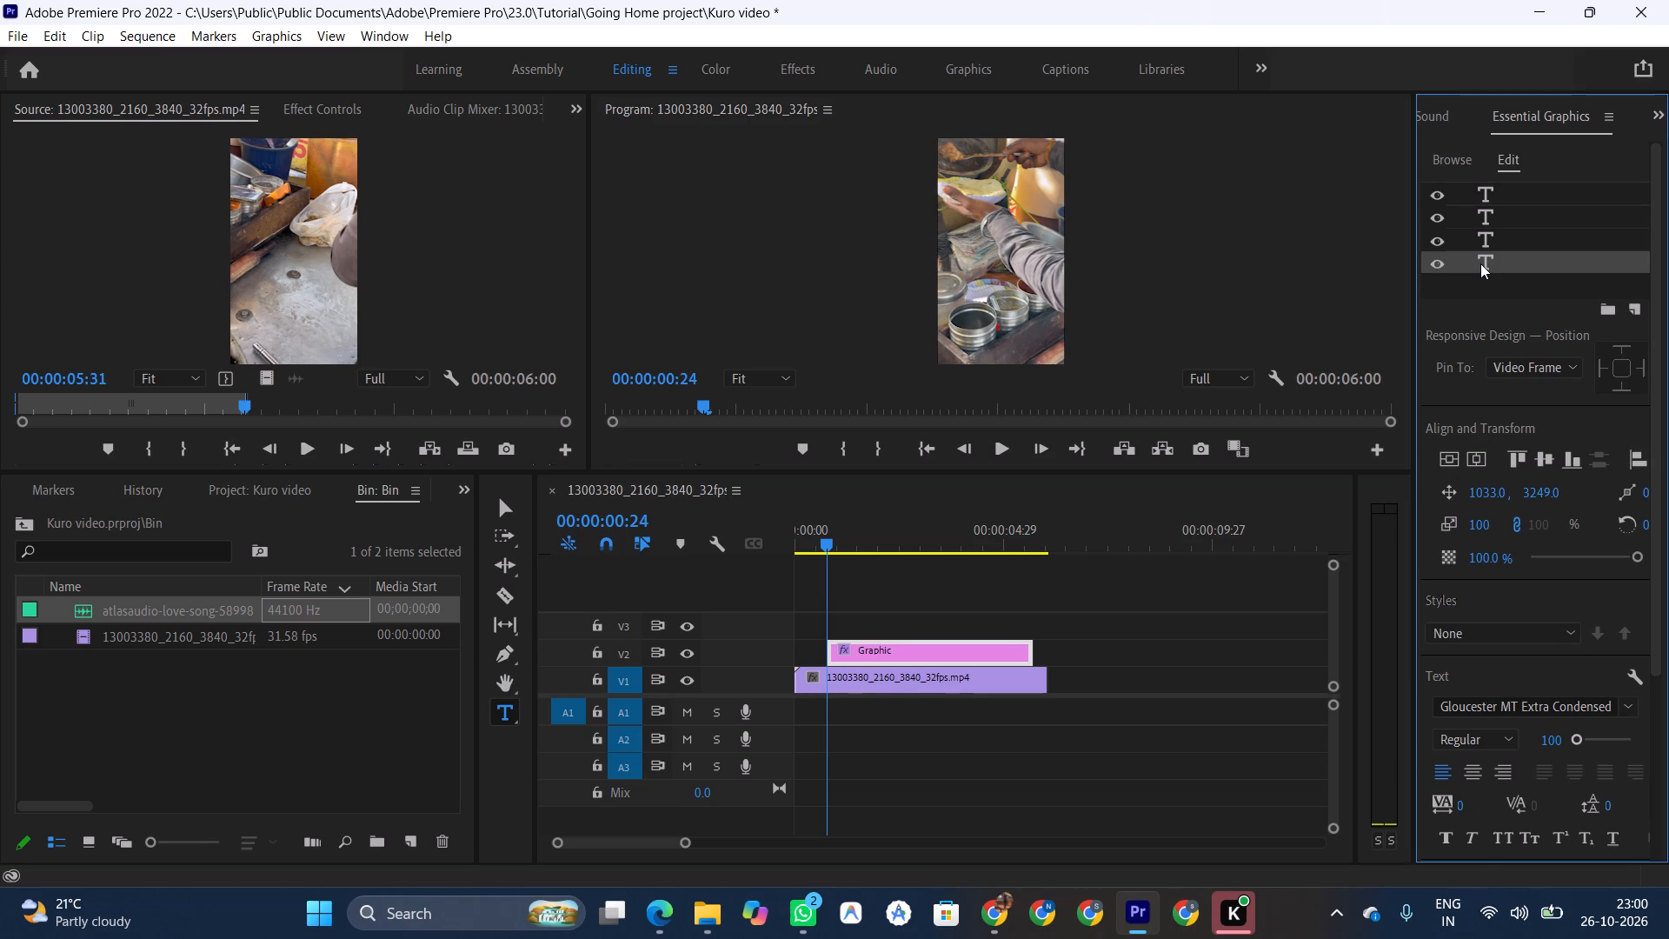
key("Delete")
left_click(1489, 236)
key("Delete")
left_click(1489, 216)
key("Delete")
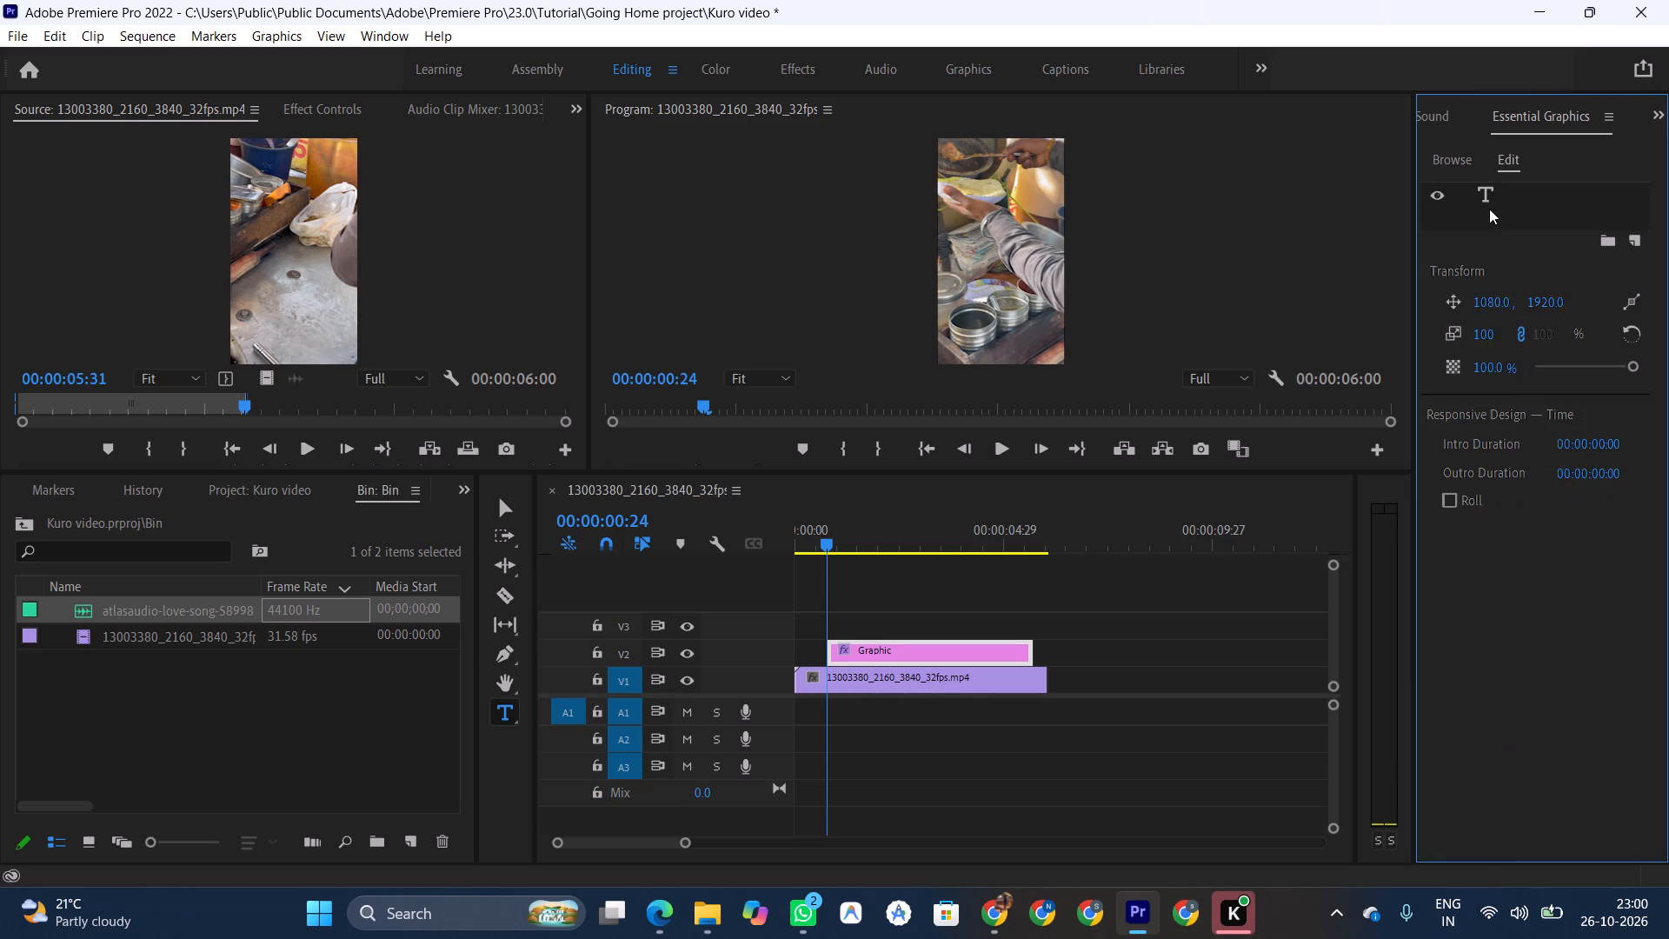
left_click(1493, 199)
key("Delete")
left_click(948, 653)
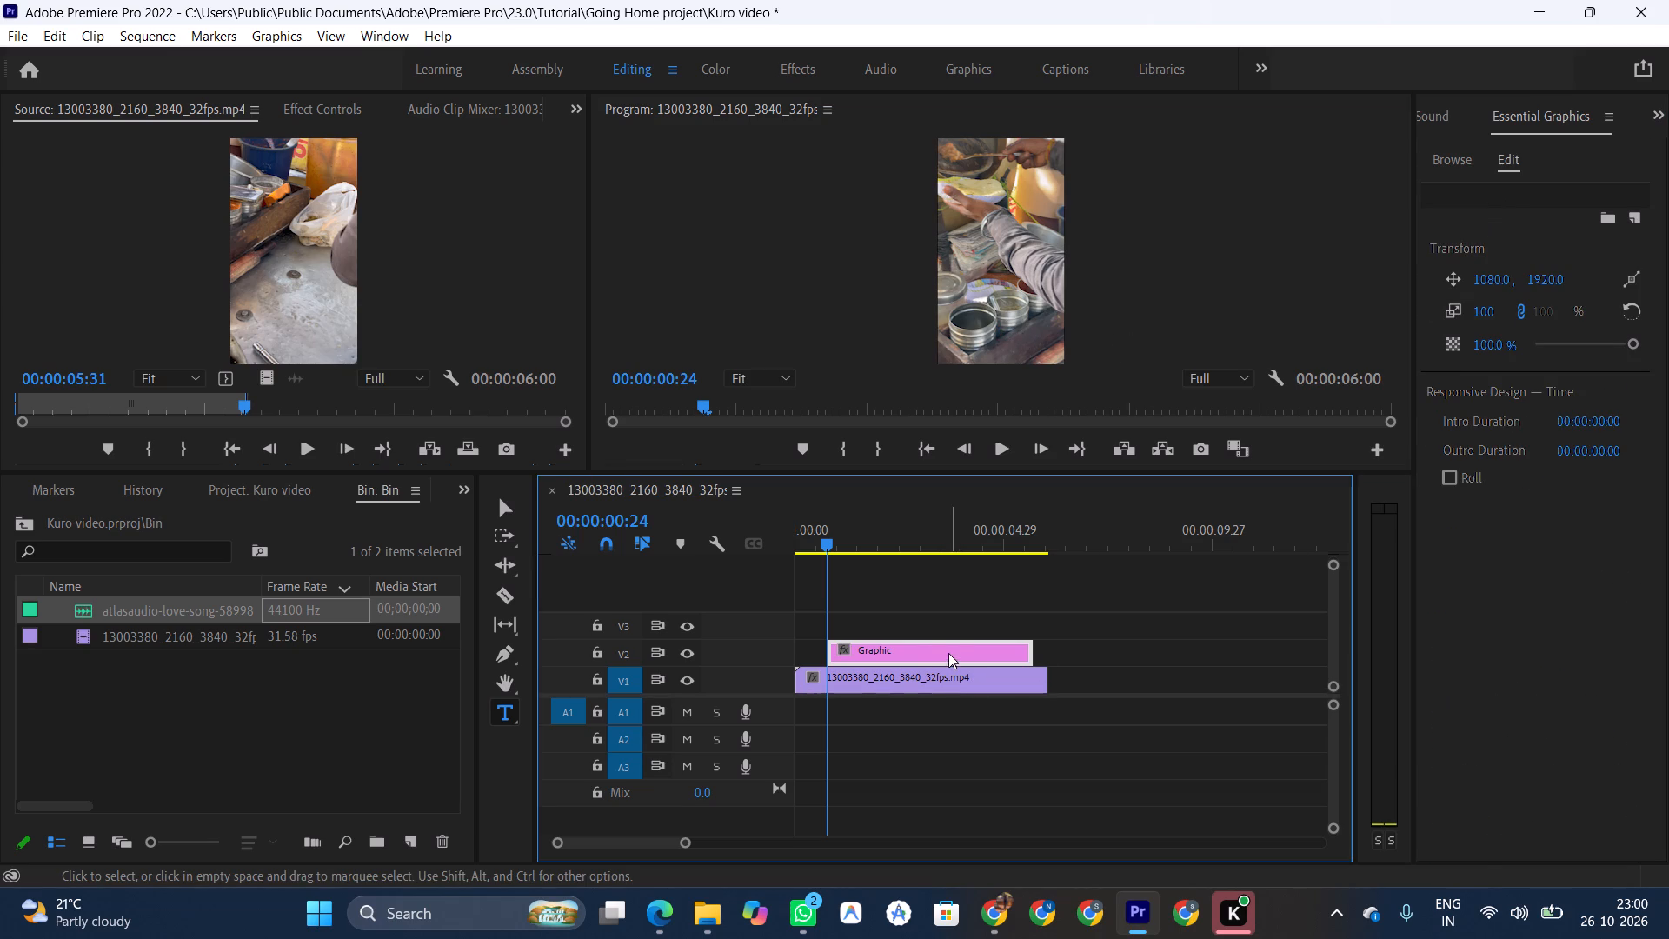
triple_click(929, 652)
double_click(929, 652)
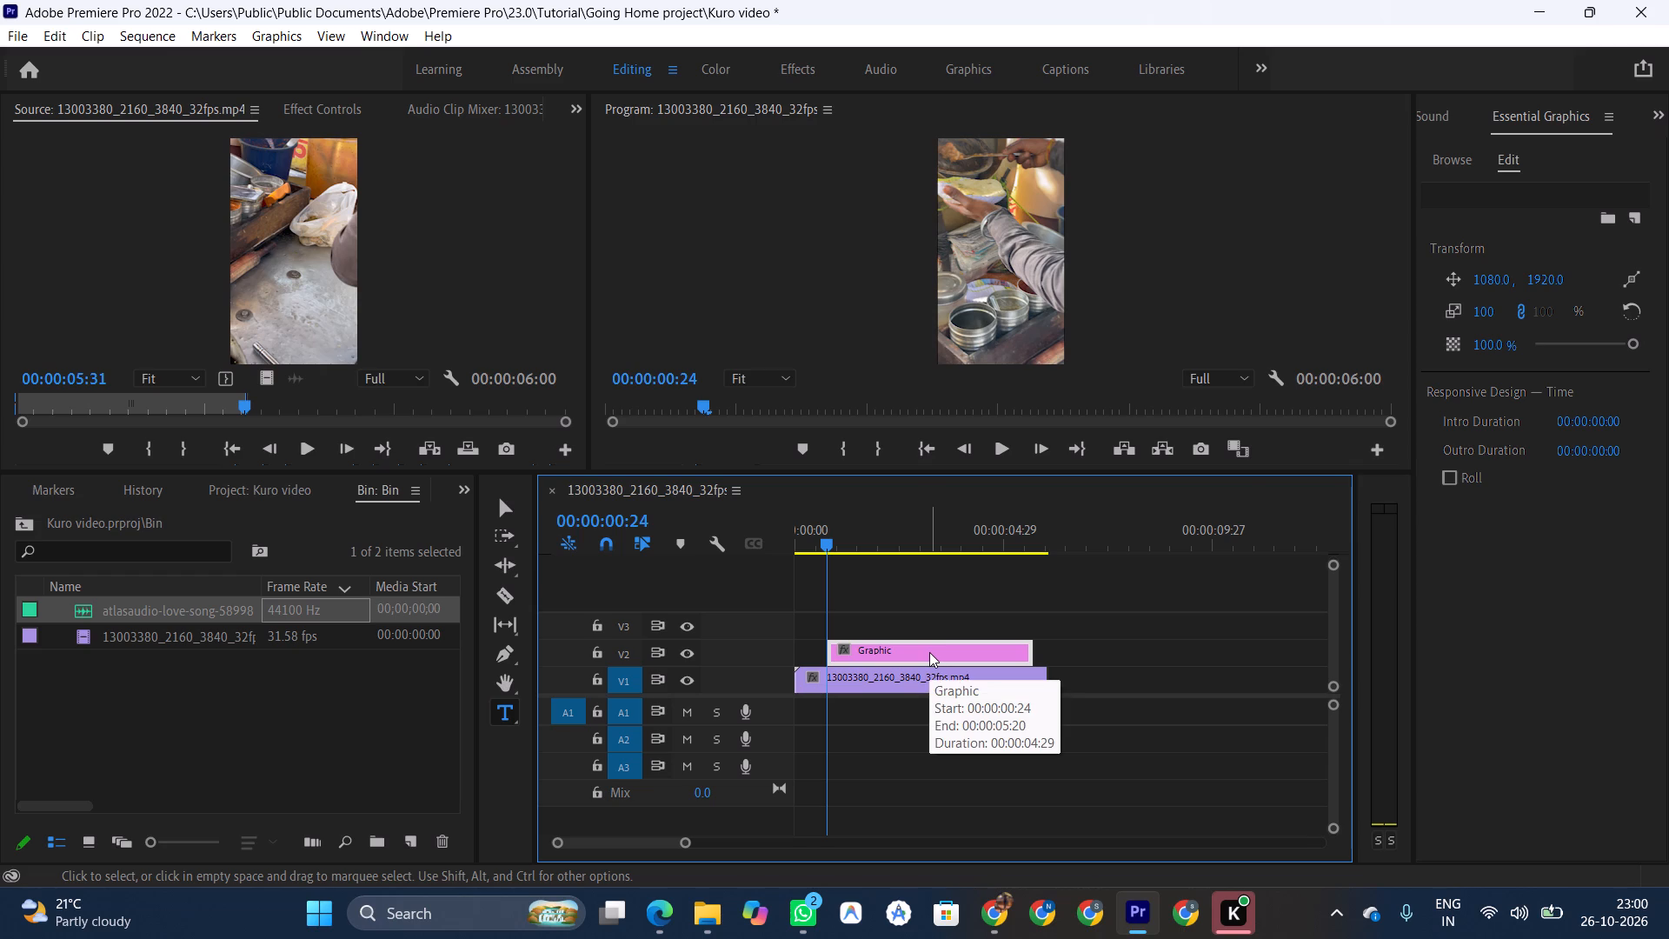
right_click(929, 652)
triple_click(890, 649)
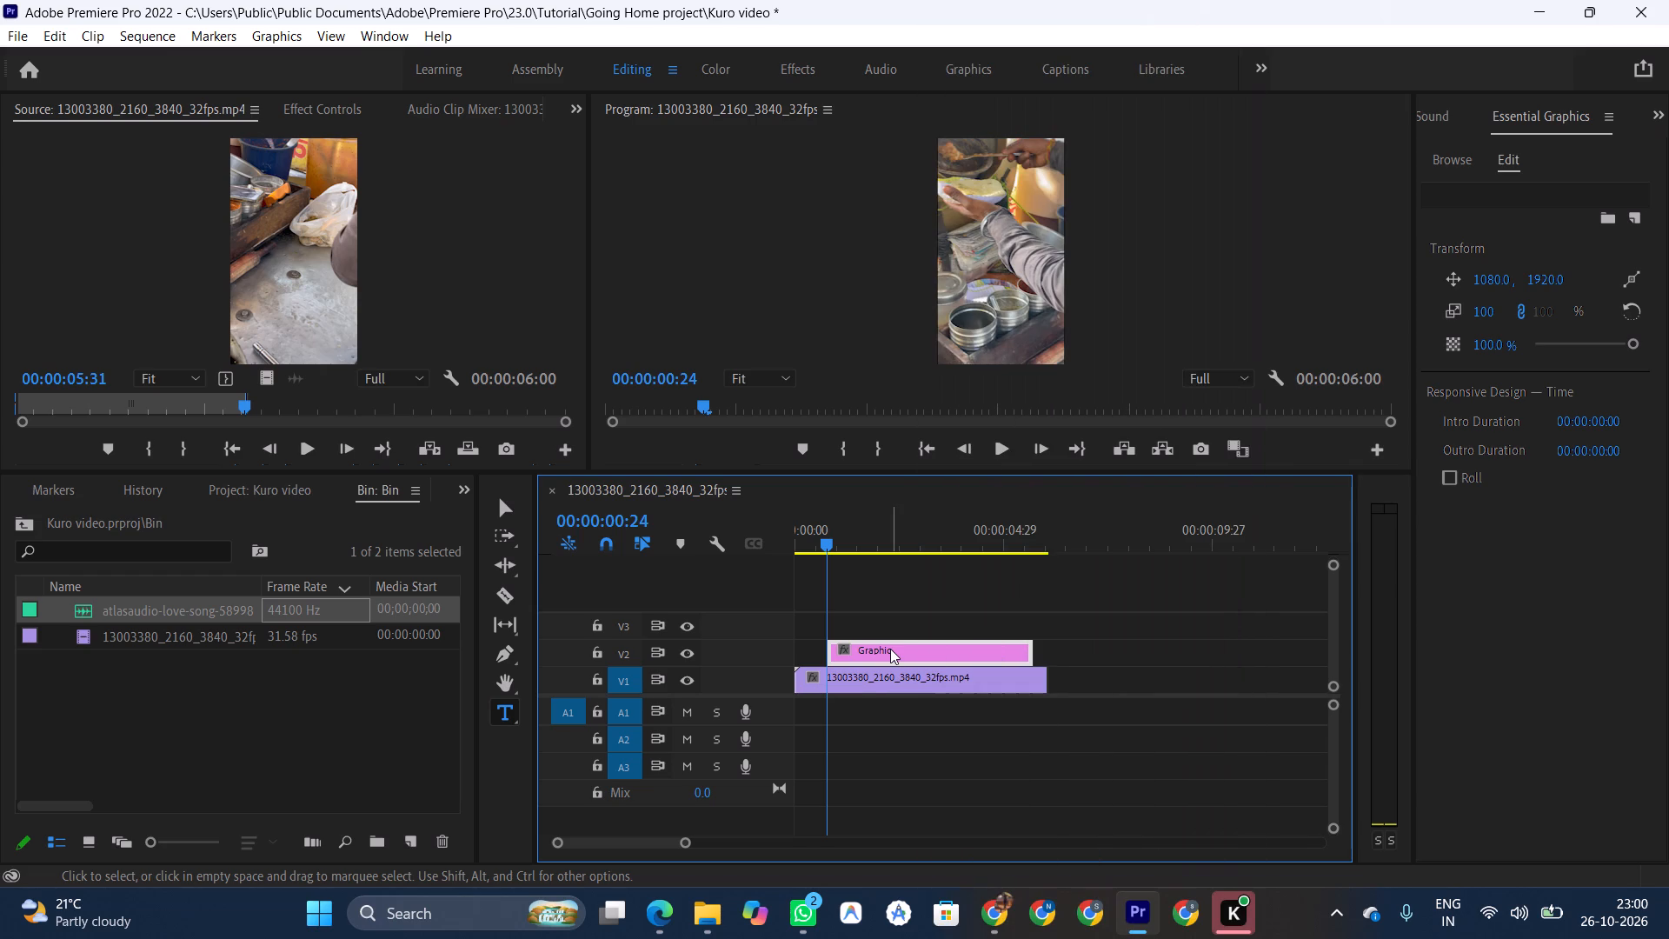
At 00:00:02:23, add the text "oaefo" to the V2 graphic in the lower left part of the video frame.
left_click_drag(831, 539, 967, 536)
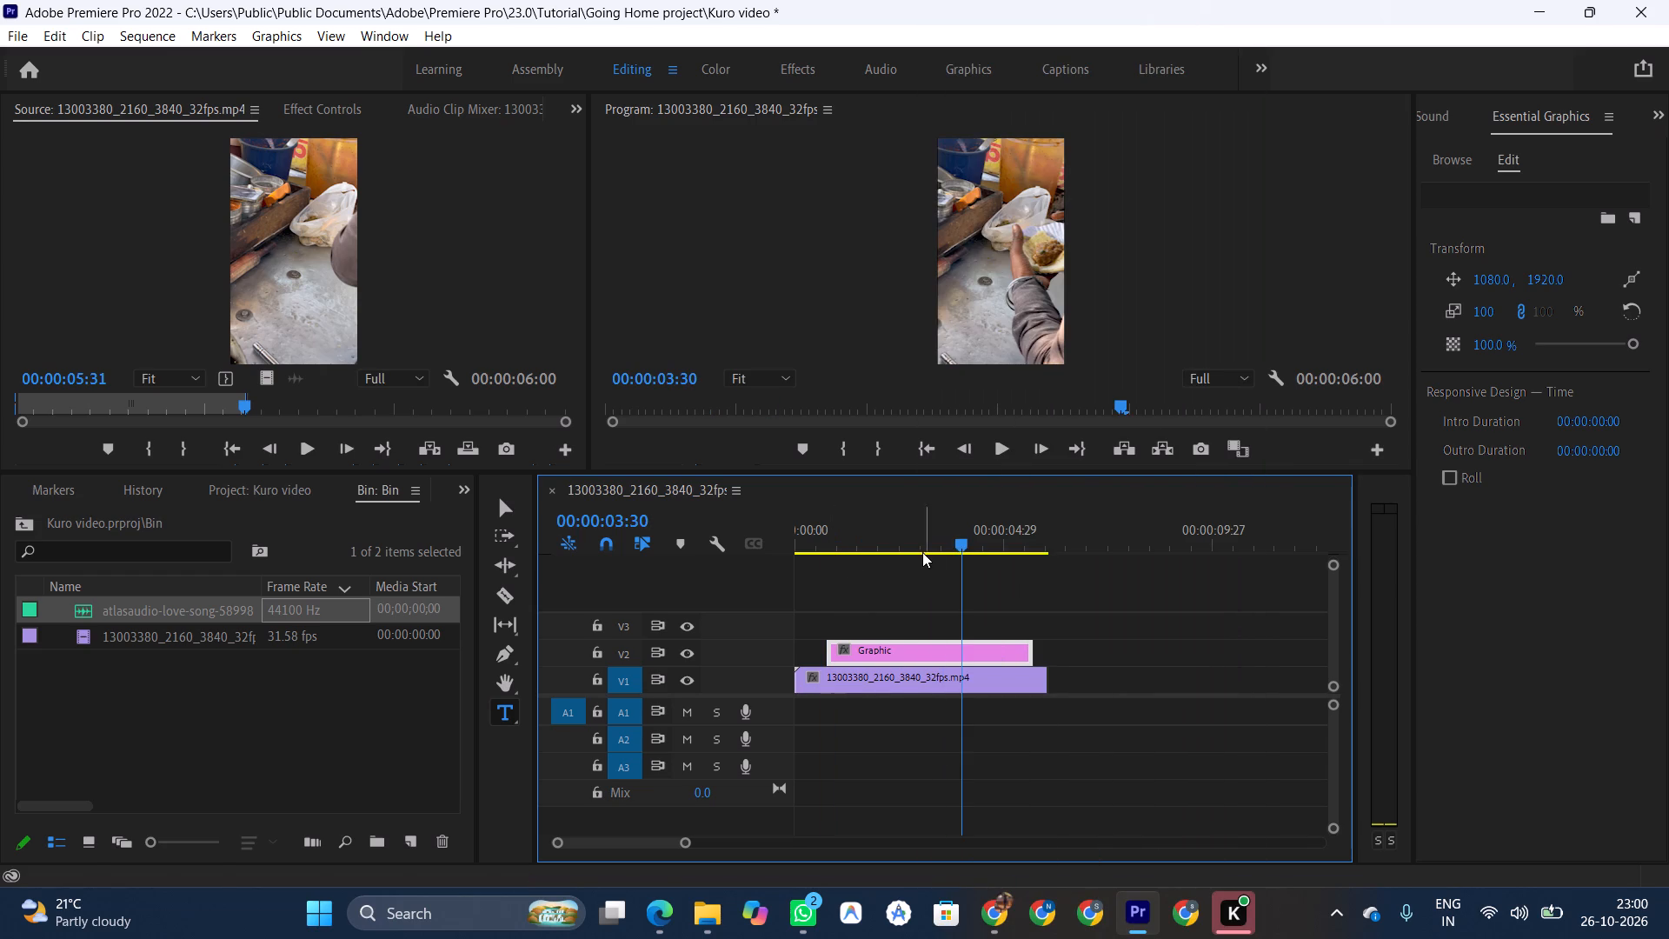
left_click_drag(960, 543, 908, 542)
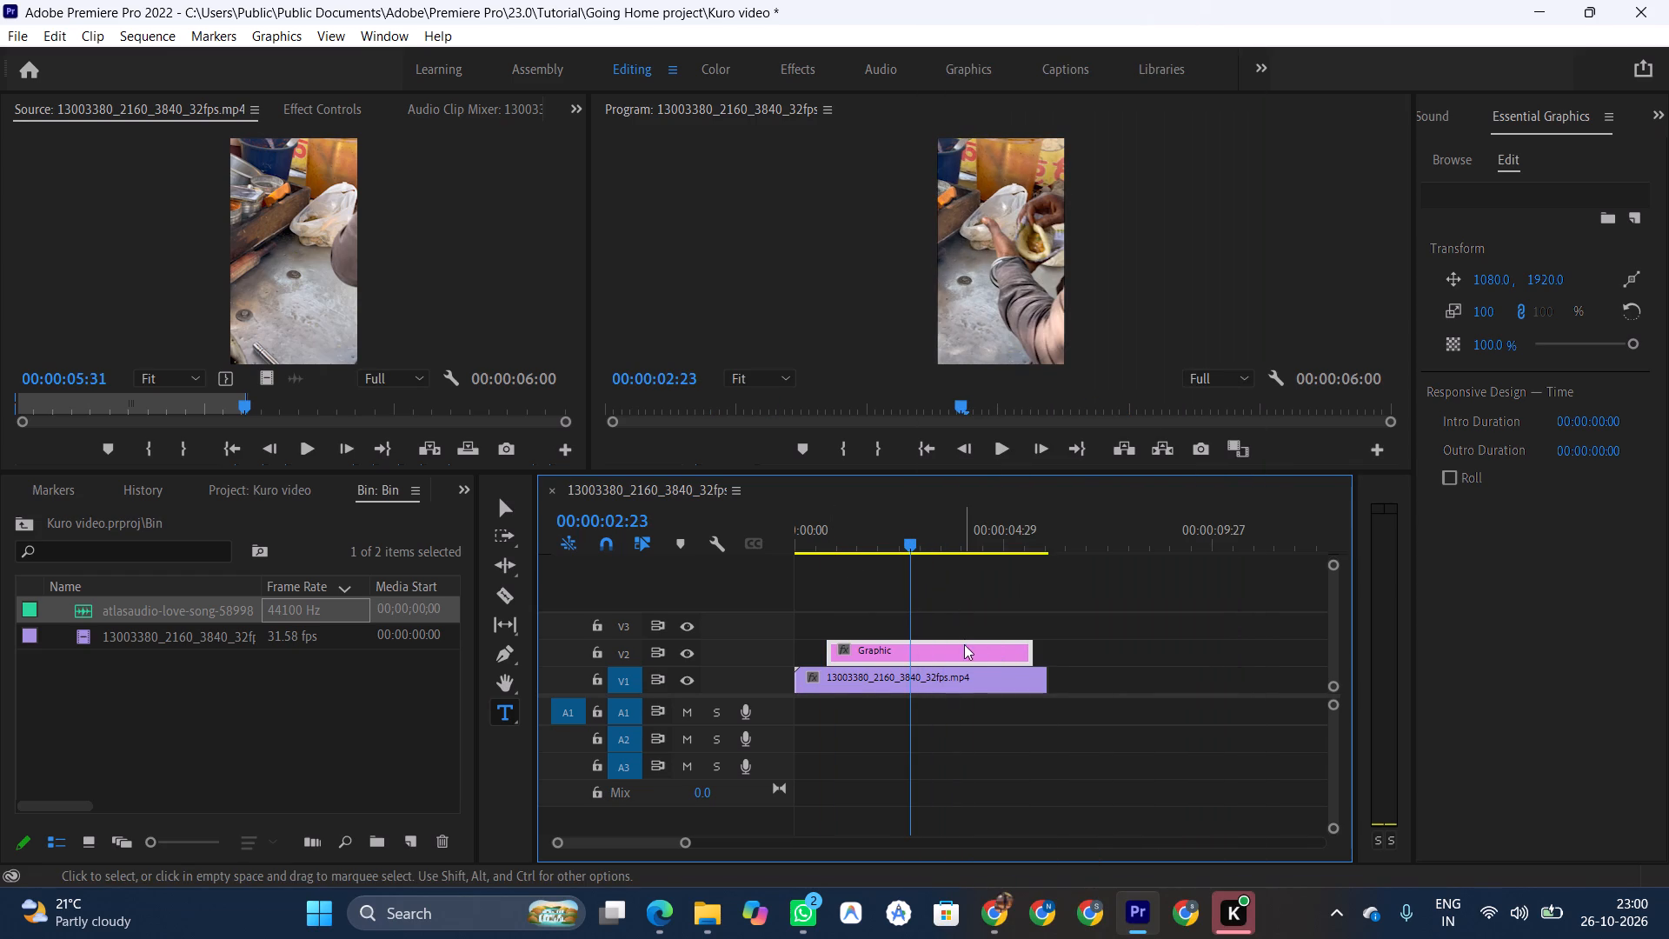
double_click(964, 654)
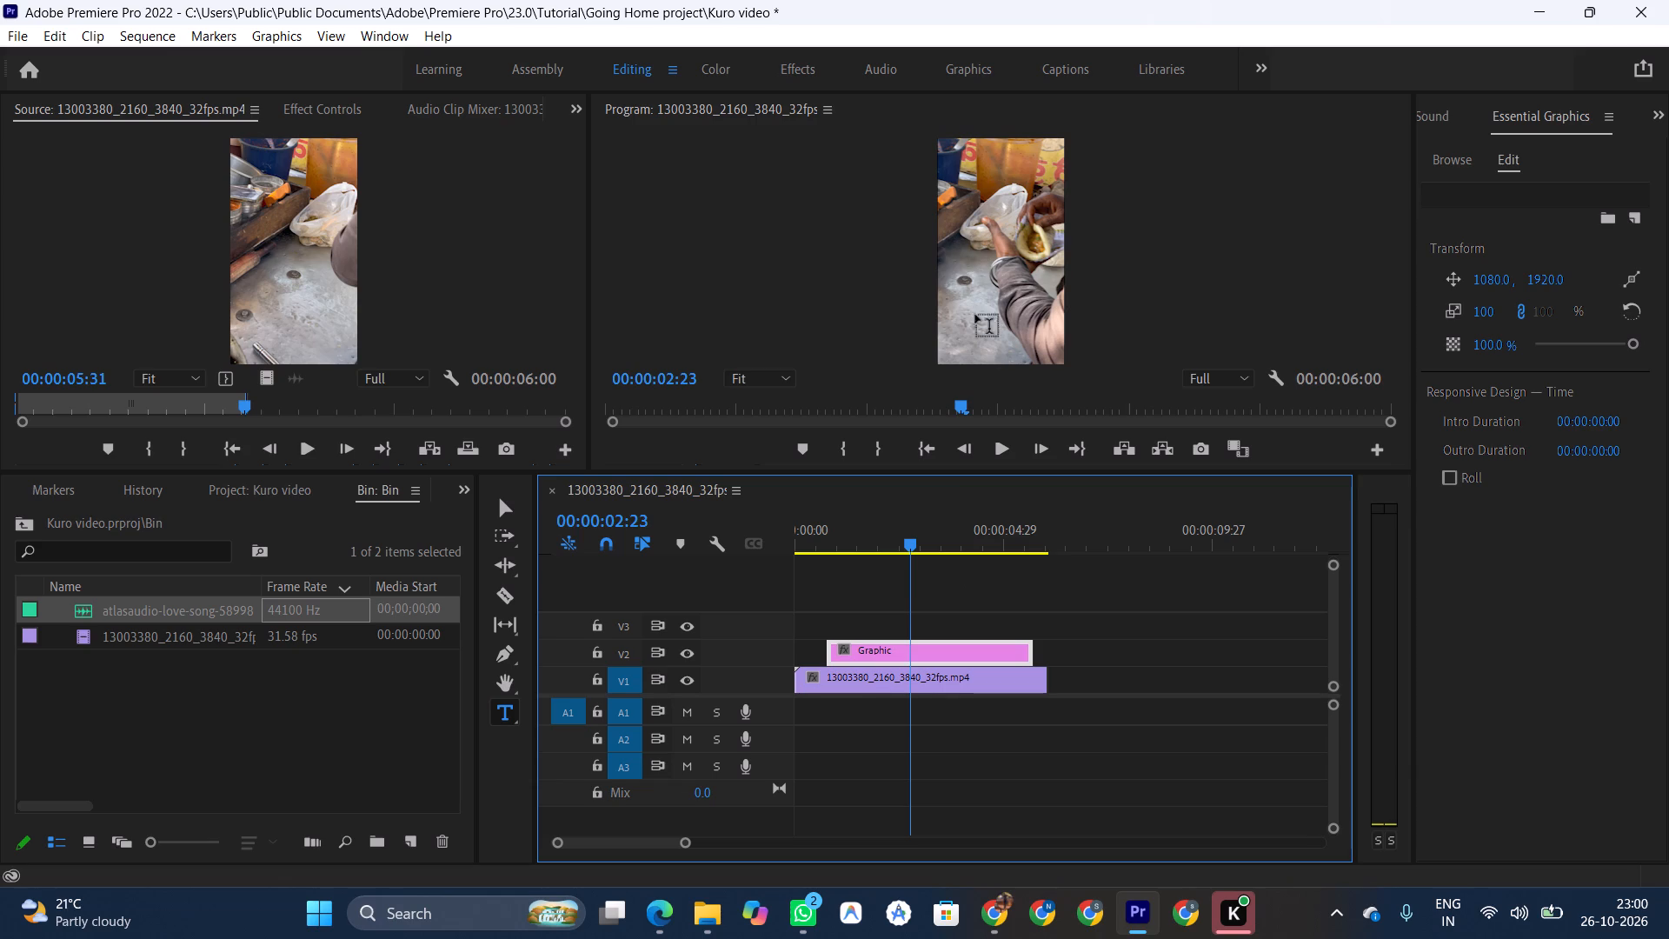
left_click(972, 323)
left_click(972, 323)
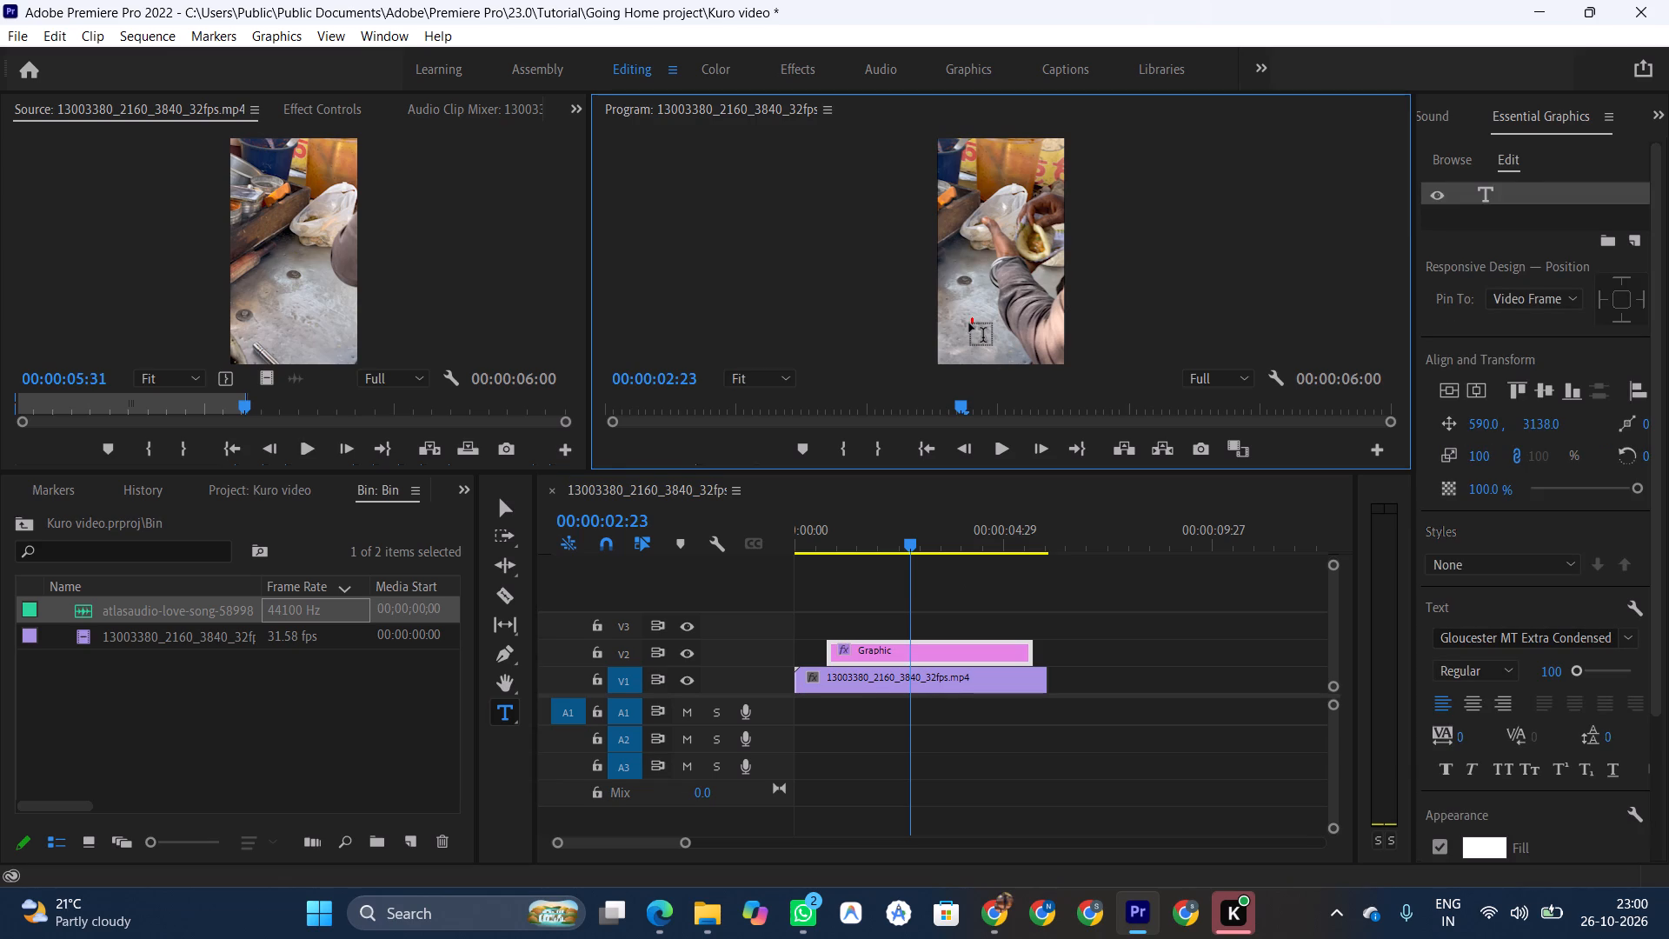
type("oaefo")
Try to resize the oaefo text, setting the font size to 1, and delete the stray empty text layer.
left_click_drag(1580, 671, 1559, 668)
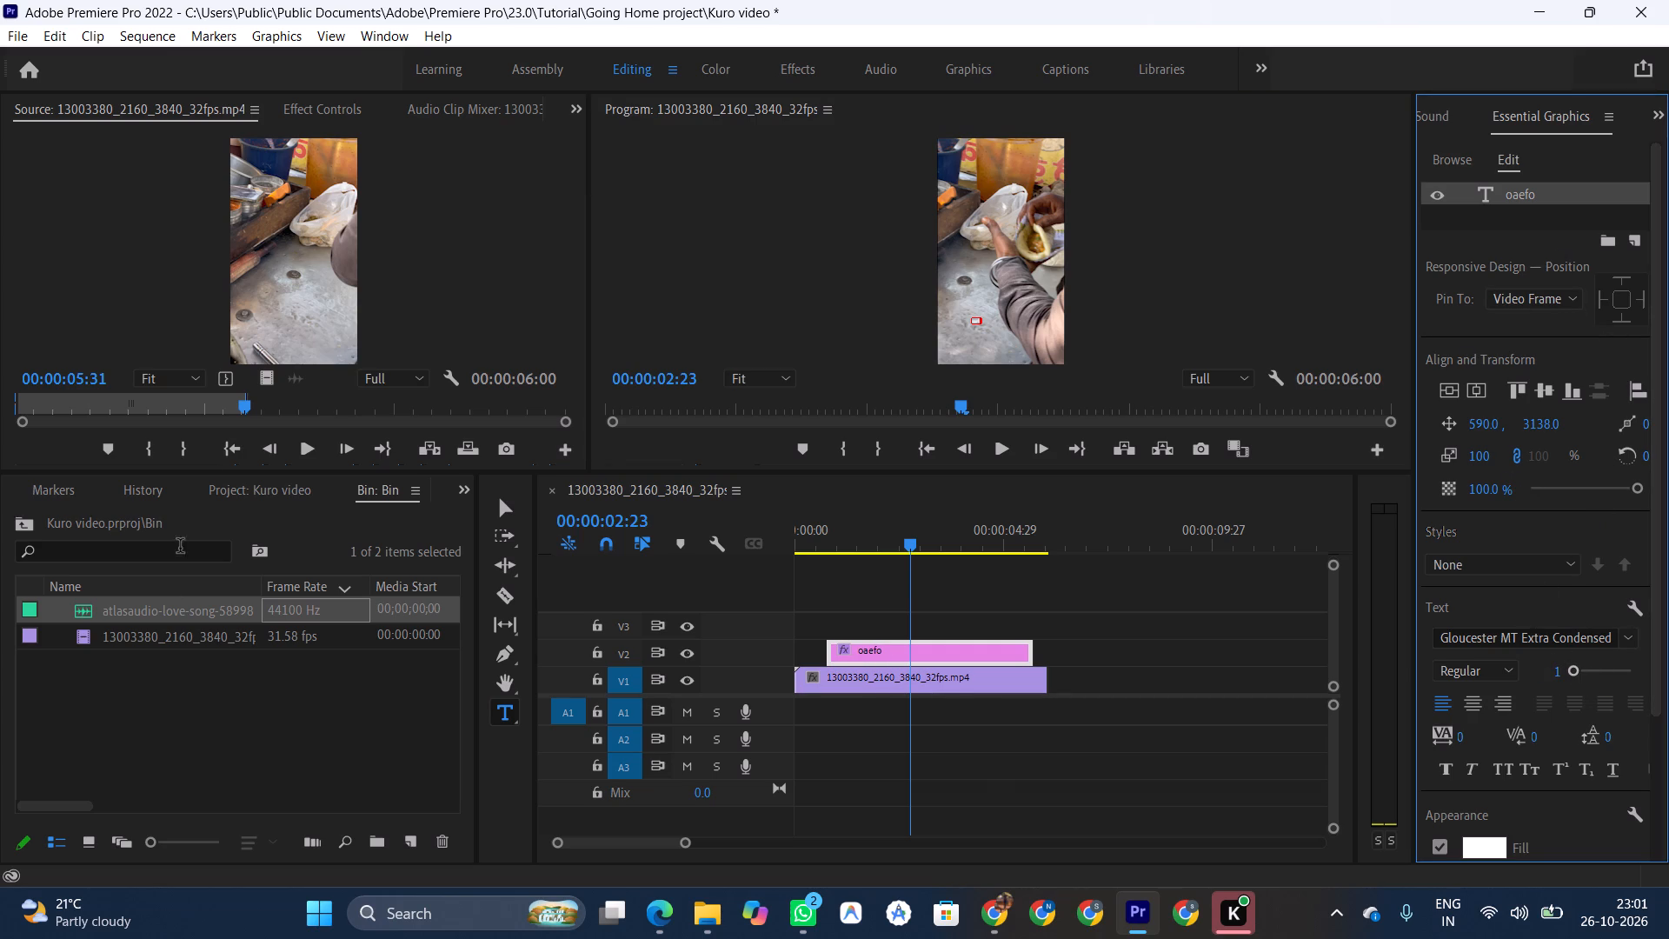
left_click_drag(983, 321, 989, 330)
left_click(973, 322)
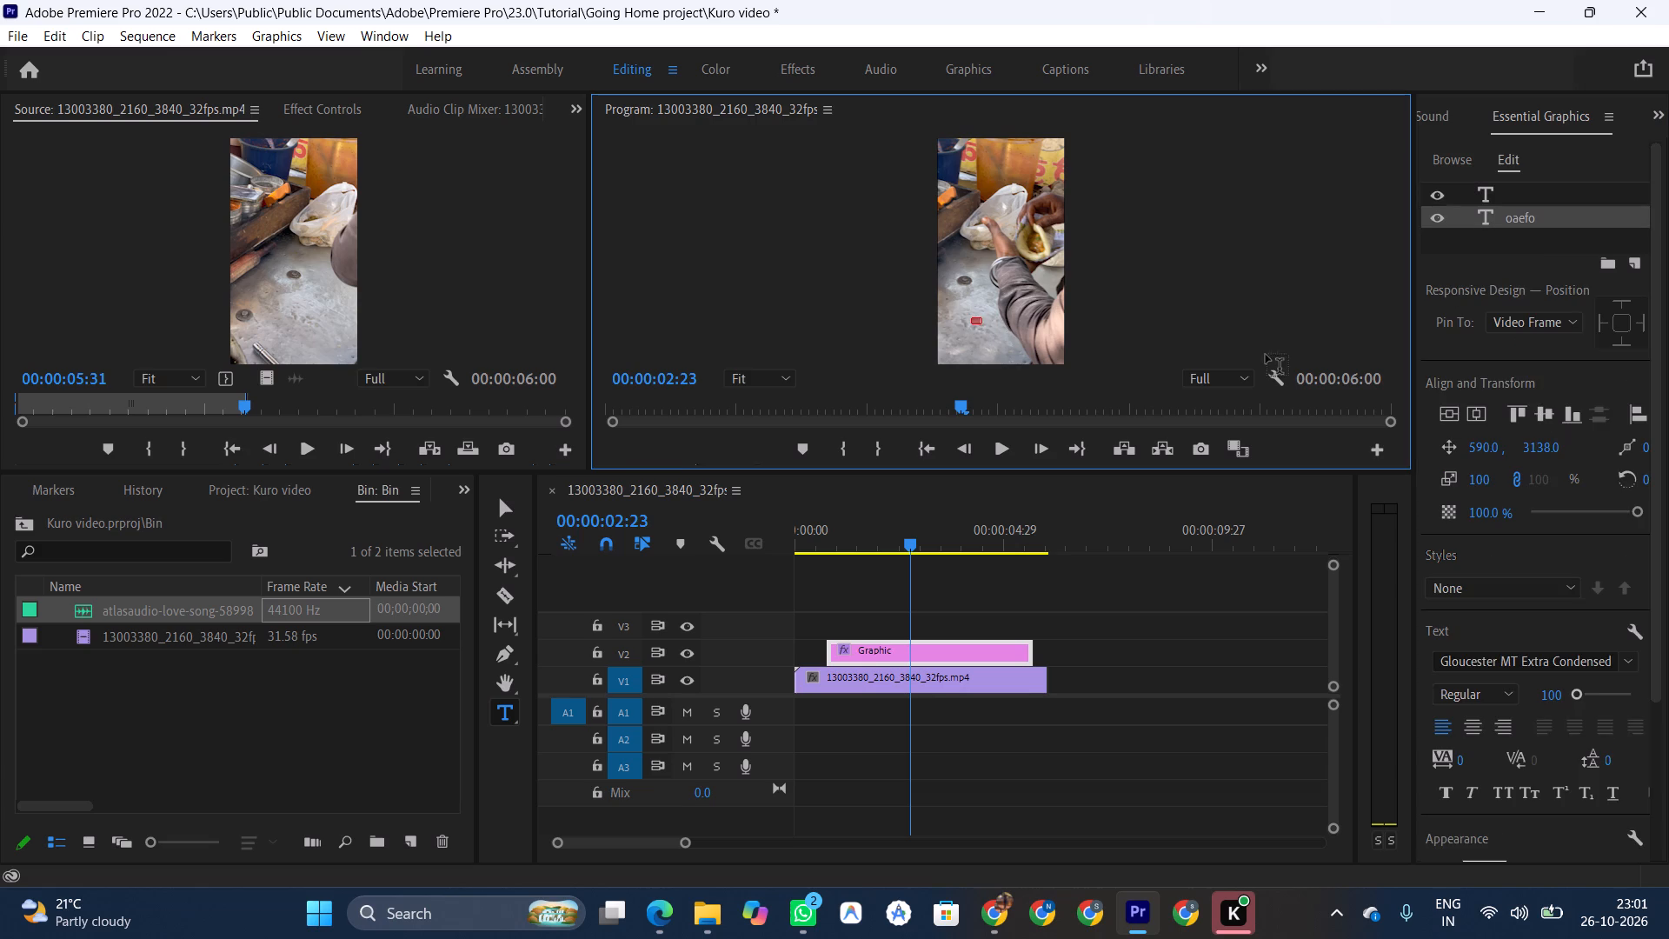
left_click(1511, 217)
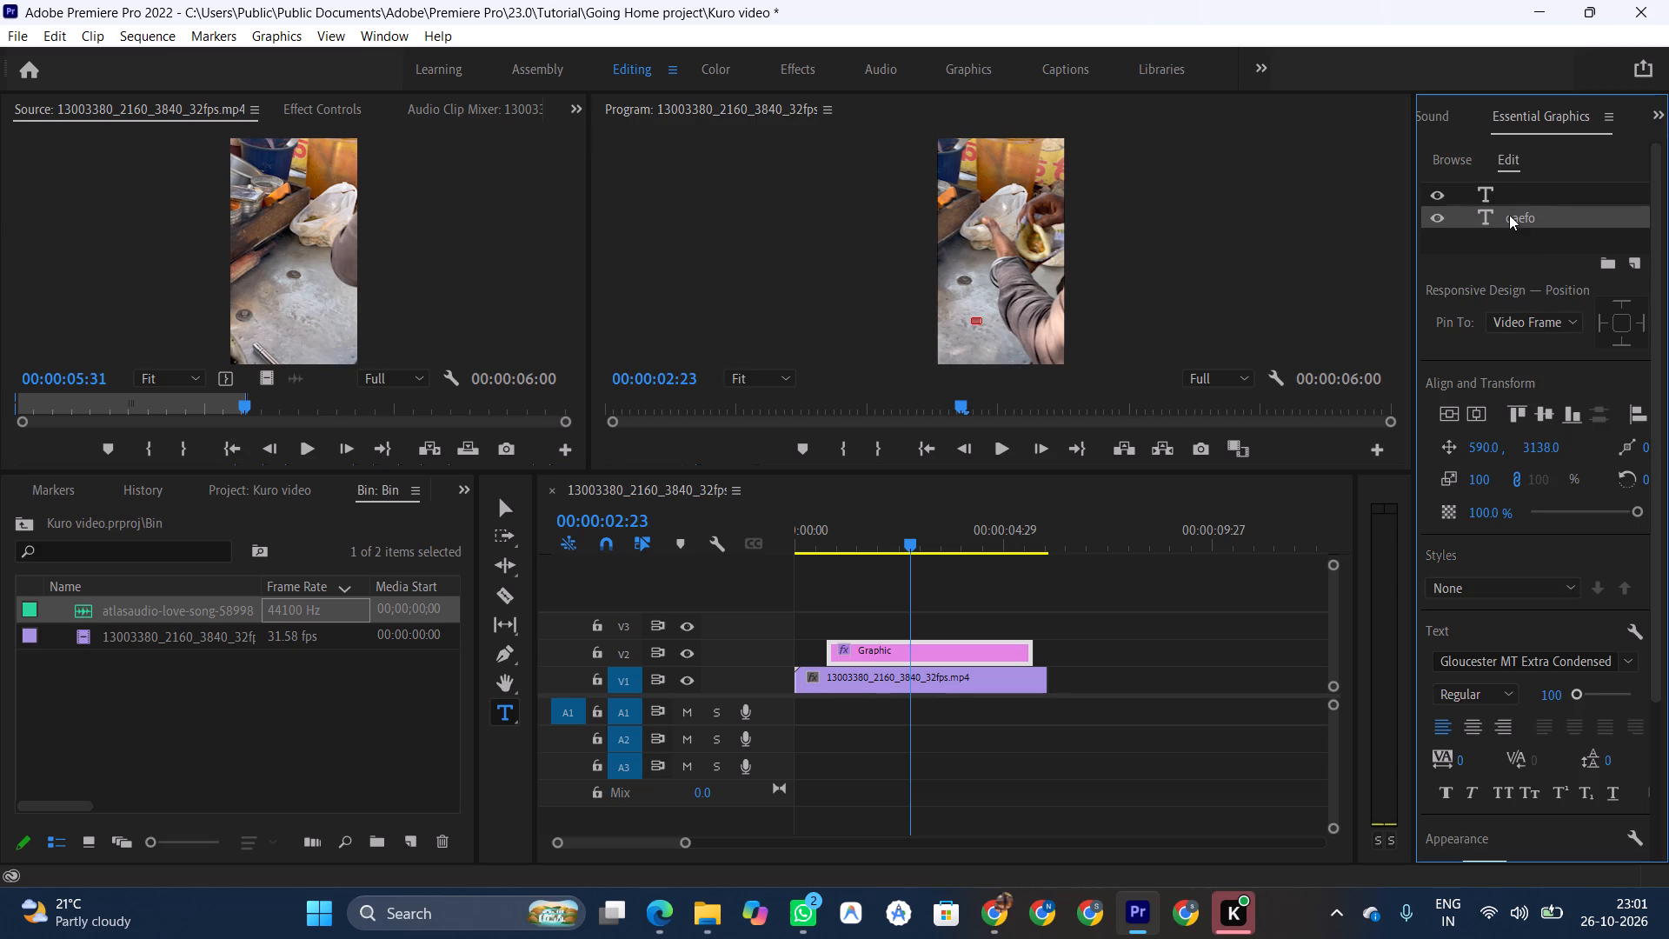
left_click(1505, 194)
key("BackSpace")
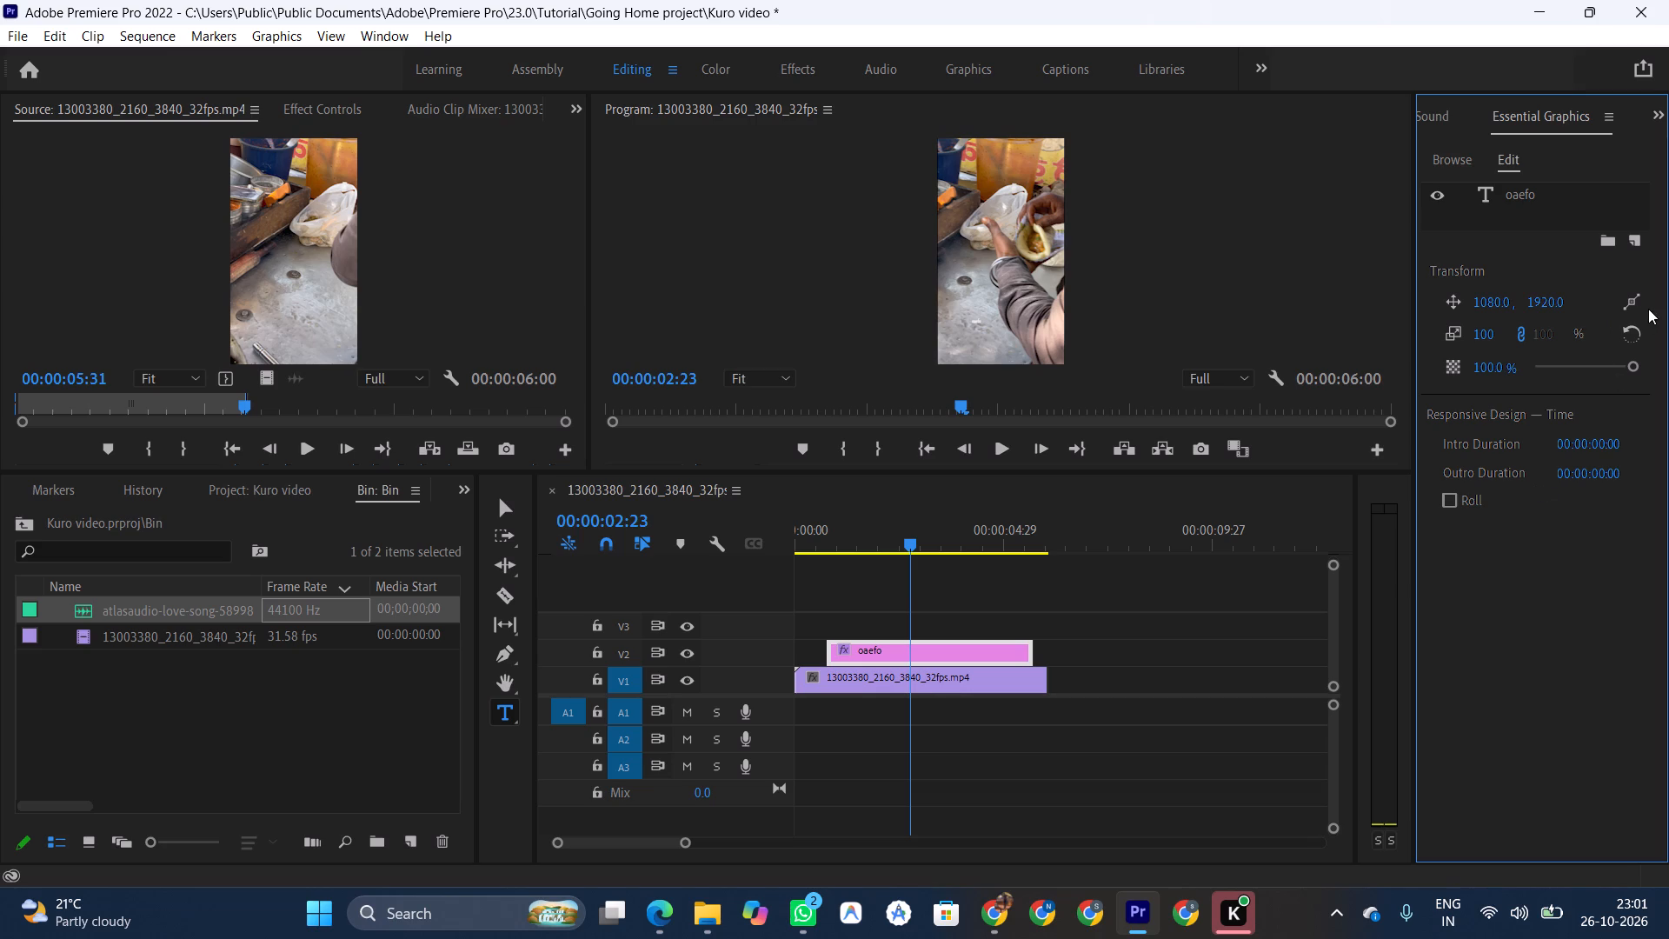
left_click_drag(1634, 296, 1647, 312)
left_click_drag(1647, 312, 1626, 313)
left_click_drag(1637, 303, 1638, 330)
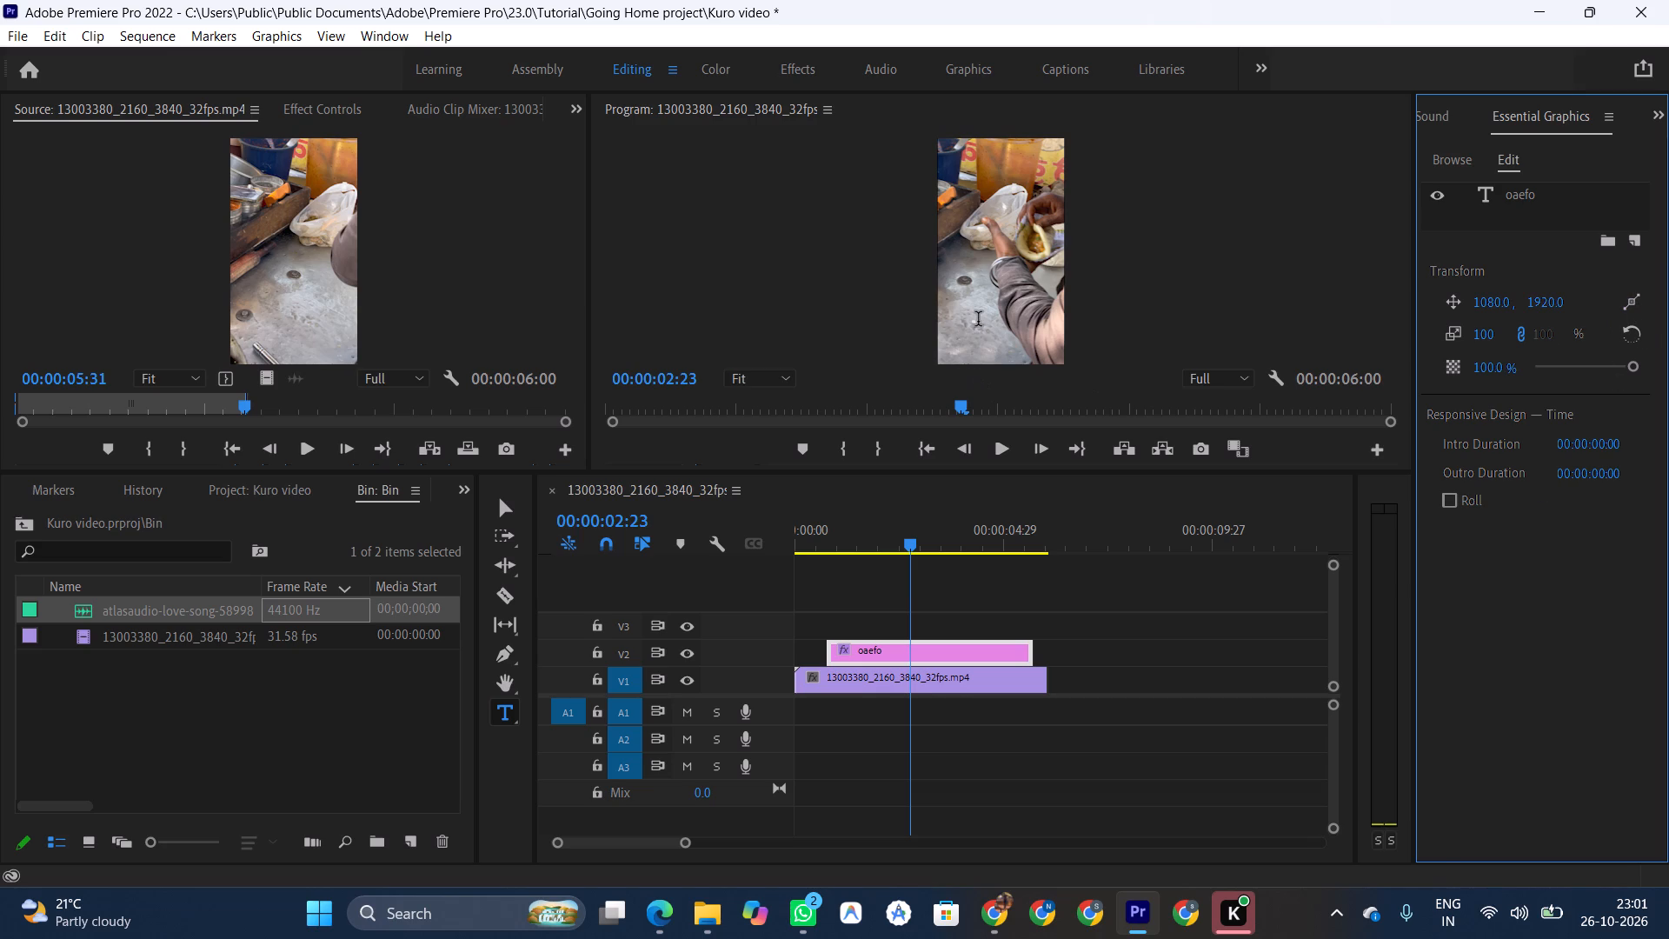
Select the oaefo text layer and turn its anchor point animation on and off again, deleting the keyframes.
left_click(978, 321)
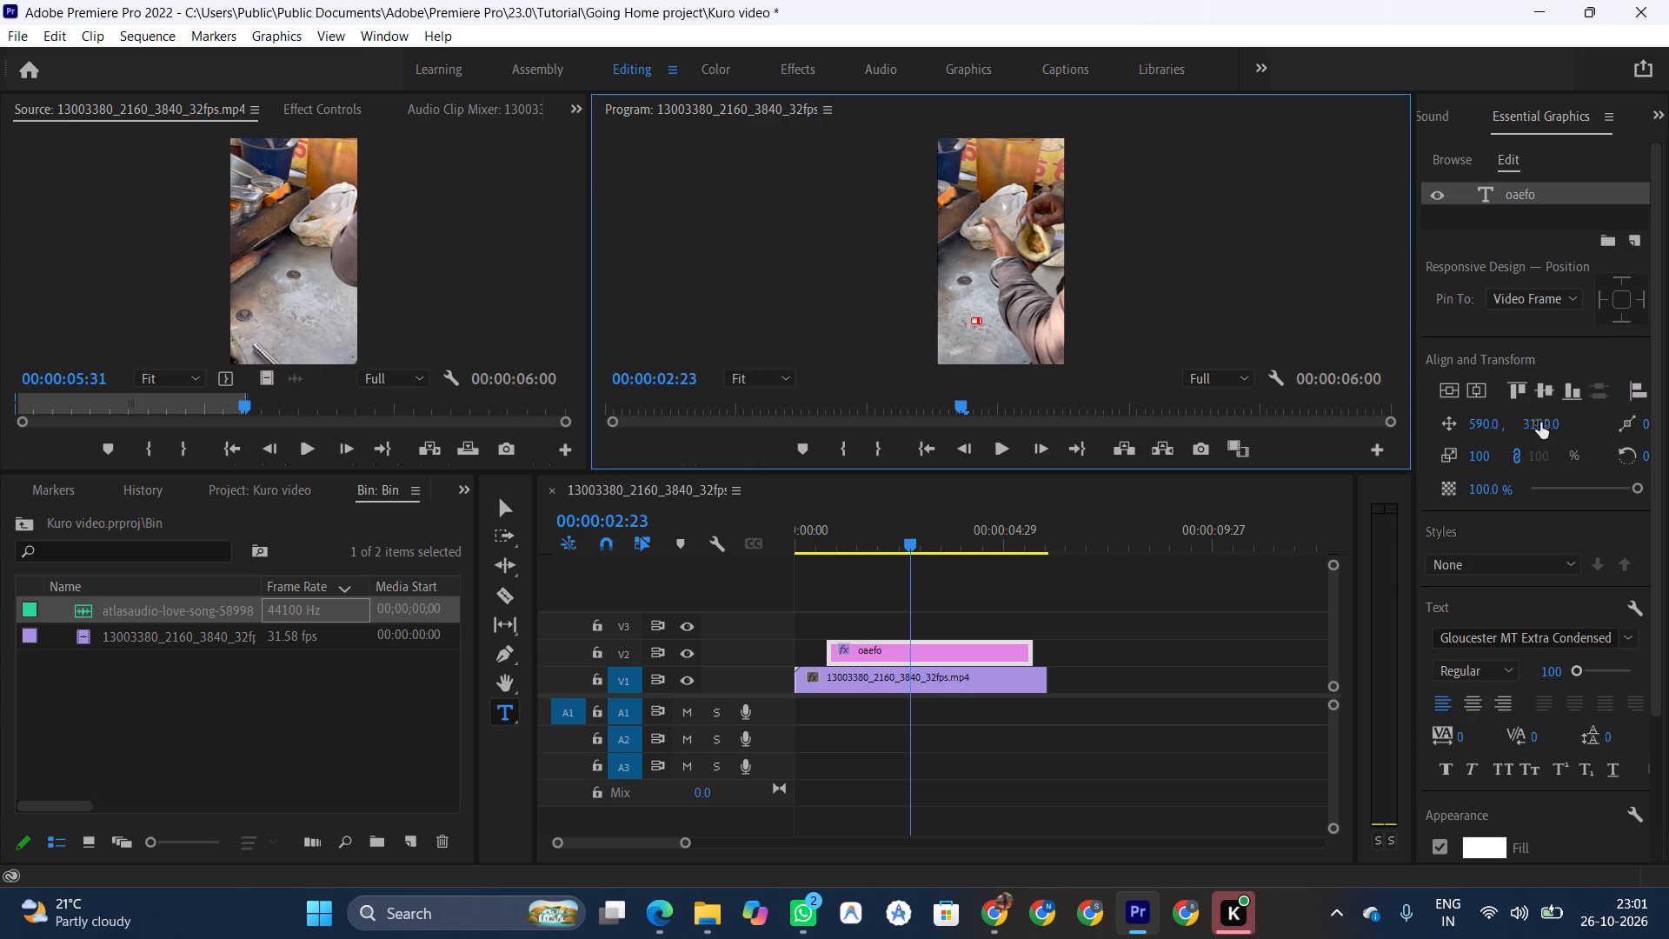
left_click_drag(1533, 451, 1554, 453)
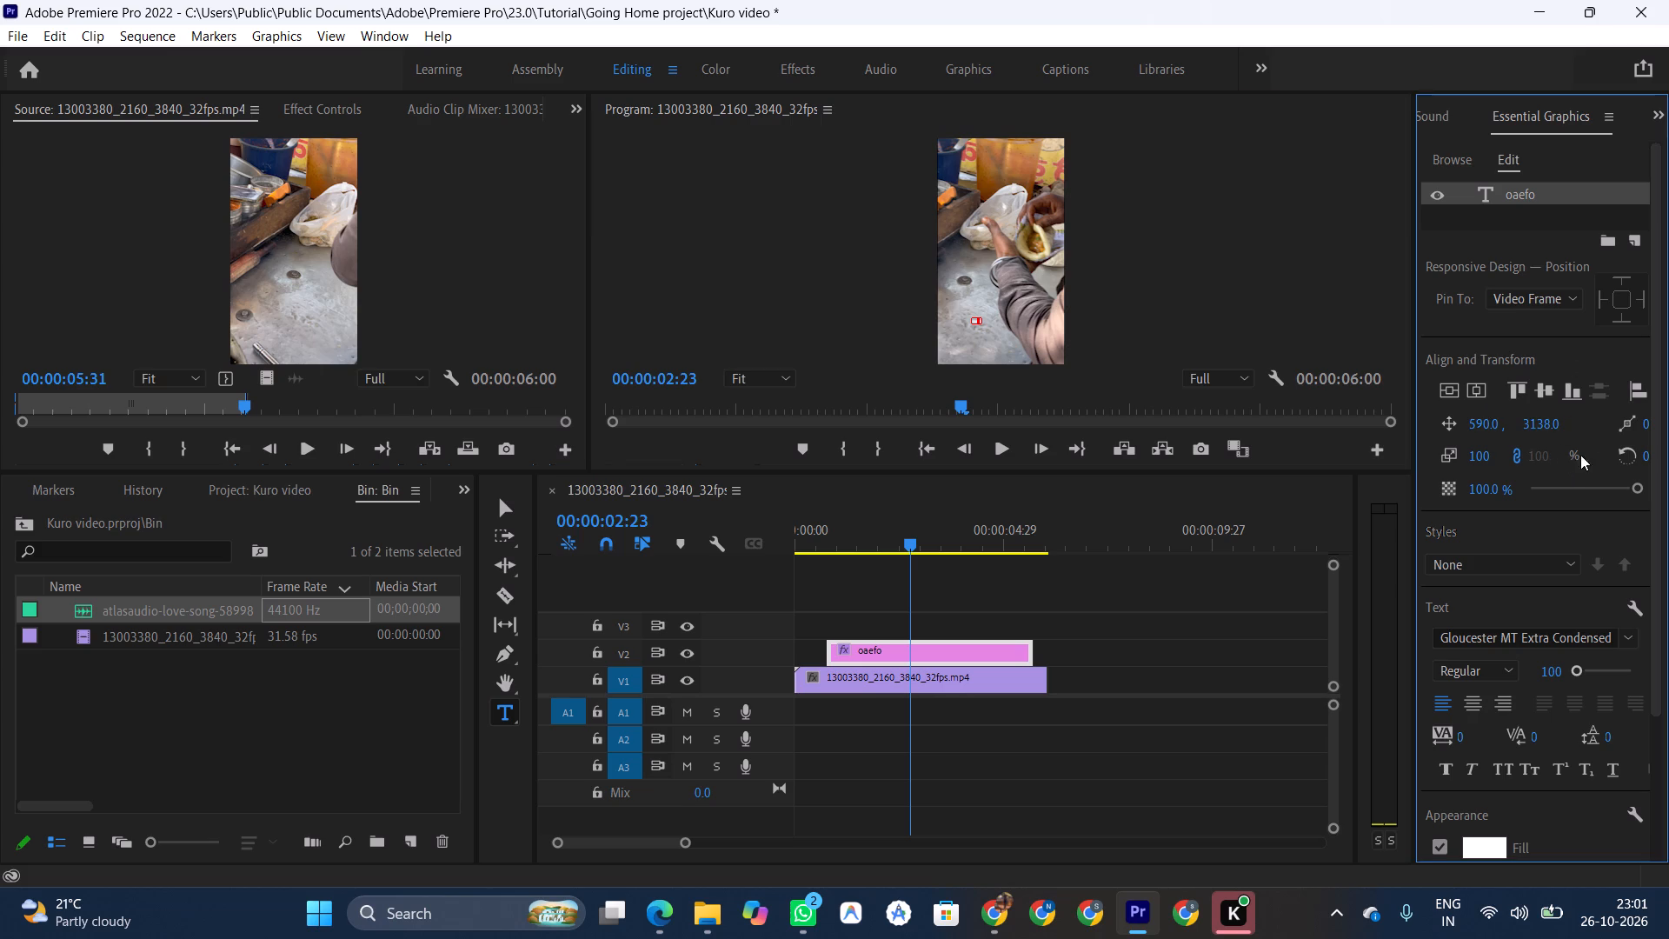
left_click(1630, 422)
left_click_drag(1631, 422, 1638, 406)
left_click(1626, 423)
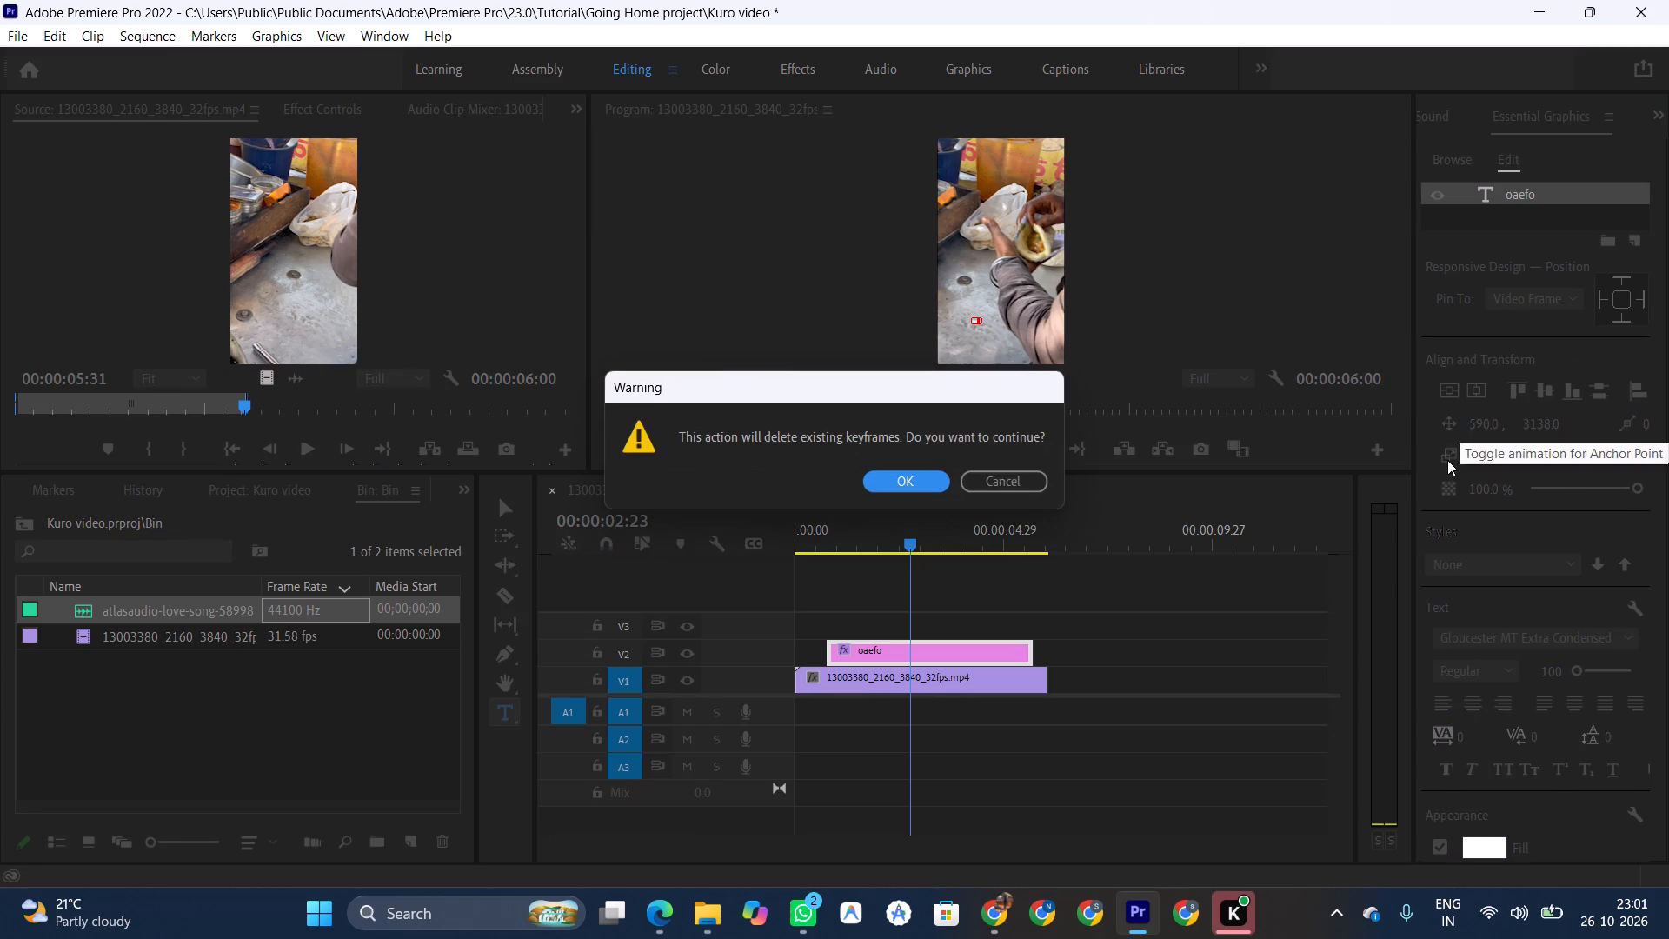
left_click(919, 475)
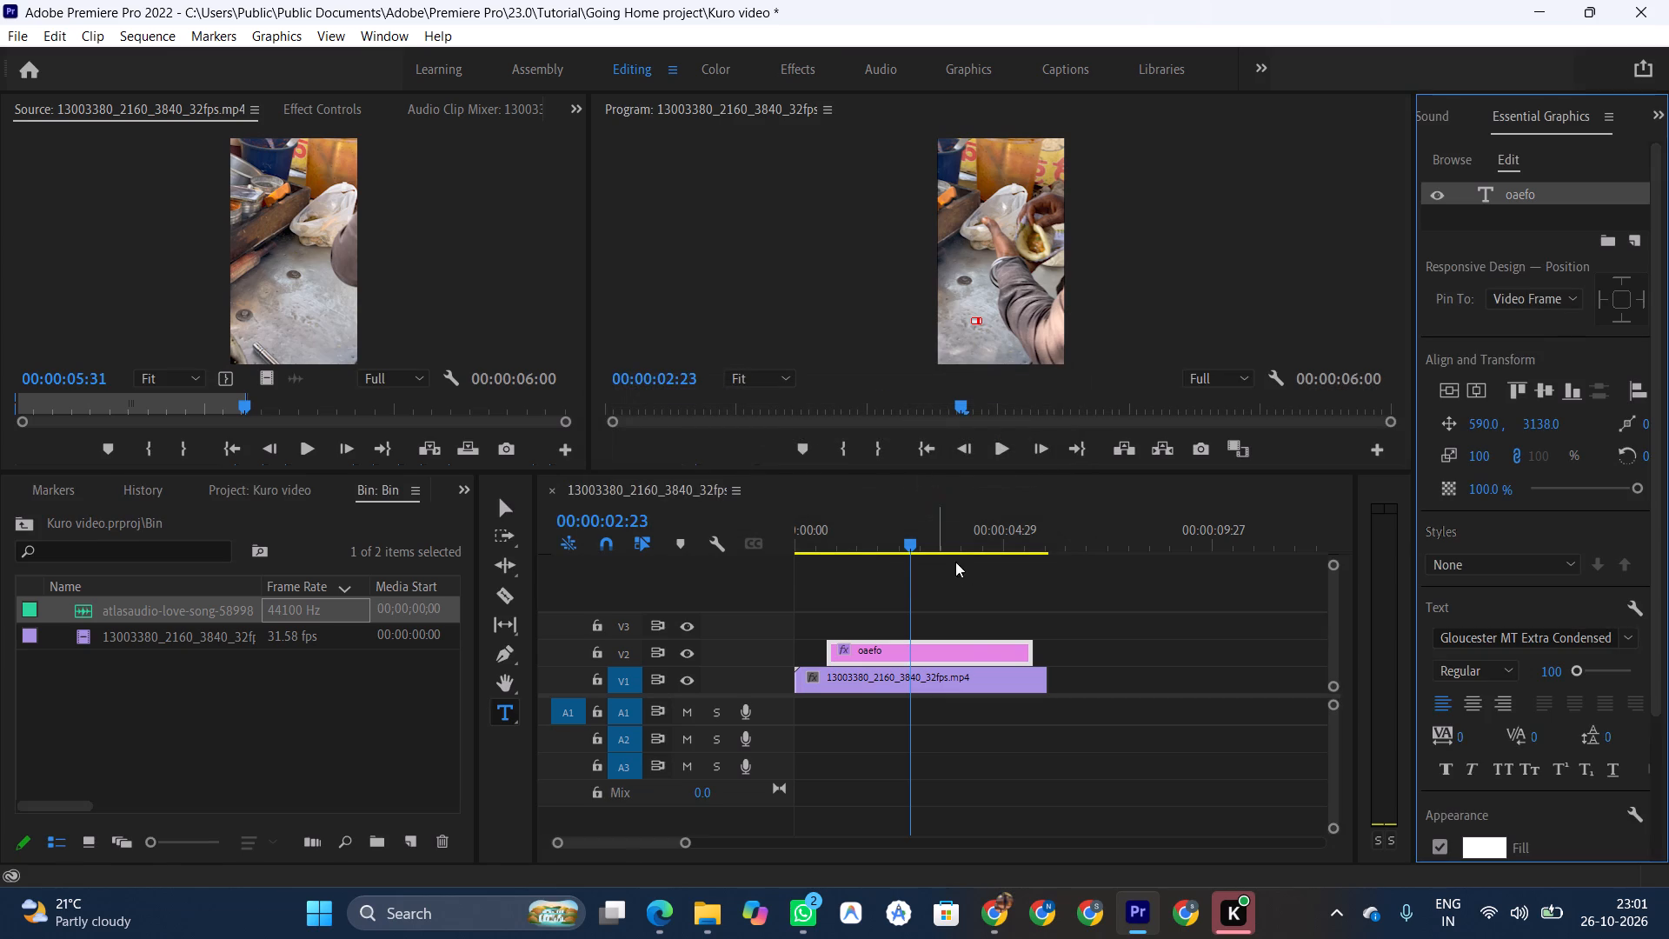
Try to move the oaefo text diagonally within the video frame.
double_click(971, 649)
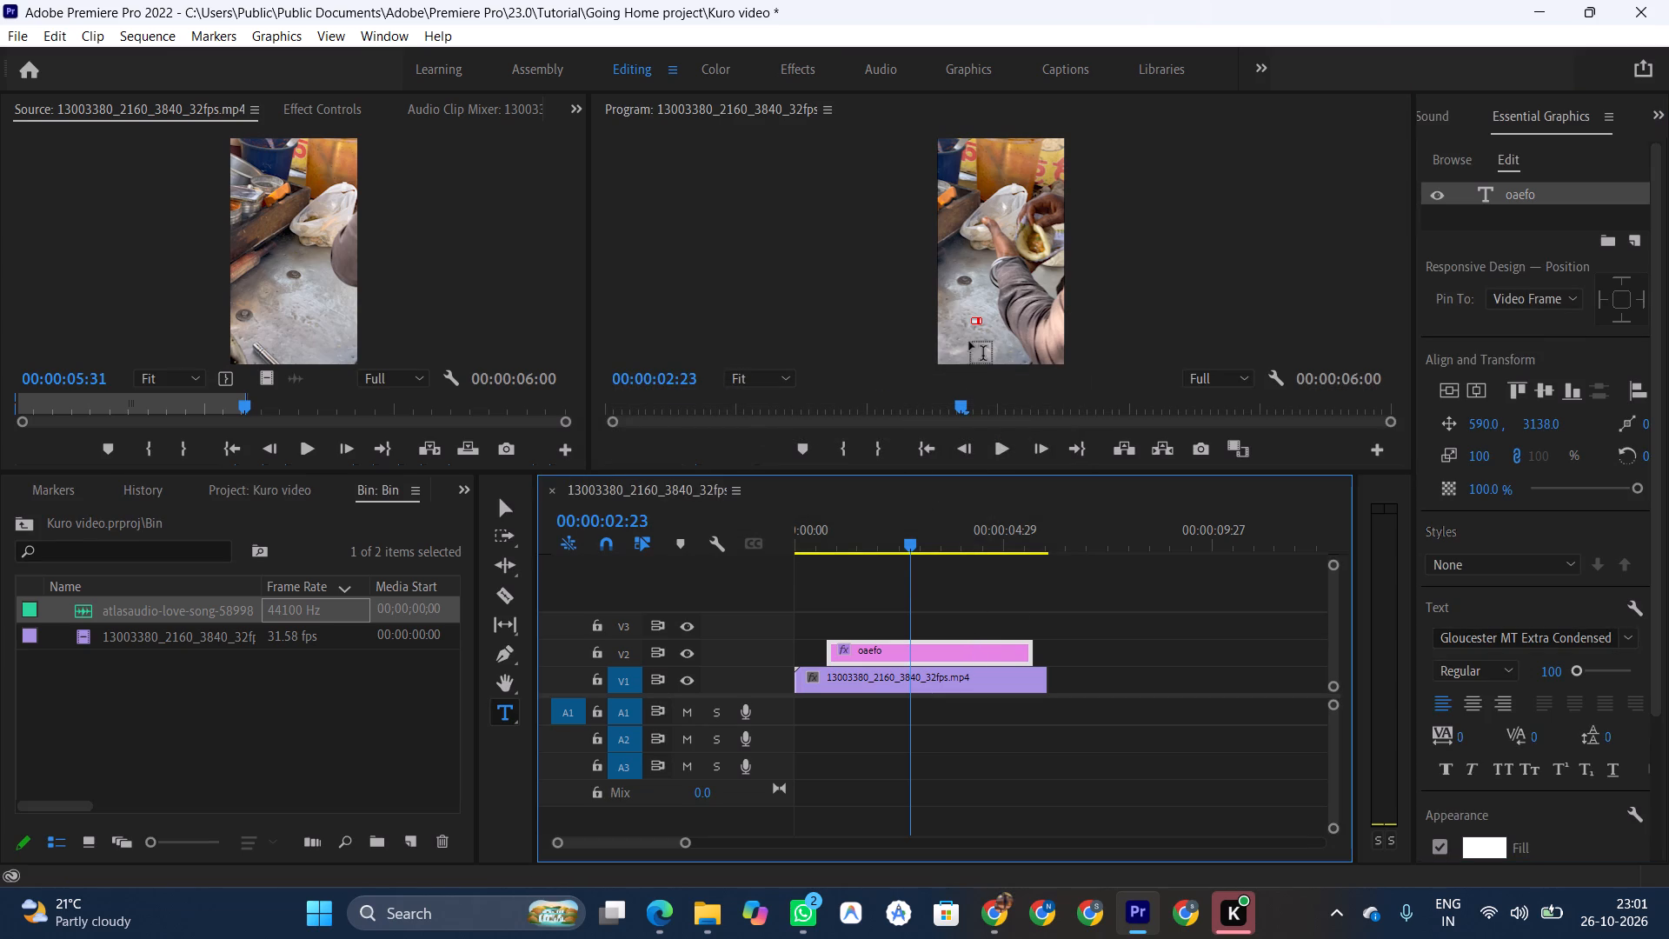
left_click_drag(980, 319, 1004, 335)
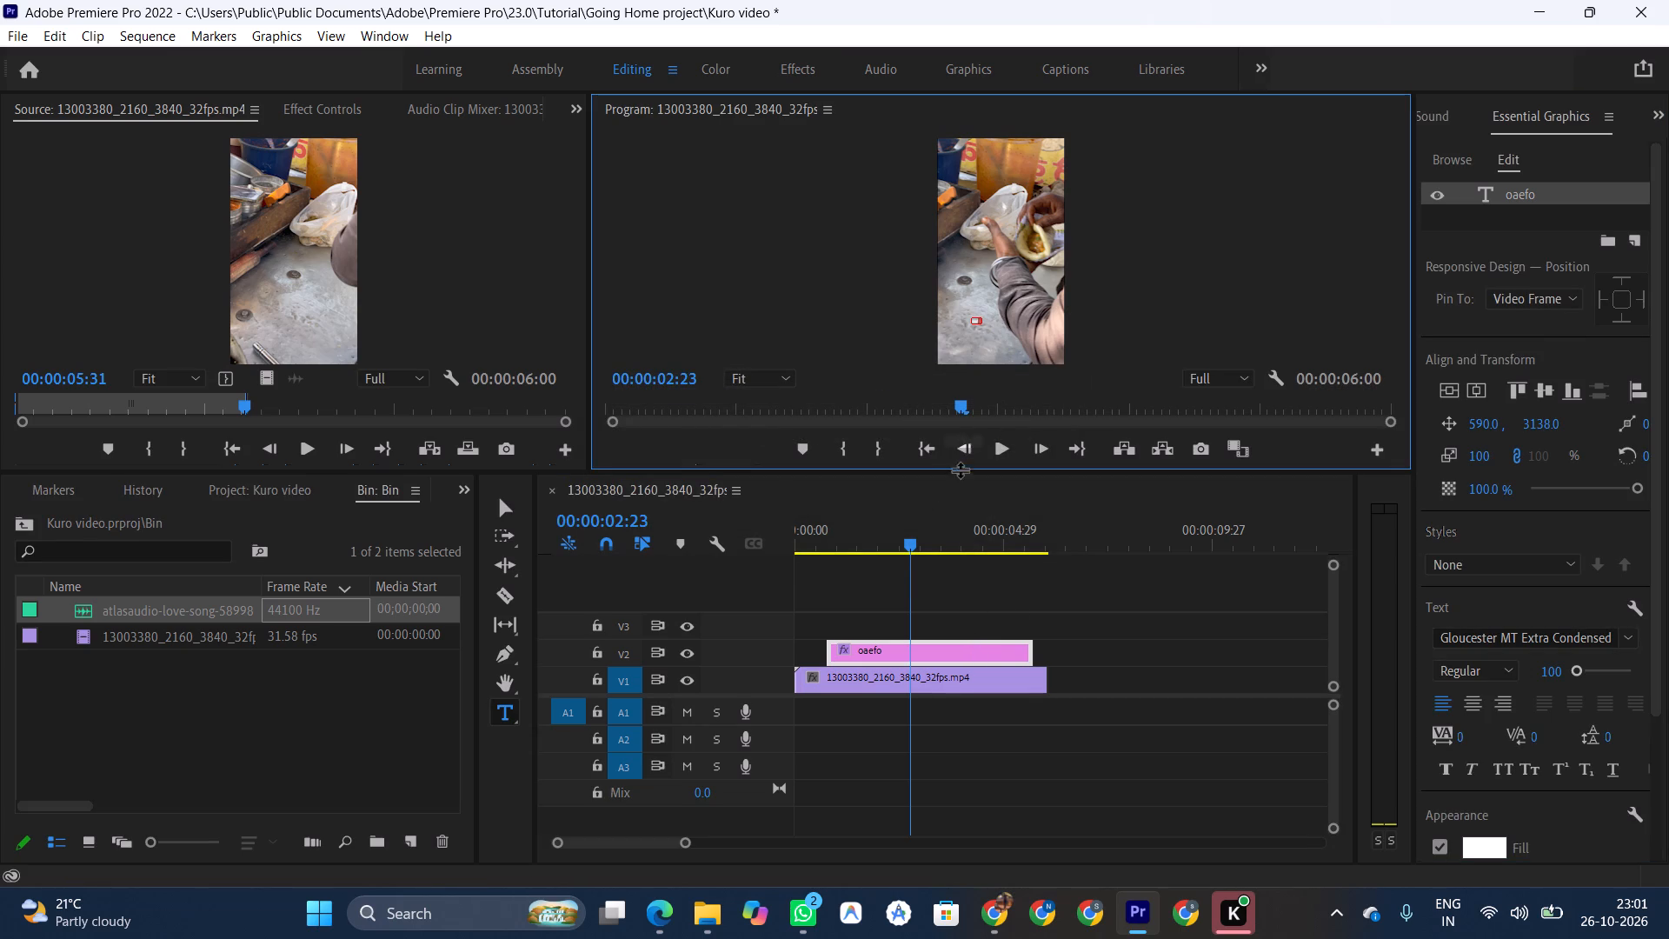
Enlarge the source and program monitors by shrinking the height of the timeline and bin area.
left_click_drag(753, 473, 717, 585)
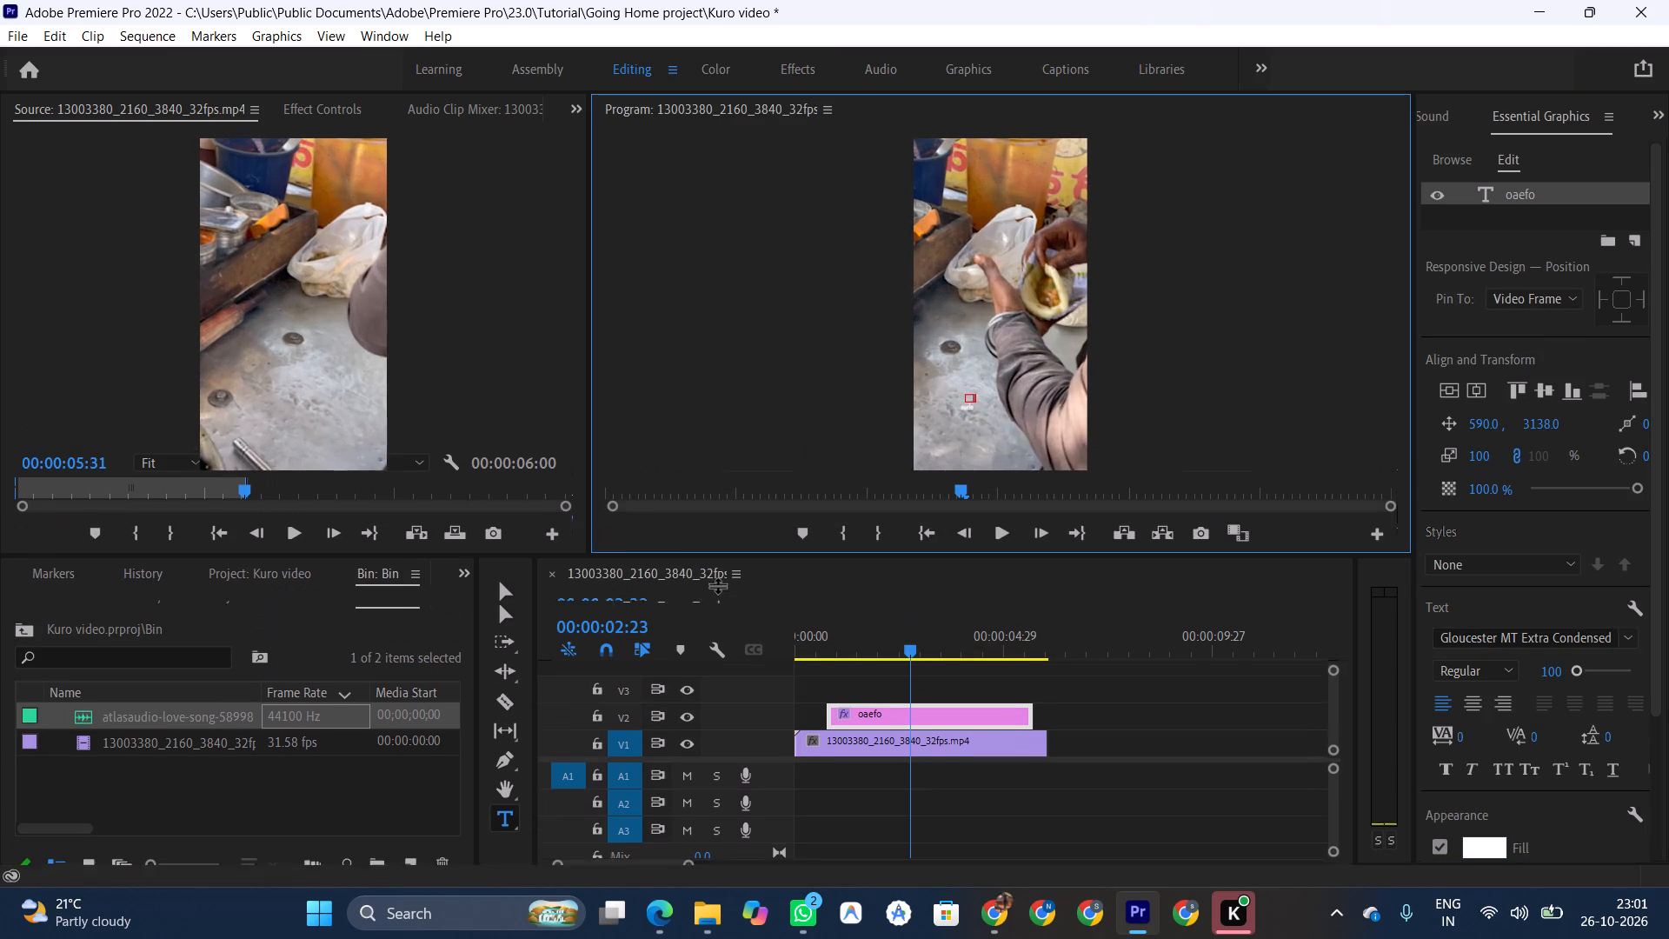
left_click_drag(717, 585, 716, 584)
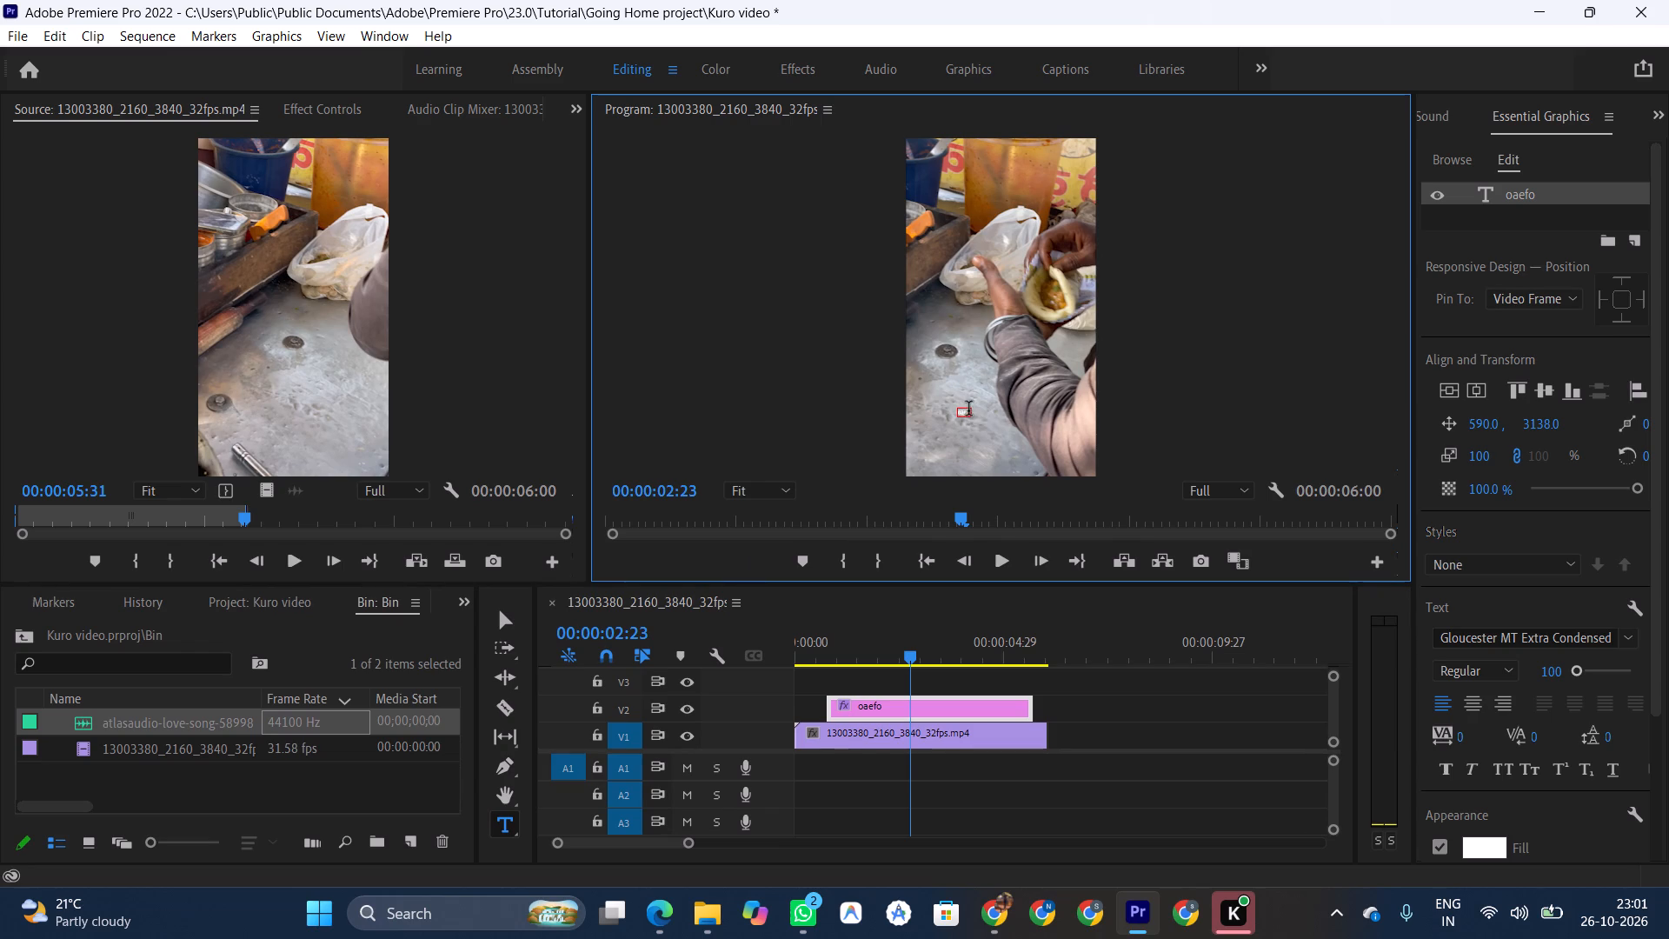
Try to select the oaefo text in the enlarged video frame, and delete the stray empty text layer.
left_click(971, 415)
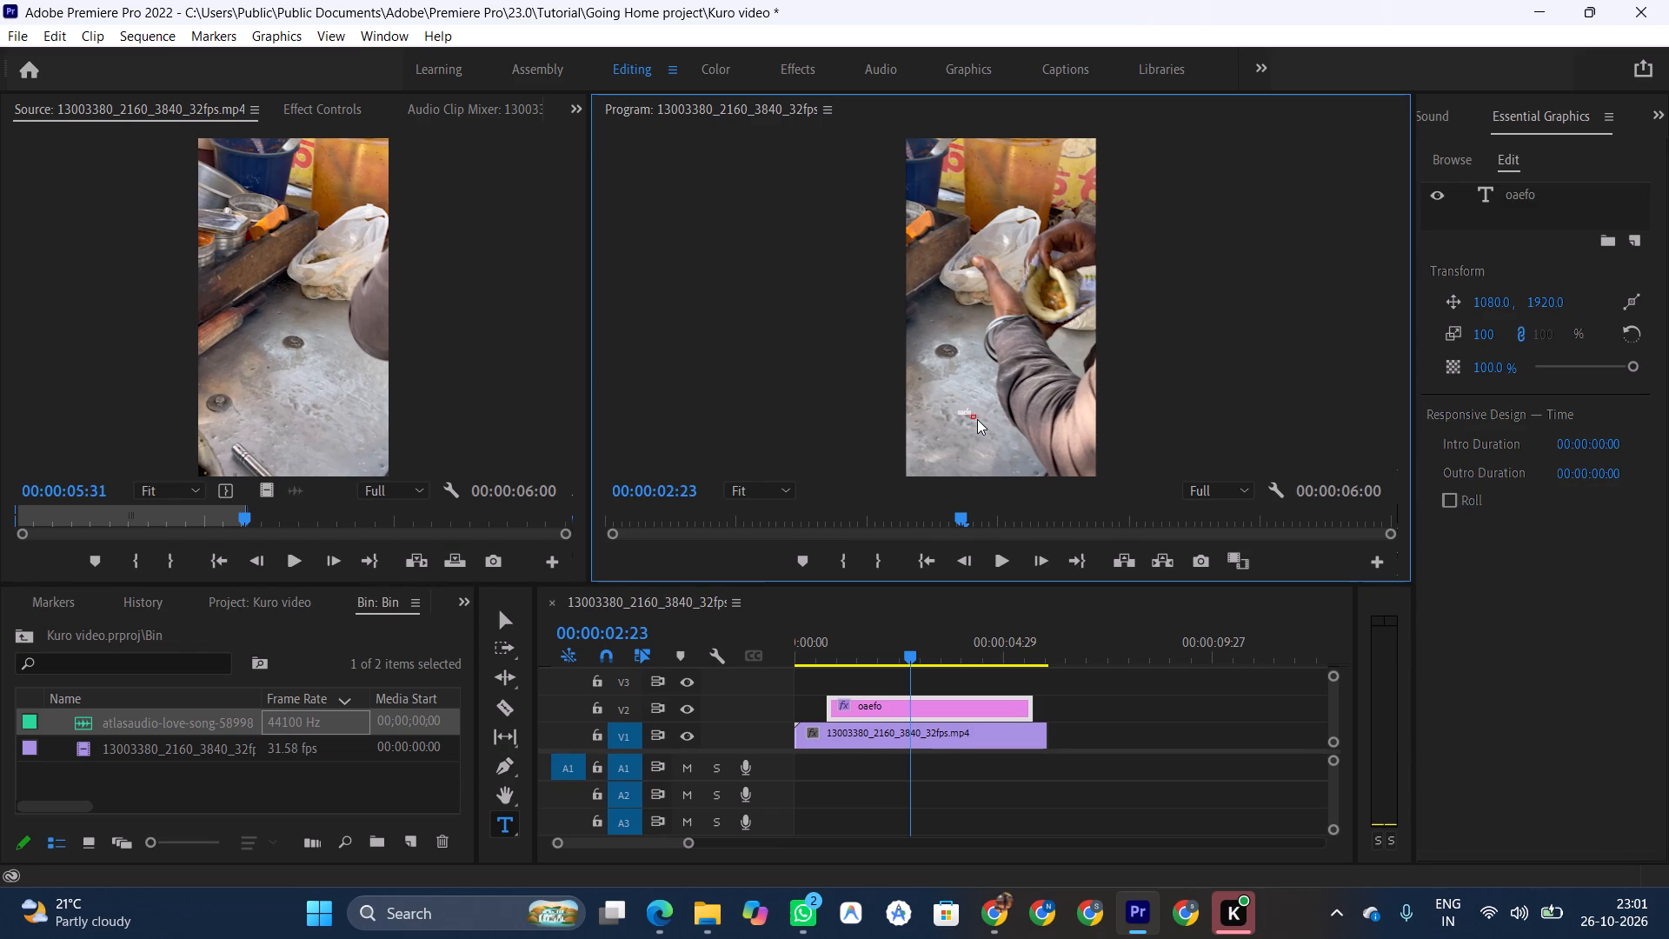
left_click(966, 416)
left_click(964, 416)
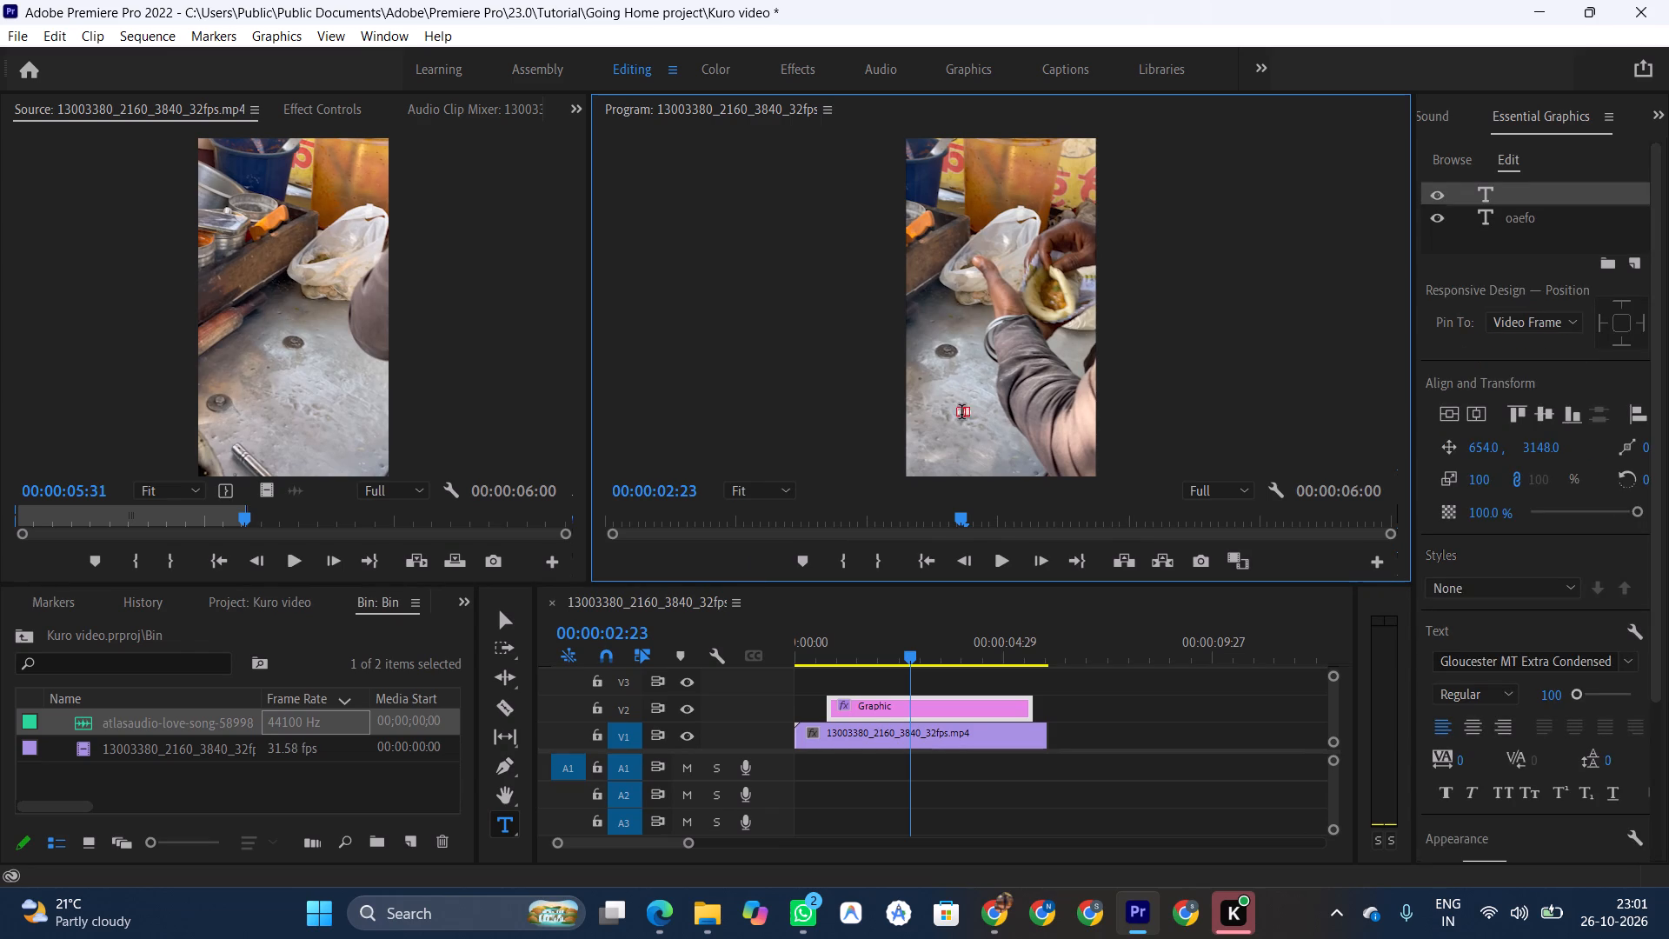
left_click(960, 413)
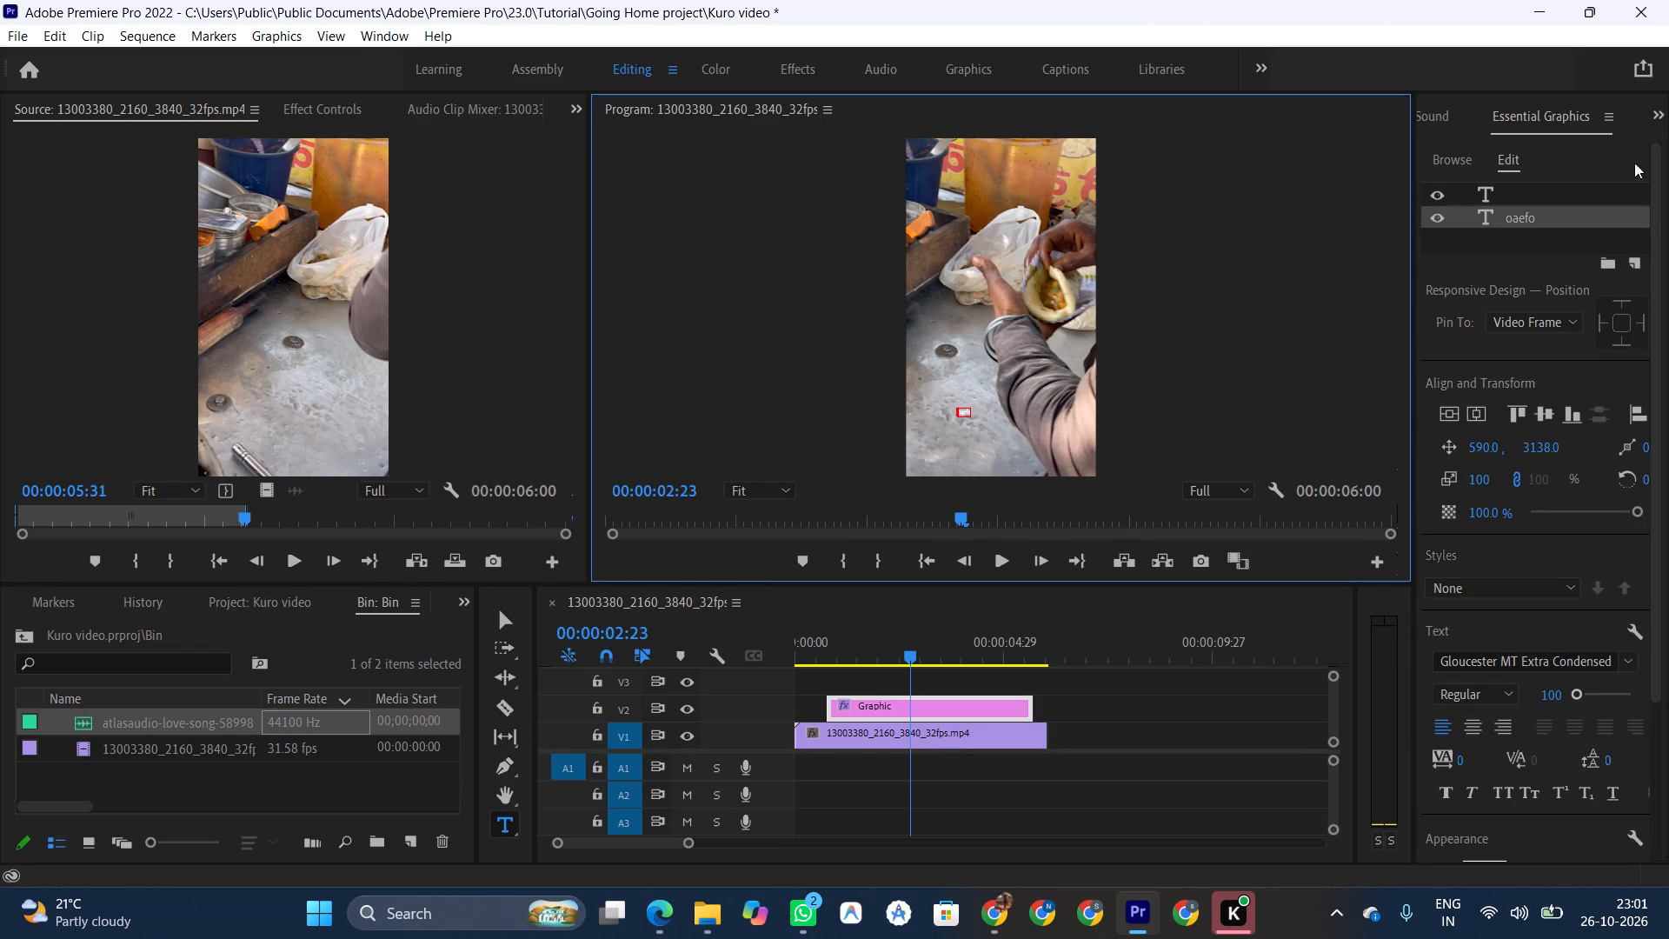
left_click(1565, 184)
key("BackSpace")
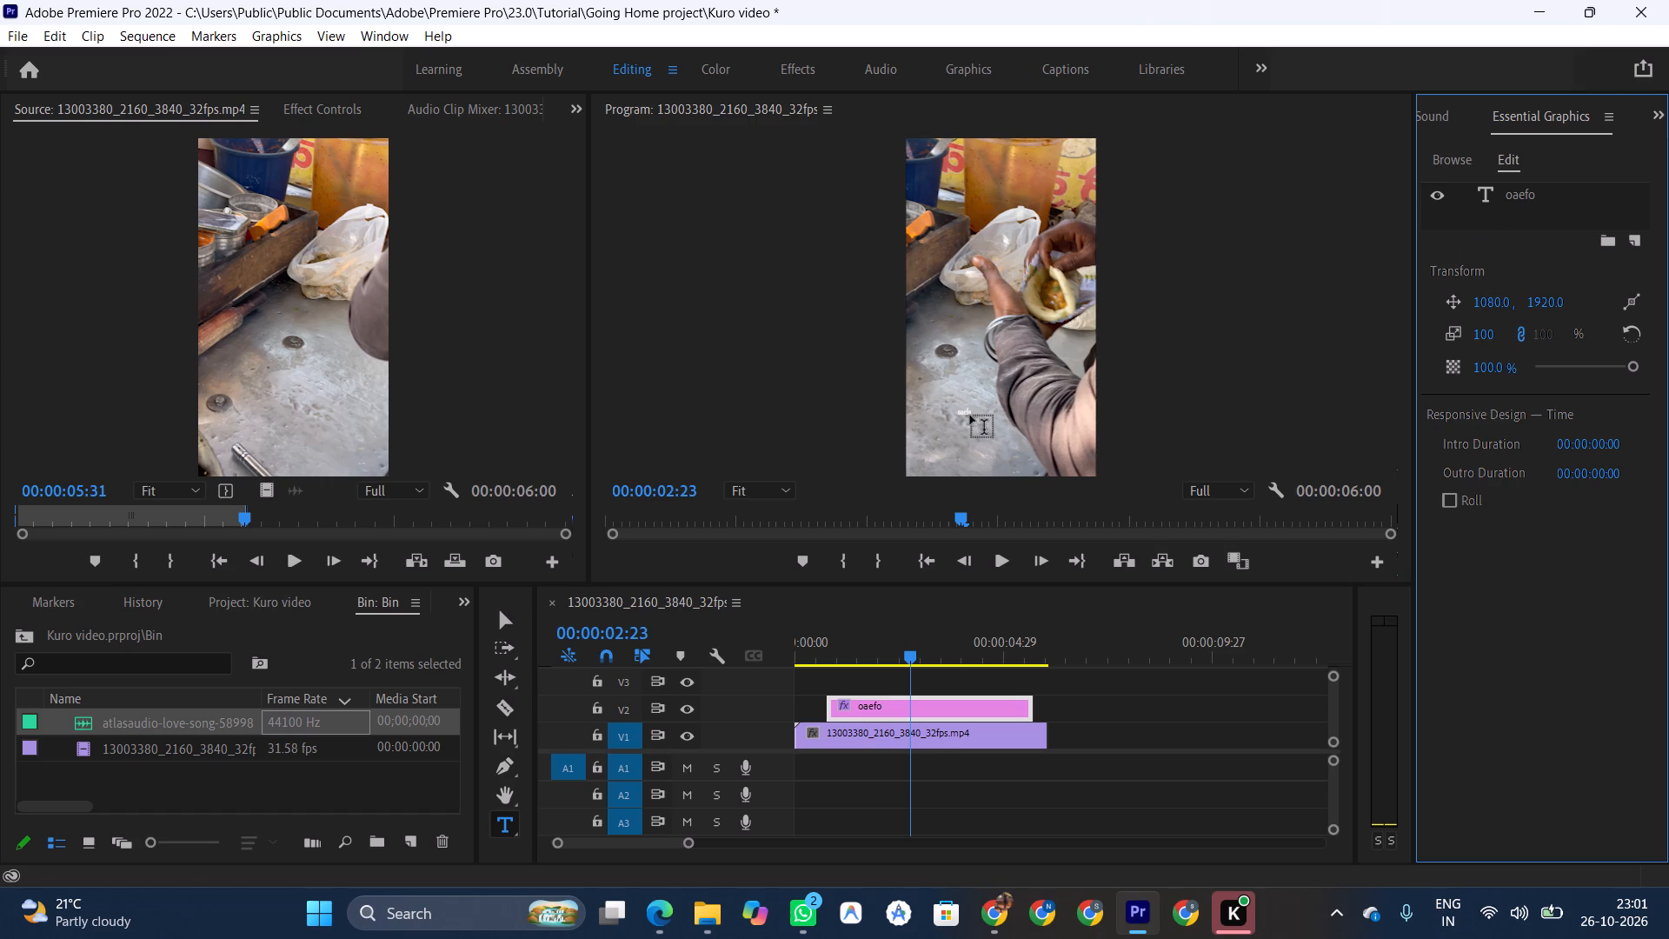
Select the oaefo text in the video frame and set its opacity to 100%.
left_click(963, 415)
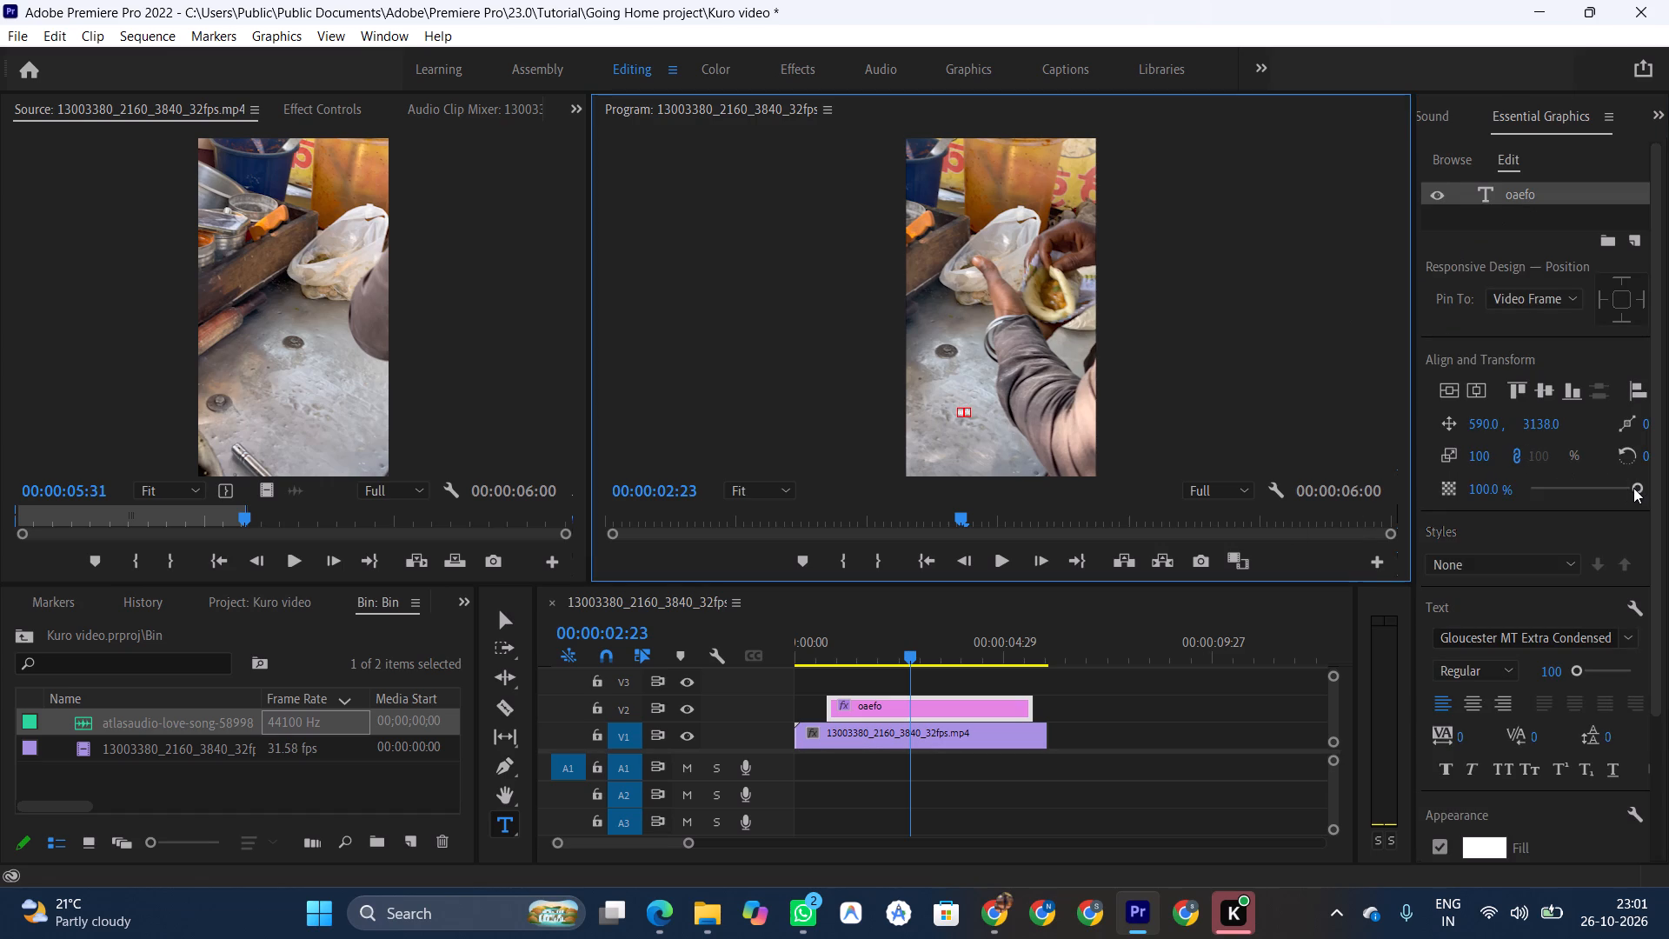
left_click_drag(1633, 488, 1668, 471)
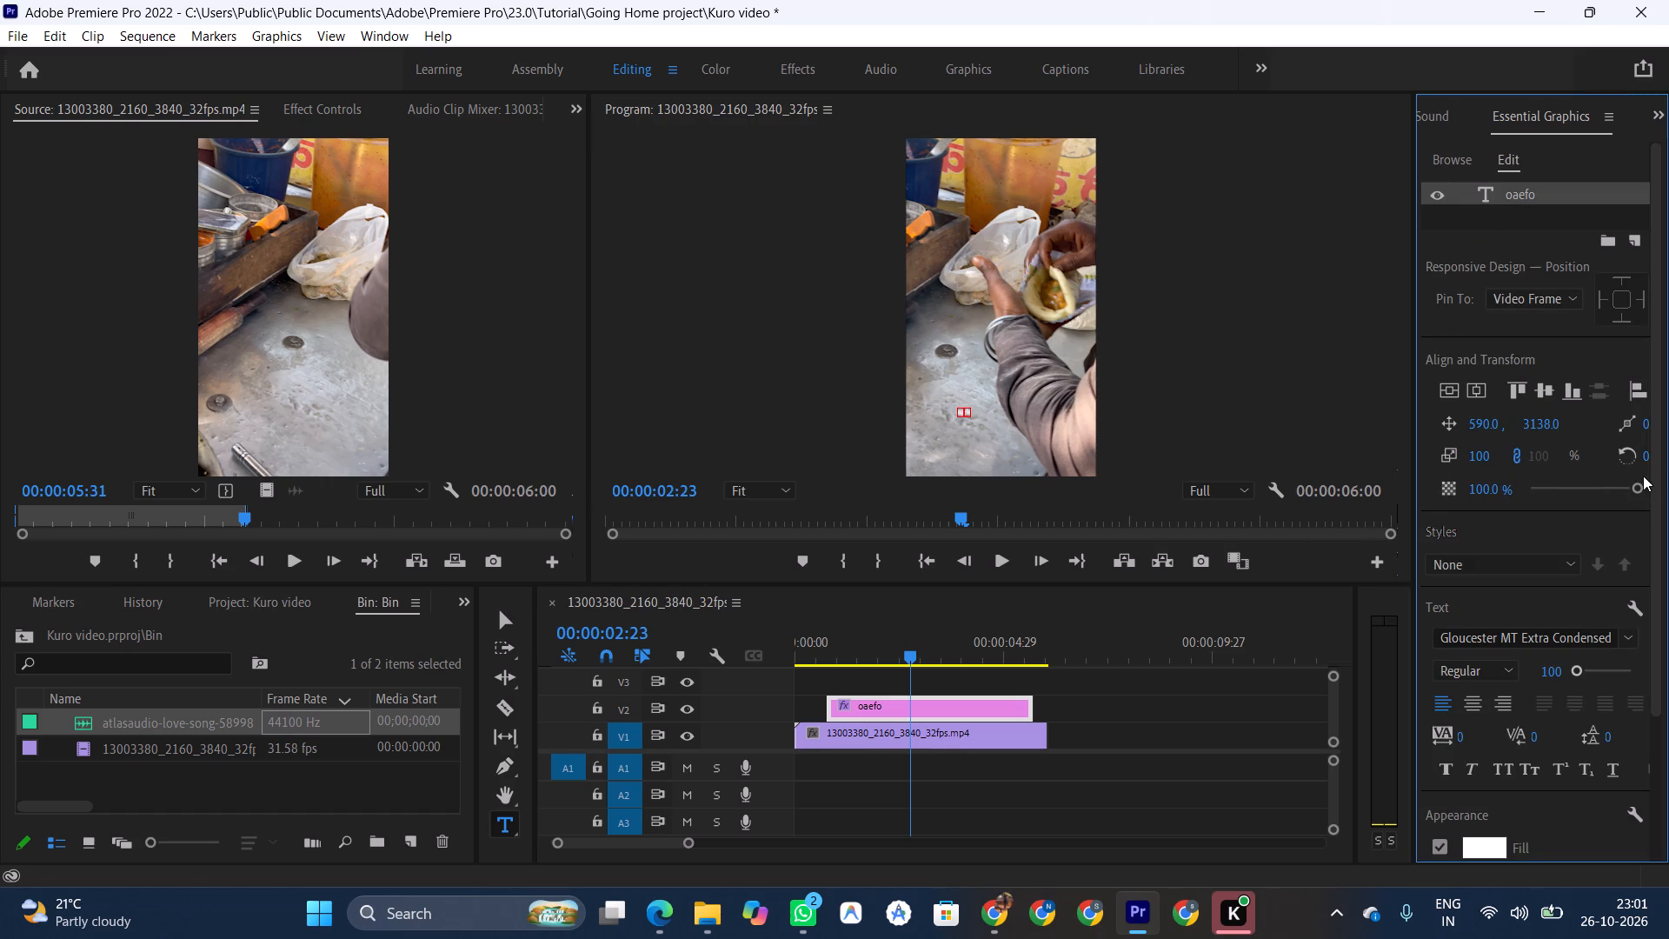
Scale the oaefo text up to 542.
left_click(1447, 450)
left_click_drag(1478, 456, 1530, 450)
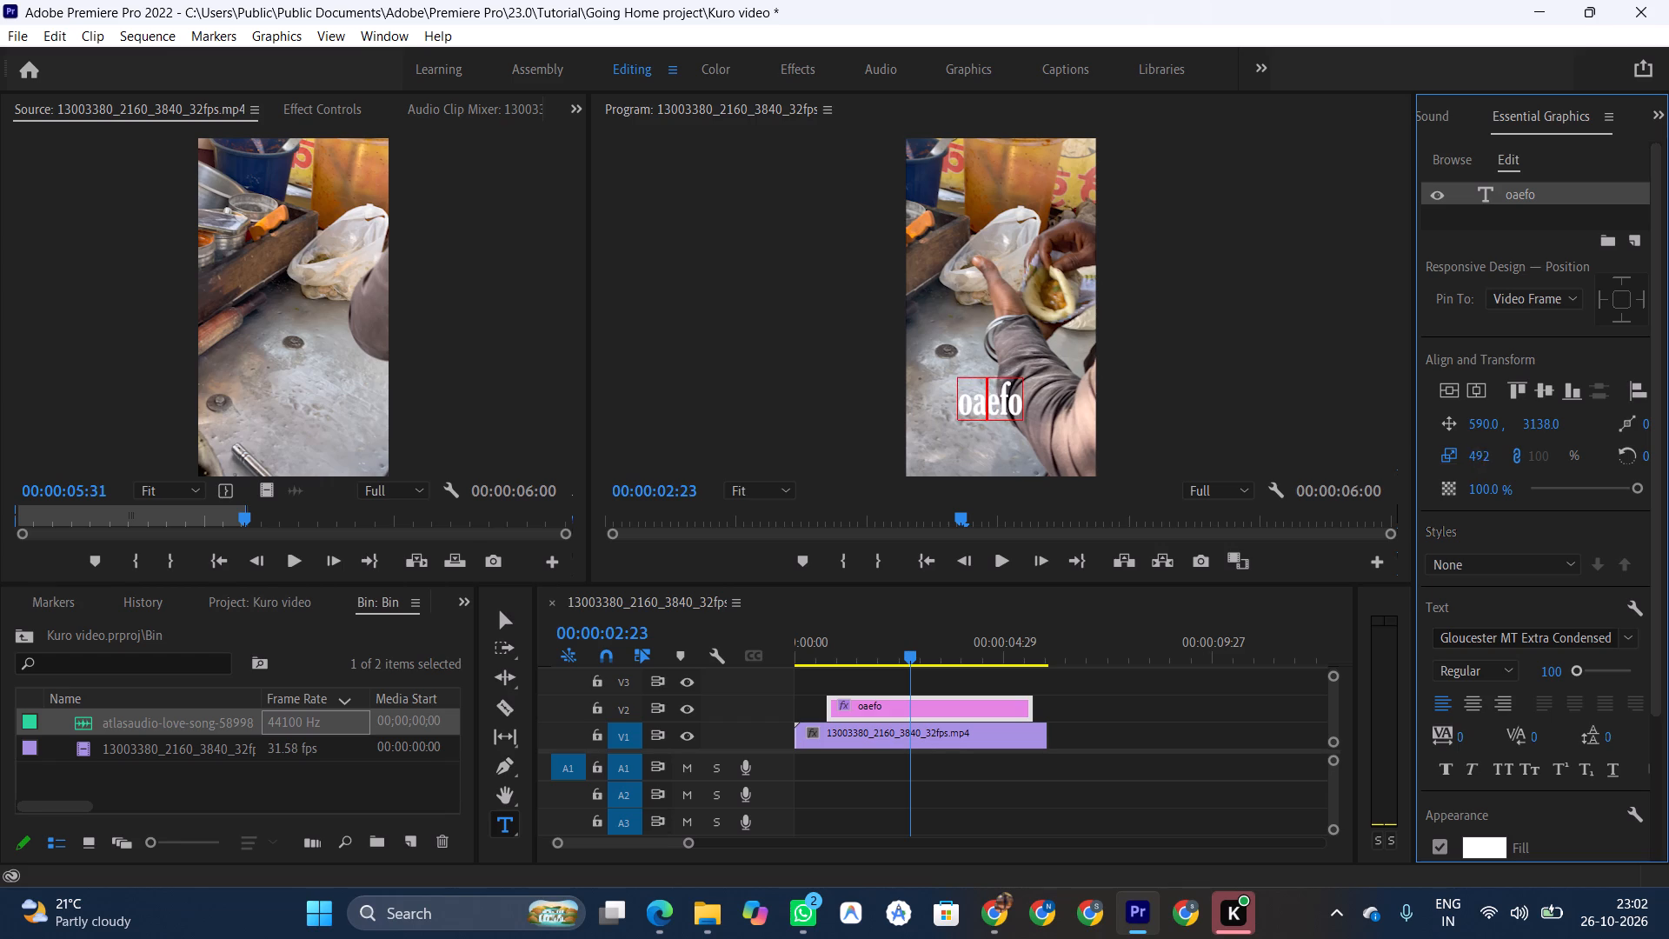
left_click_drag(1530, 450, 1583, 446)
Replace the oaefo text in the video frame with "Best Kulcha".
left_click(1023, 380)
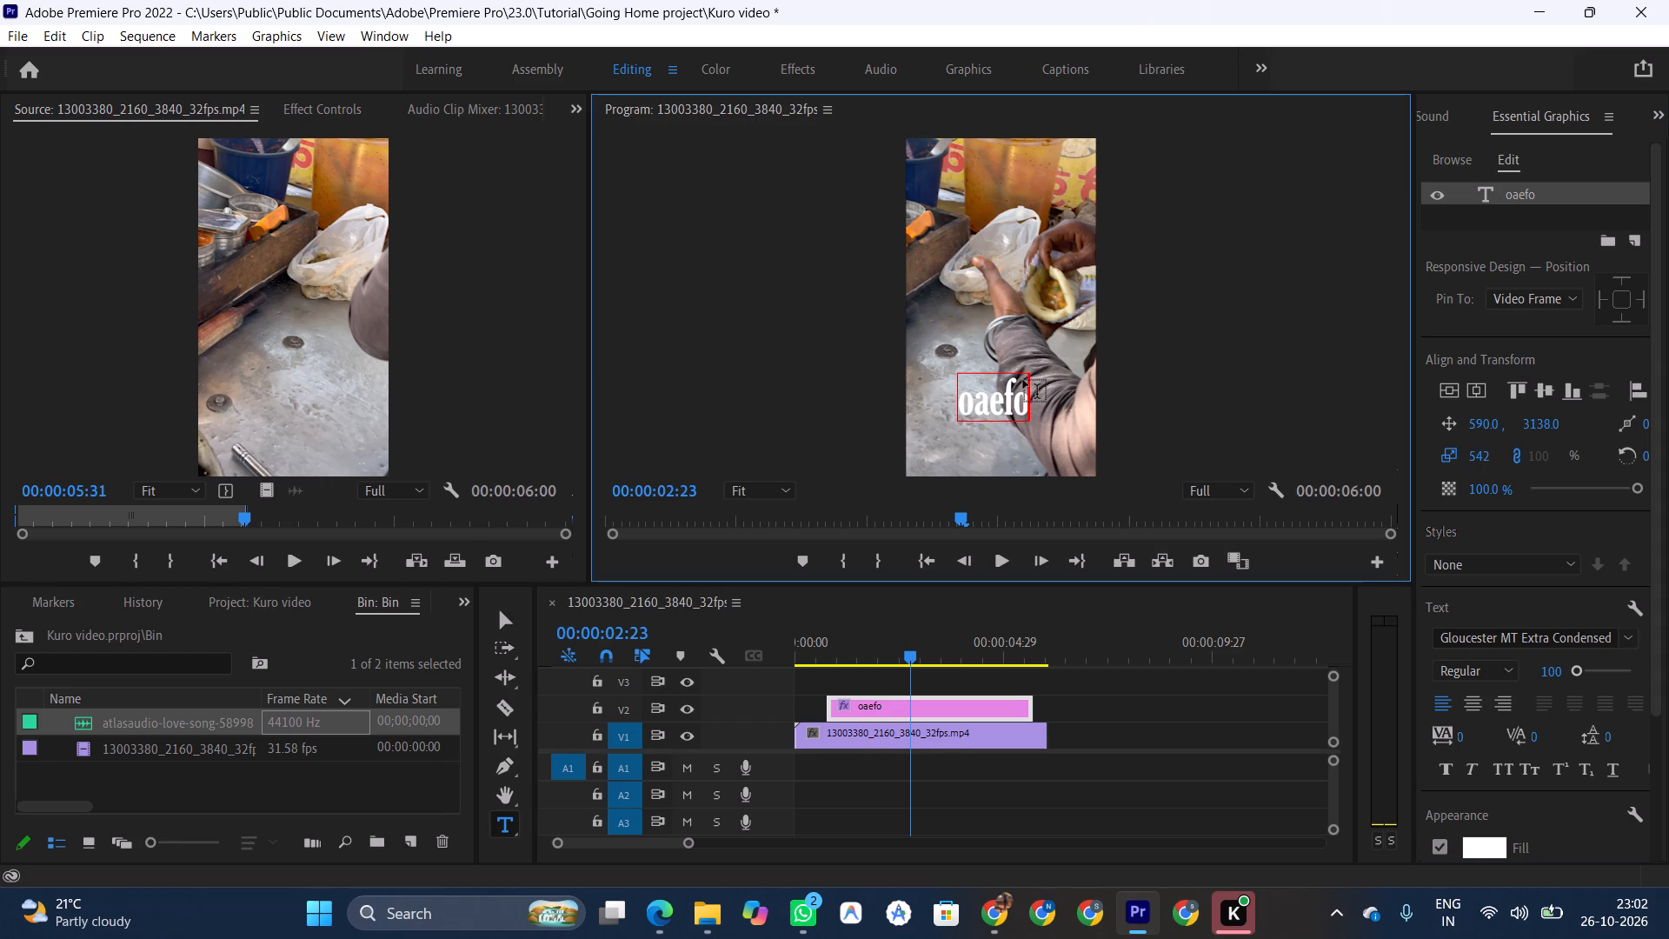
key("BackSpace")
key("BackSpace")
key("BackSpace")
key("BackSpace")
key("BackSpace")
key("BackSpace")
key("BackSpace")
key("BackSpace")
key("BackSpace")
key("BackSpace")
key("BackSpace")
key("BackSpace")
key("BackSpace")
key("BackSpace")
key("BackSpace")
key("BackSpace")
key("BackSpace")
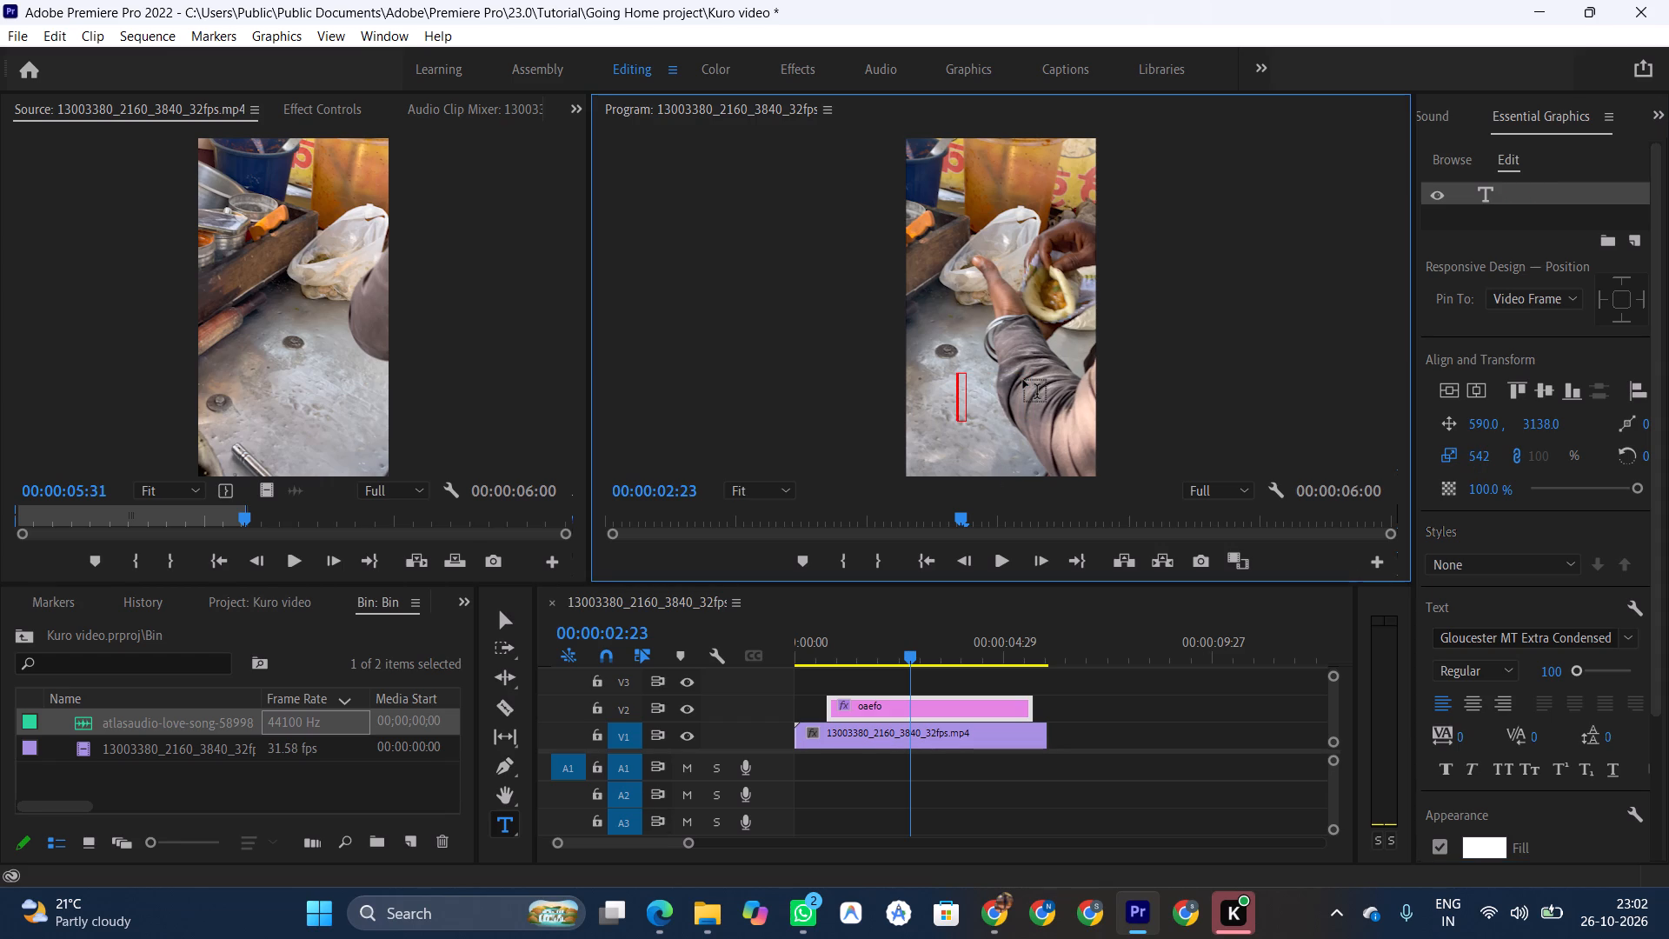
key("shift+b")
type("est")
key("space")
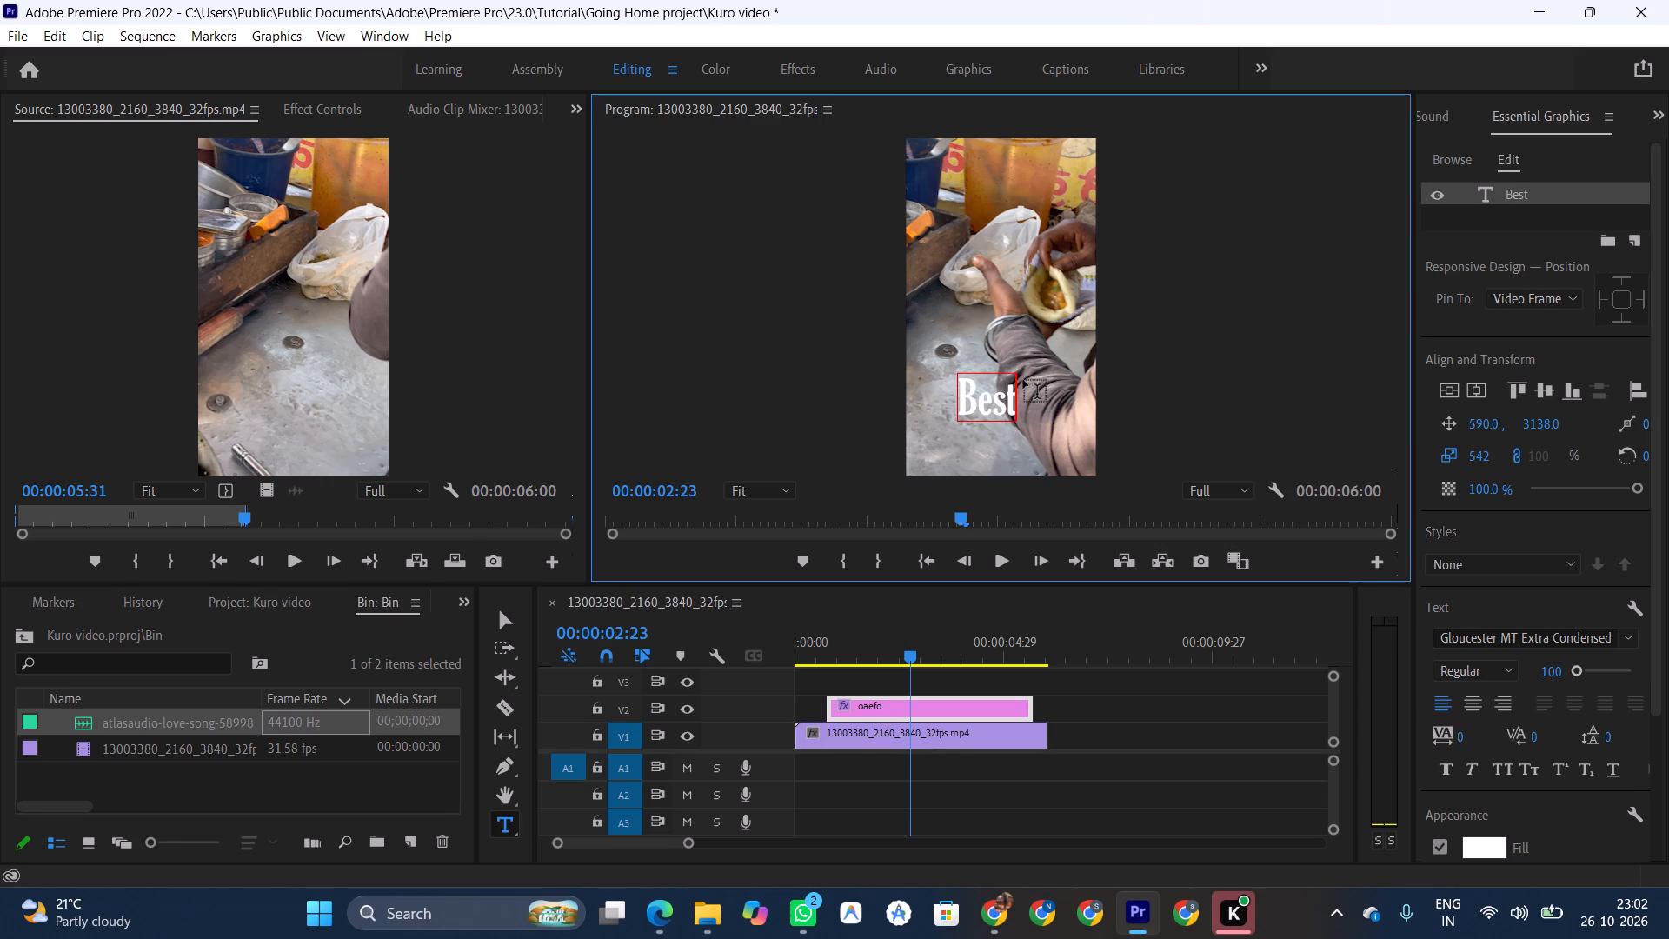
key("shift+k")
type("ulcha")
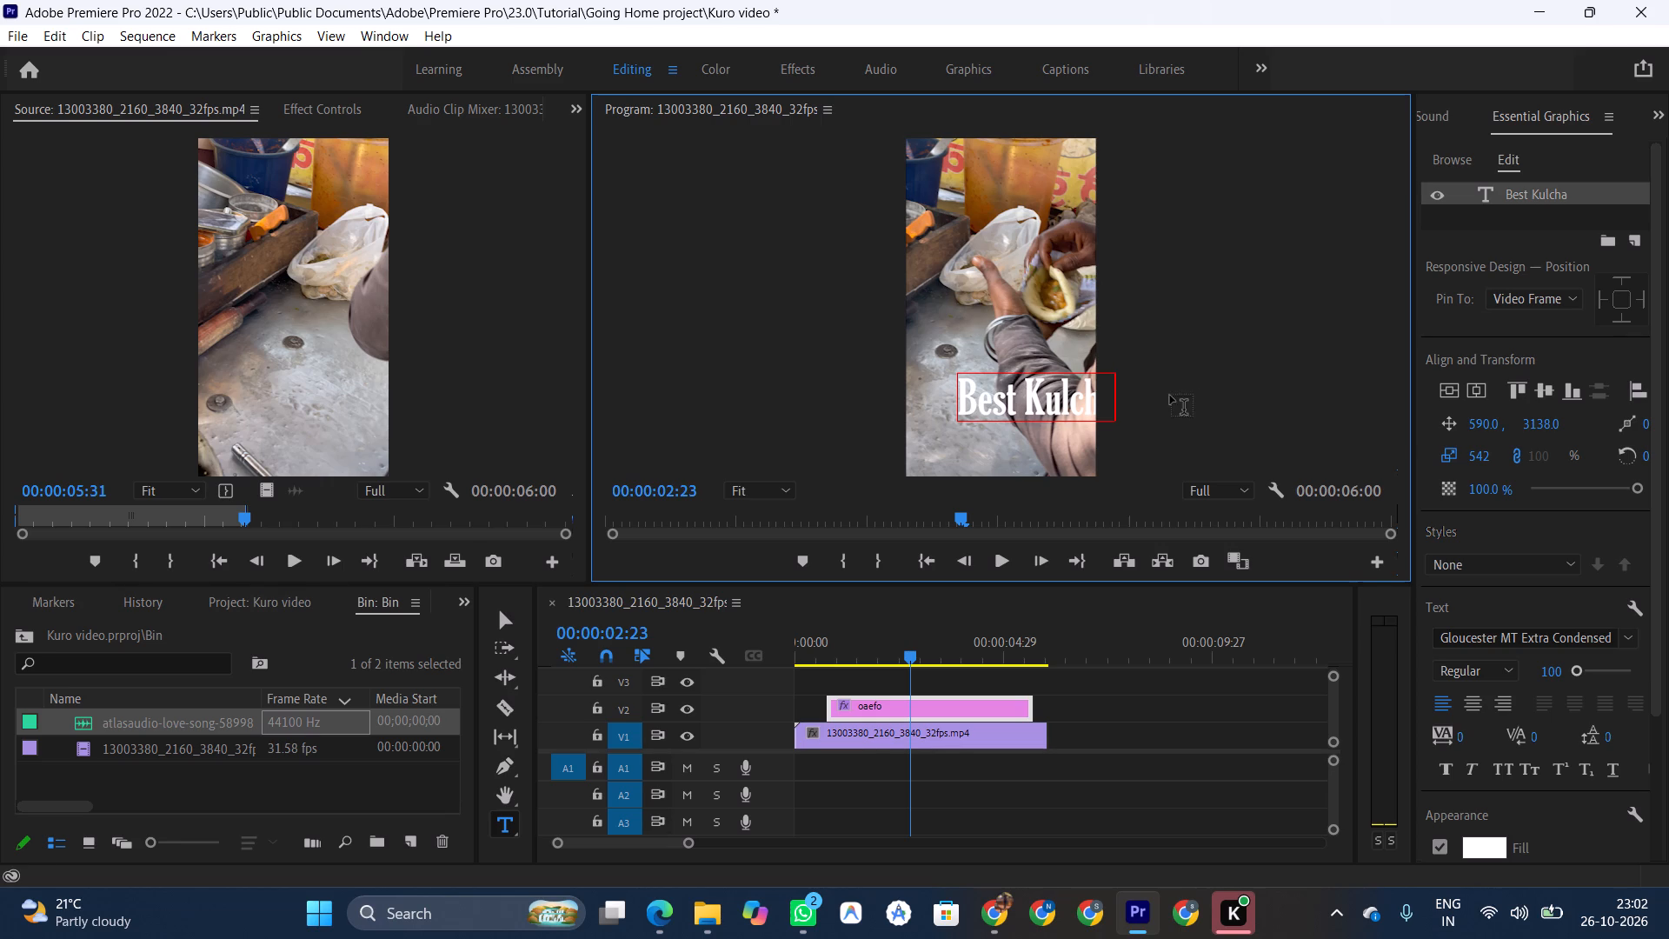
Scale the Best Kulcha text down to 337 and move it to position 518, 3541 in the lower part of the frame.
left_click_drag(1486, 462, 1466, 463)
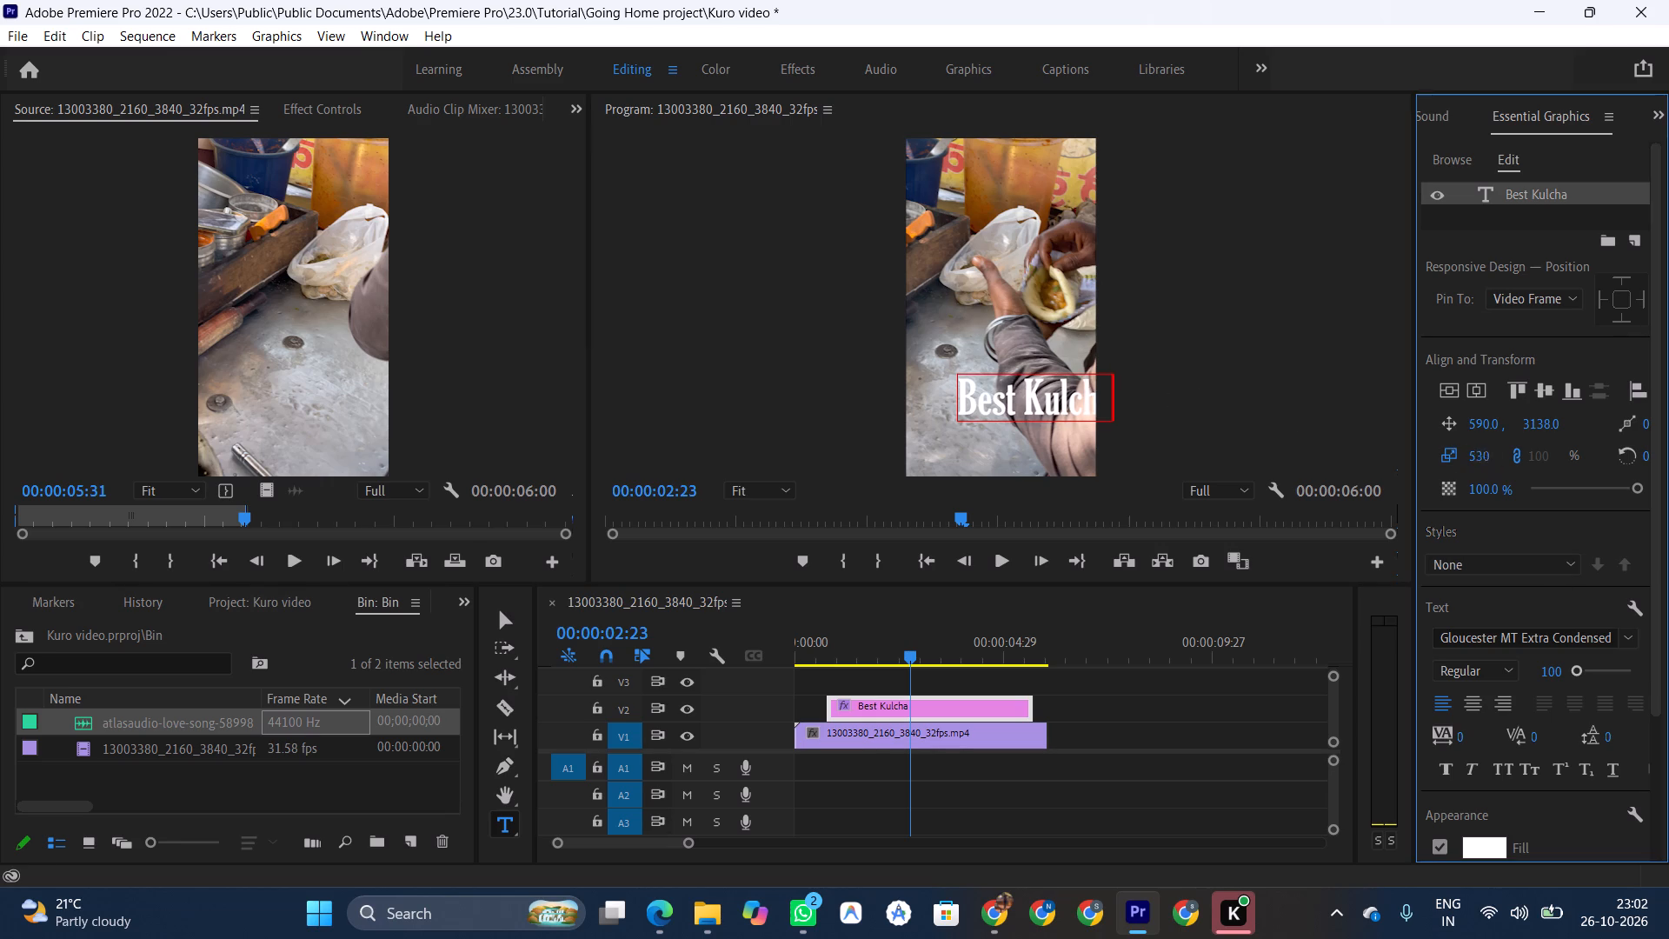
left_click_drag(1466, 463, 1373, 472)
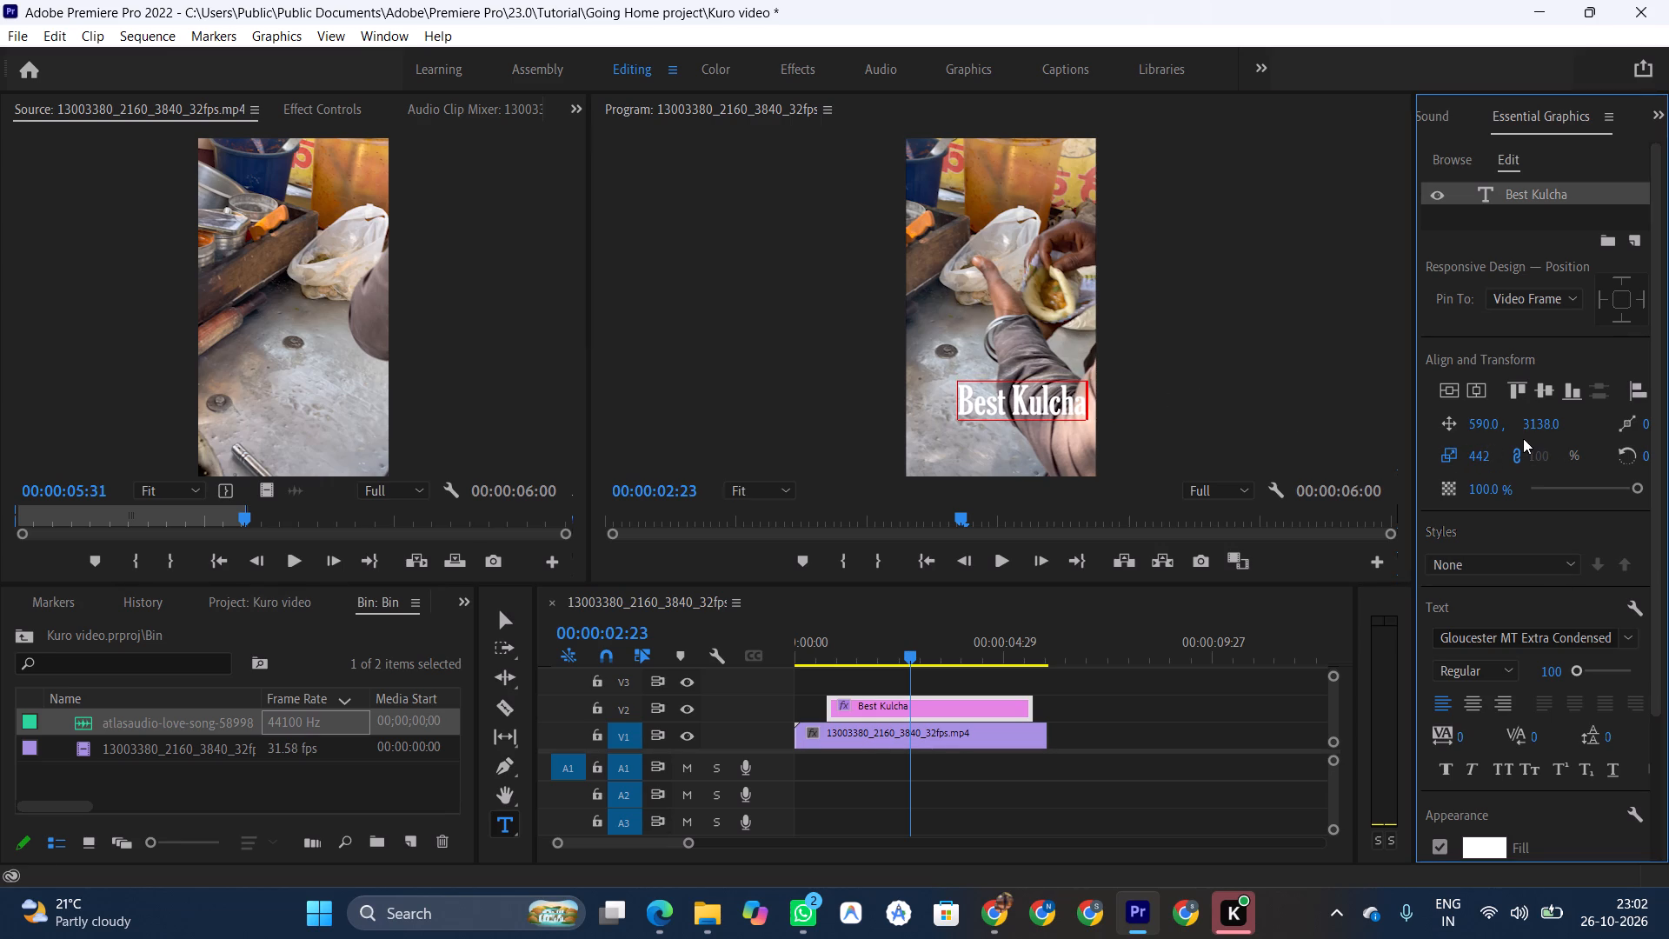
left_click_drag(1541, 427, 1573, 437)
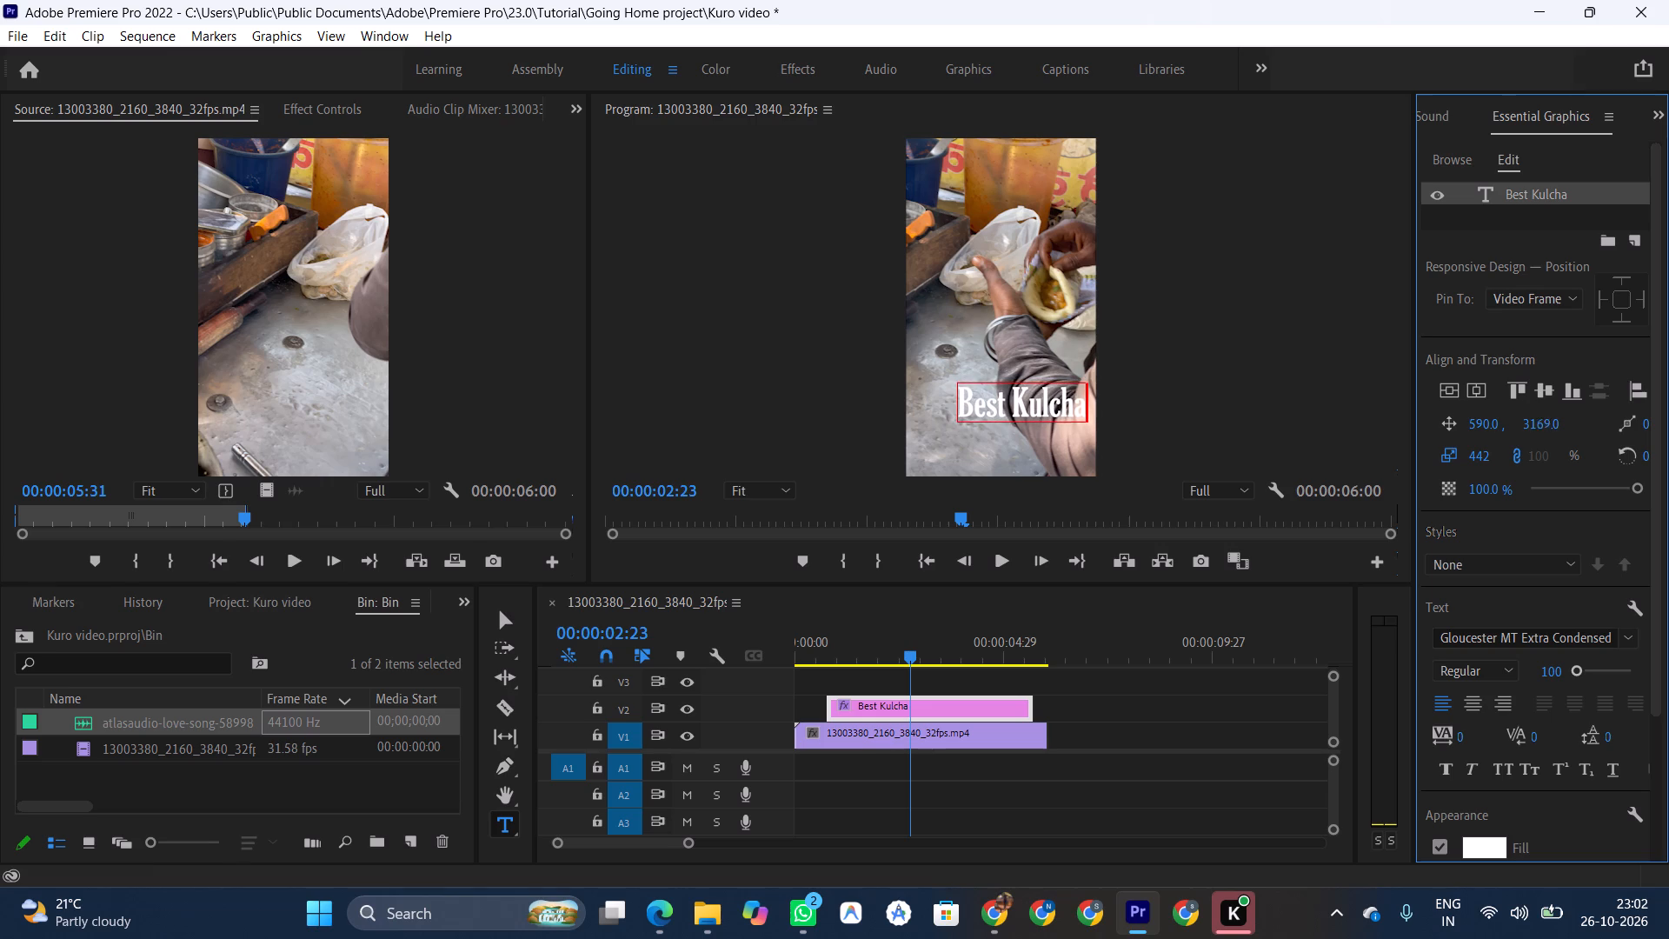
left_click_drag(1573, 437, 1615, 416)
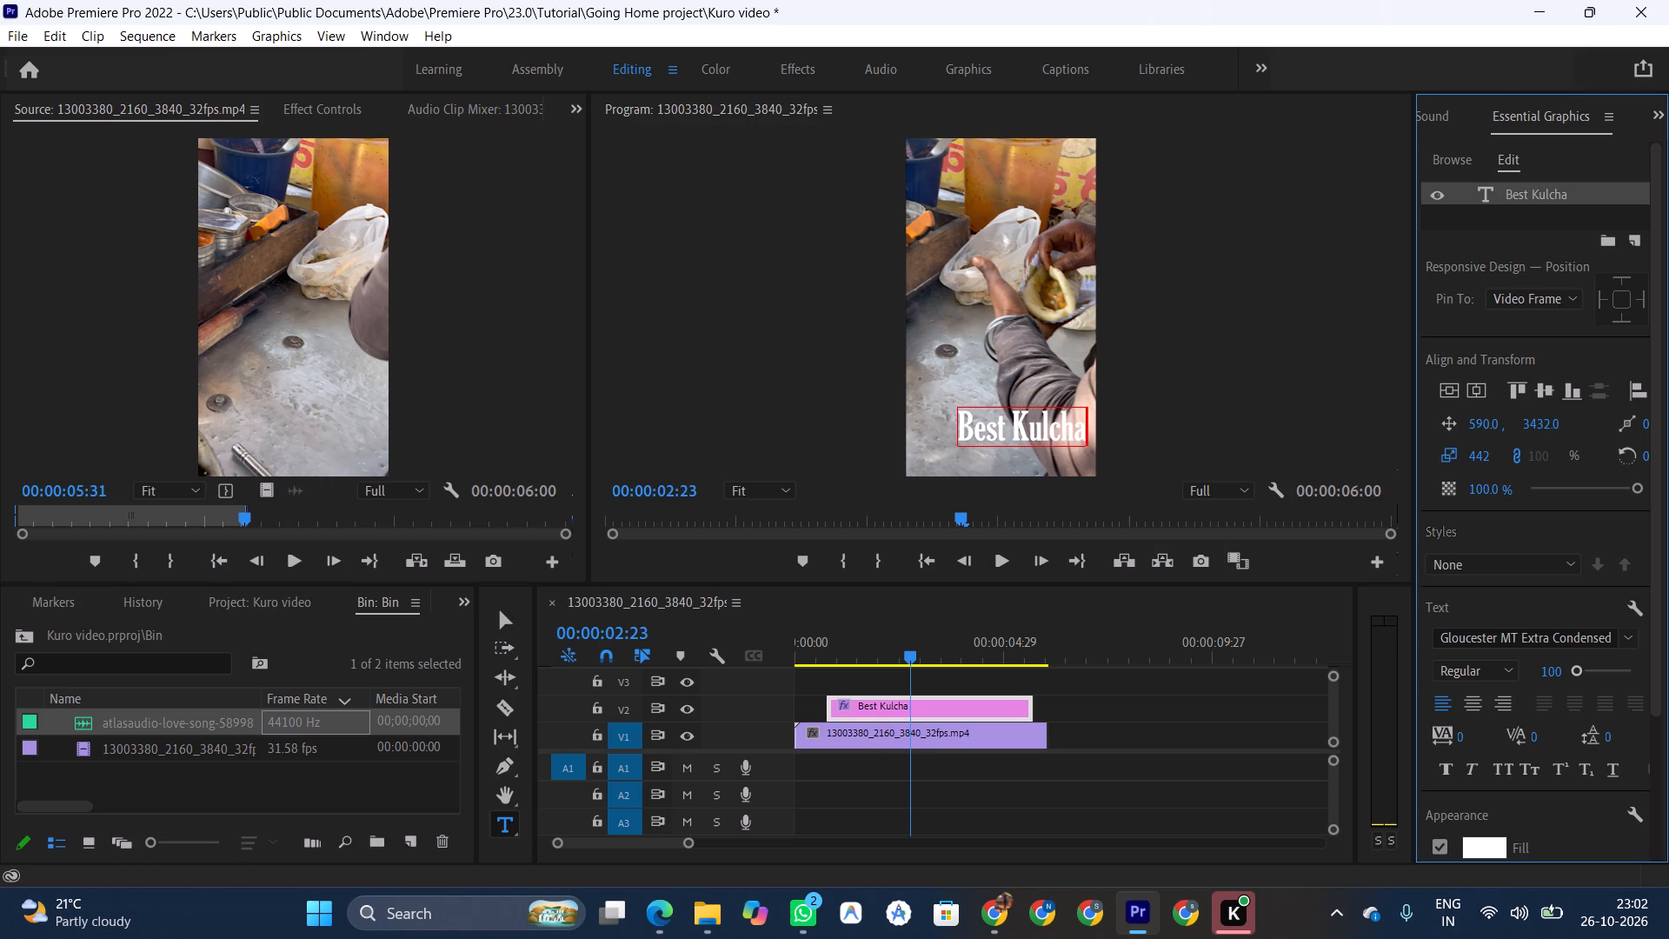
left_click_drag(1615, 416, 1605, 430)
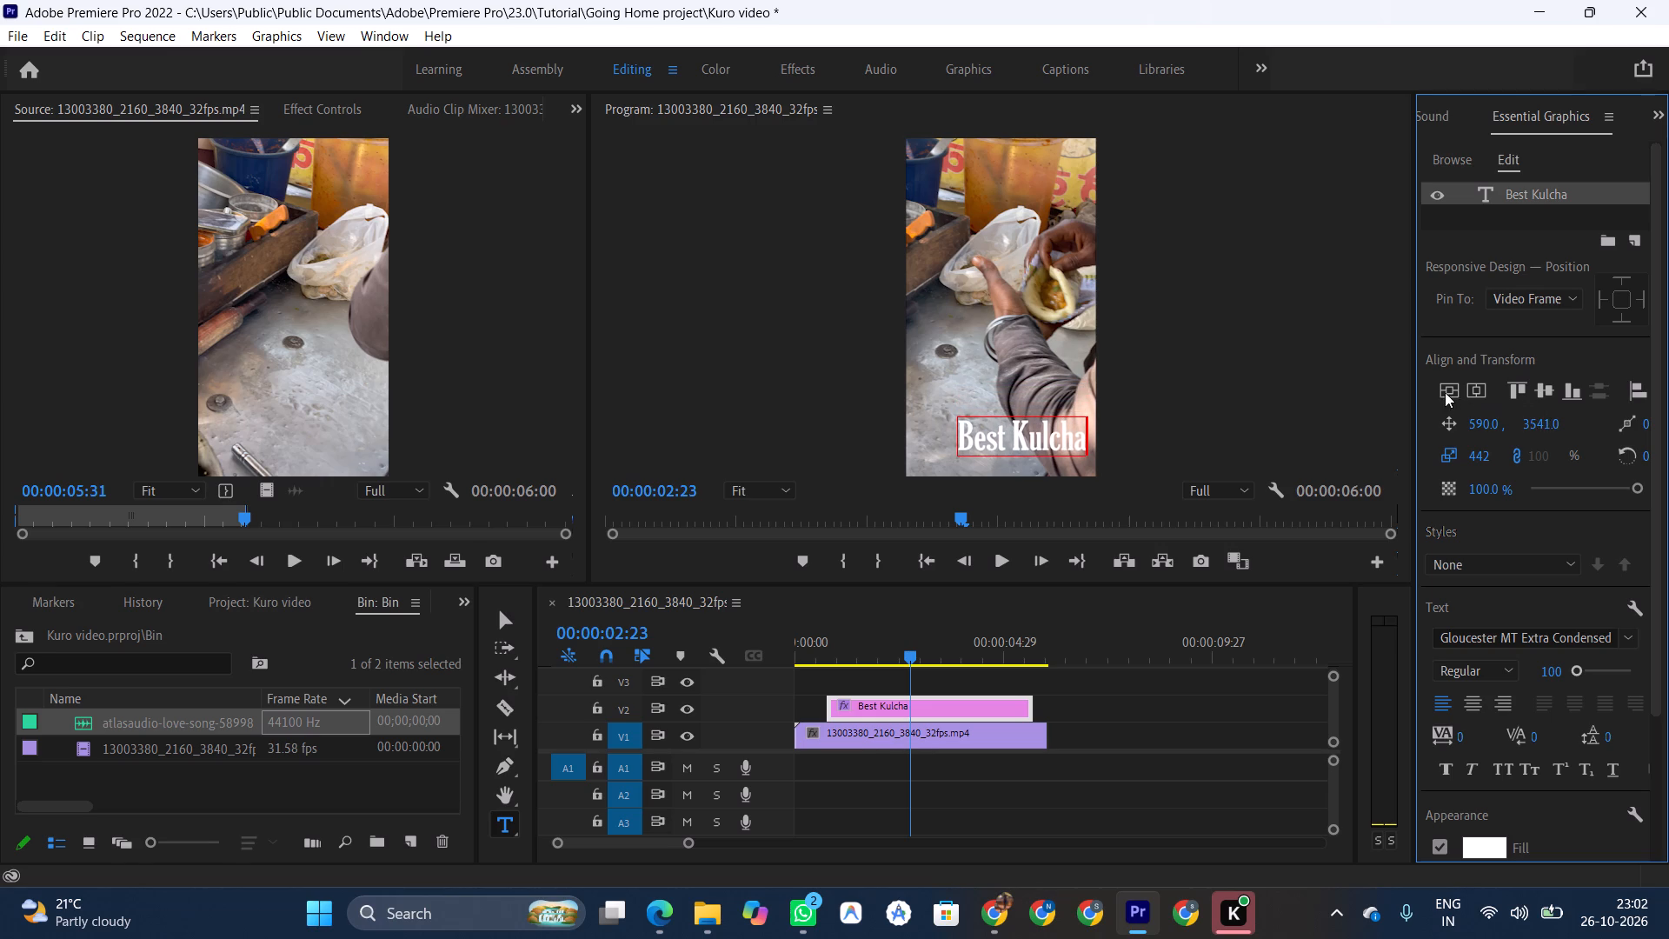
left_click_drag(1479, 424, 1306, 433)
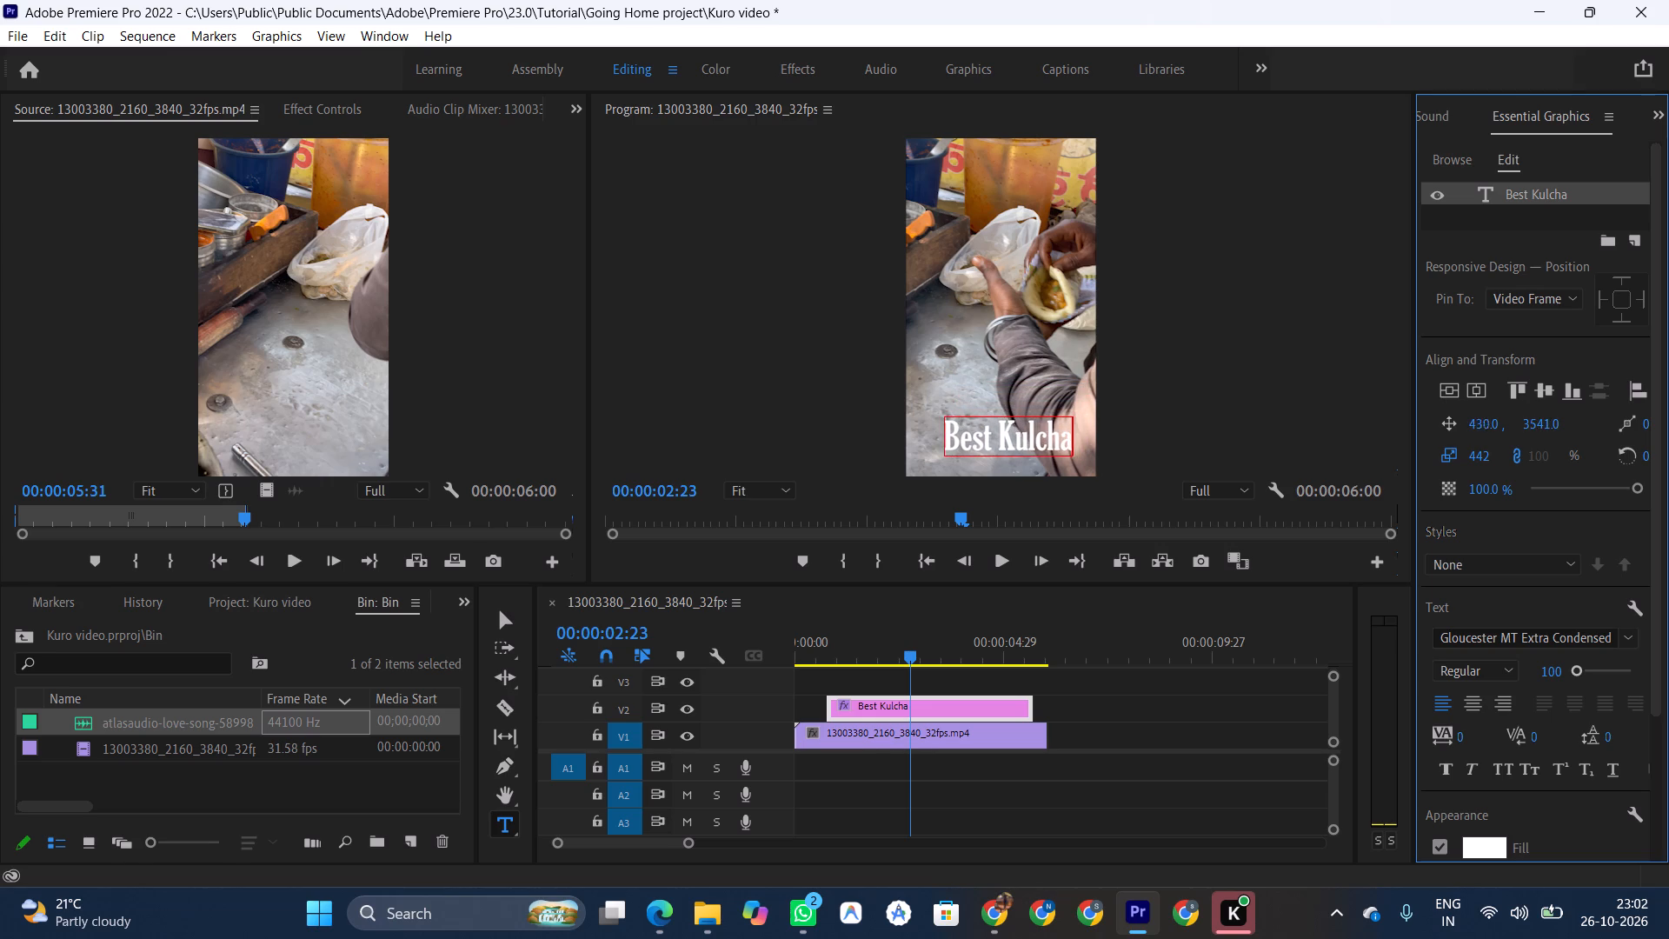
left_click_drag(1306, 433, 1283, 442)
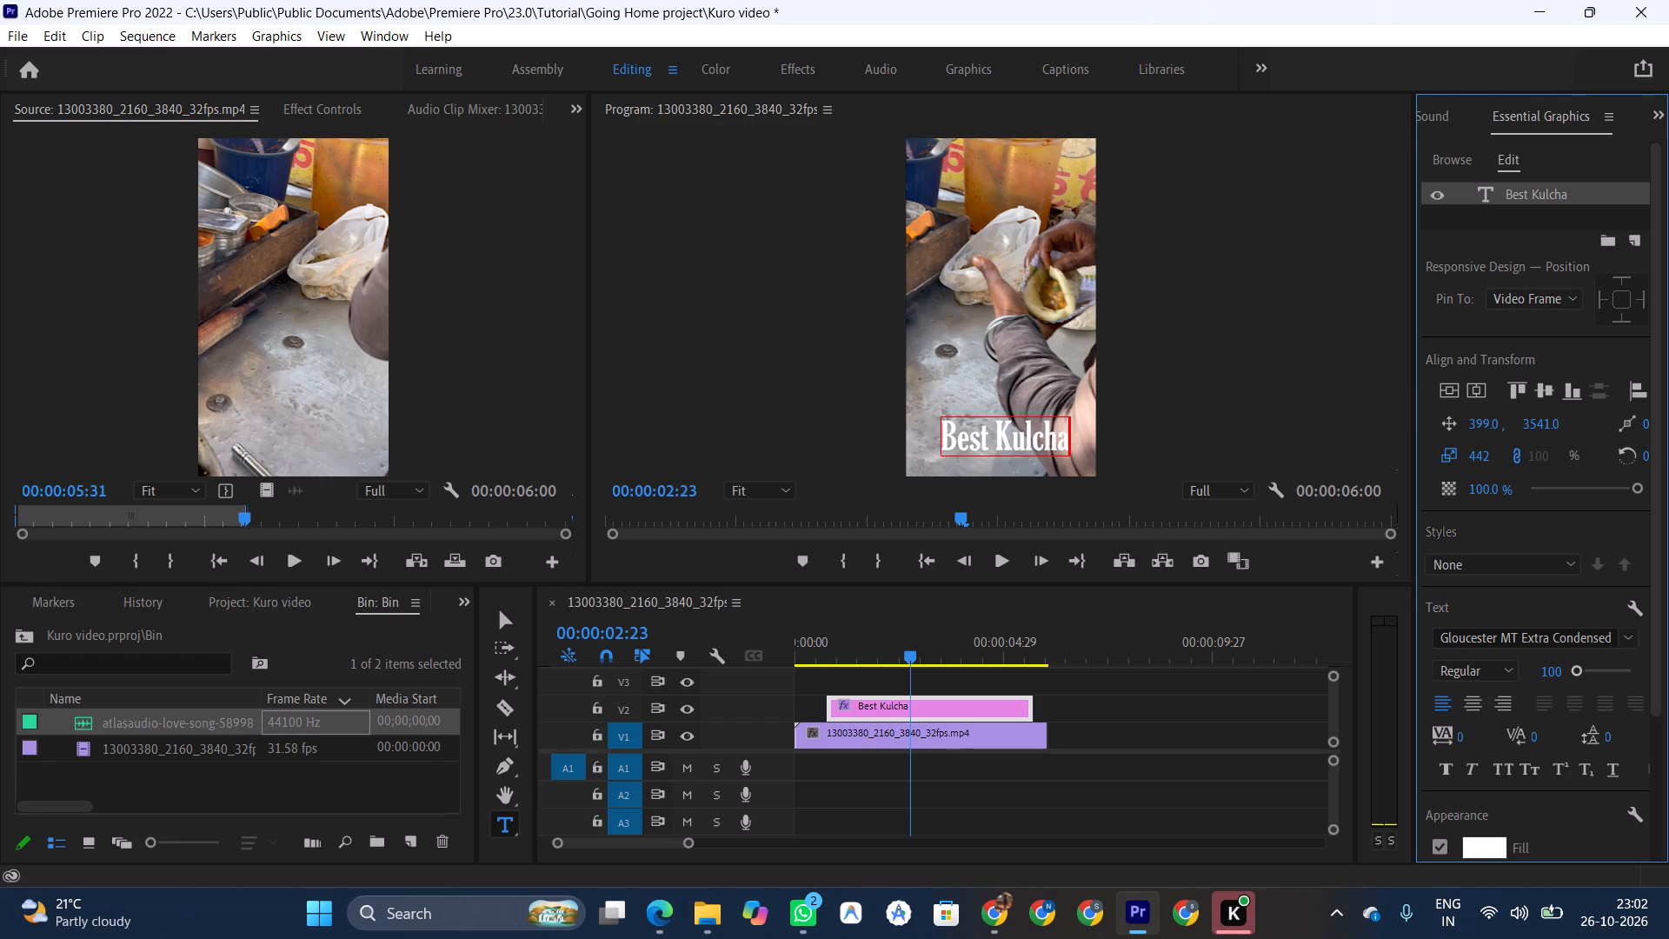
left_click_drag(1283, 442, 1247, 448)
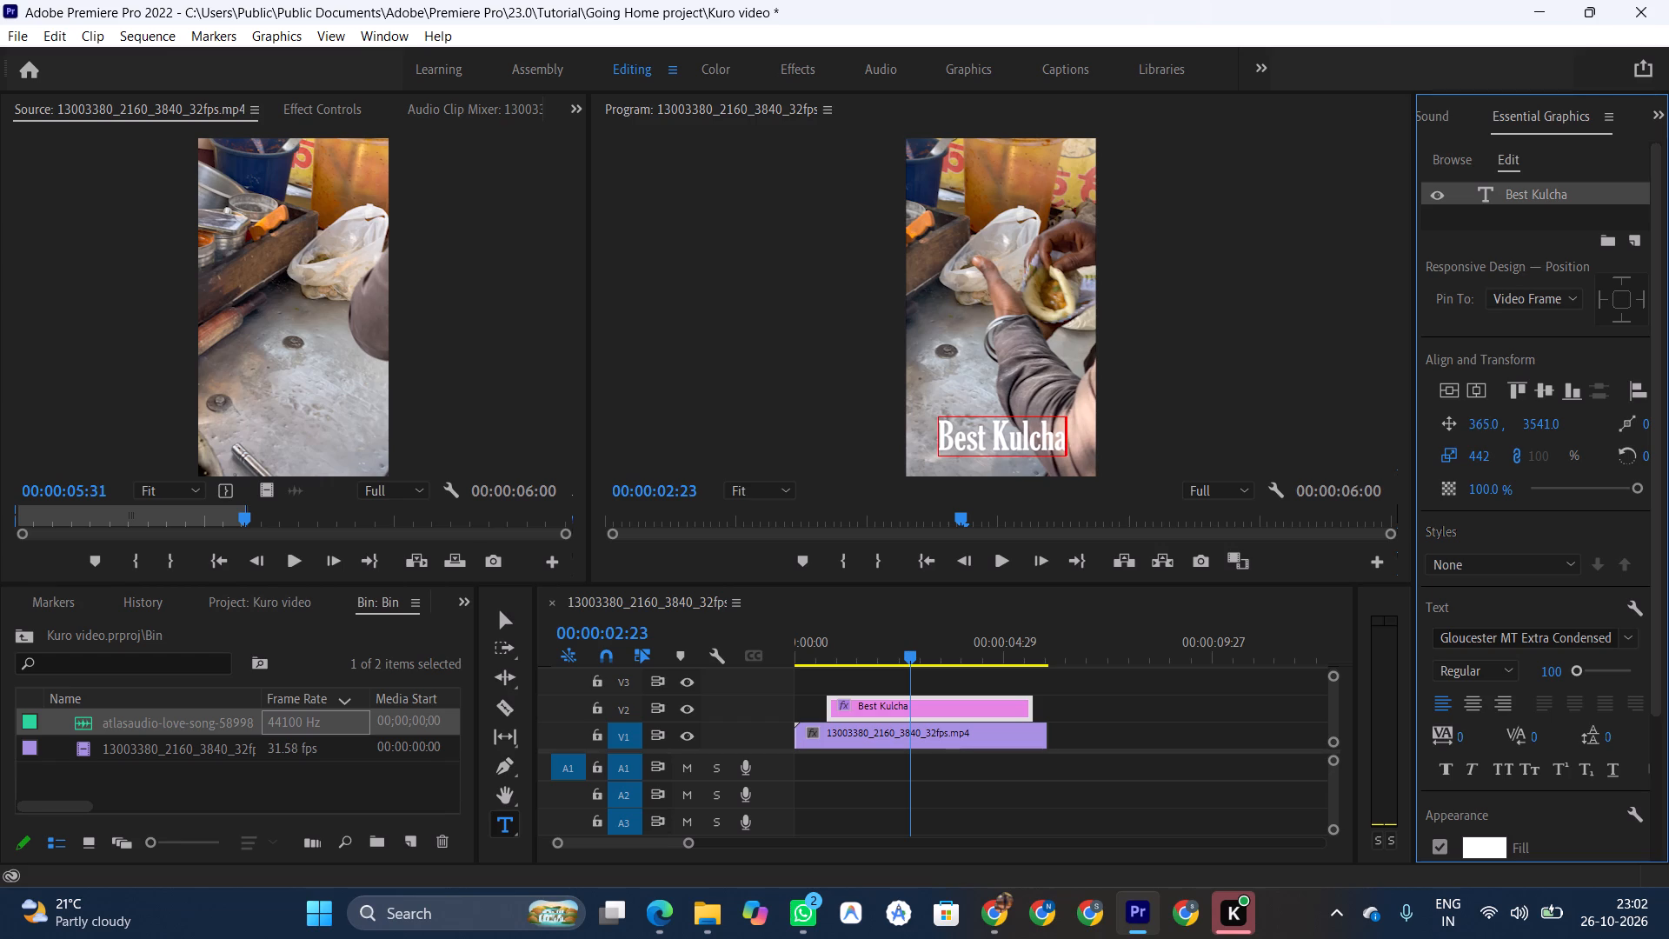
left_click_drag(1247, 448, 1280, 453)
left_click_drag(1476, 456, 1355, 460)
left_click_drag(1480, 431, 1484, 432)
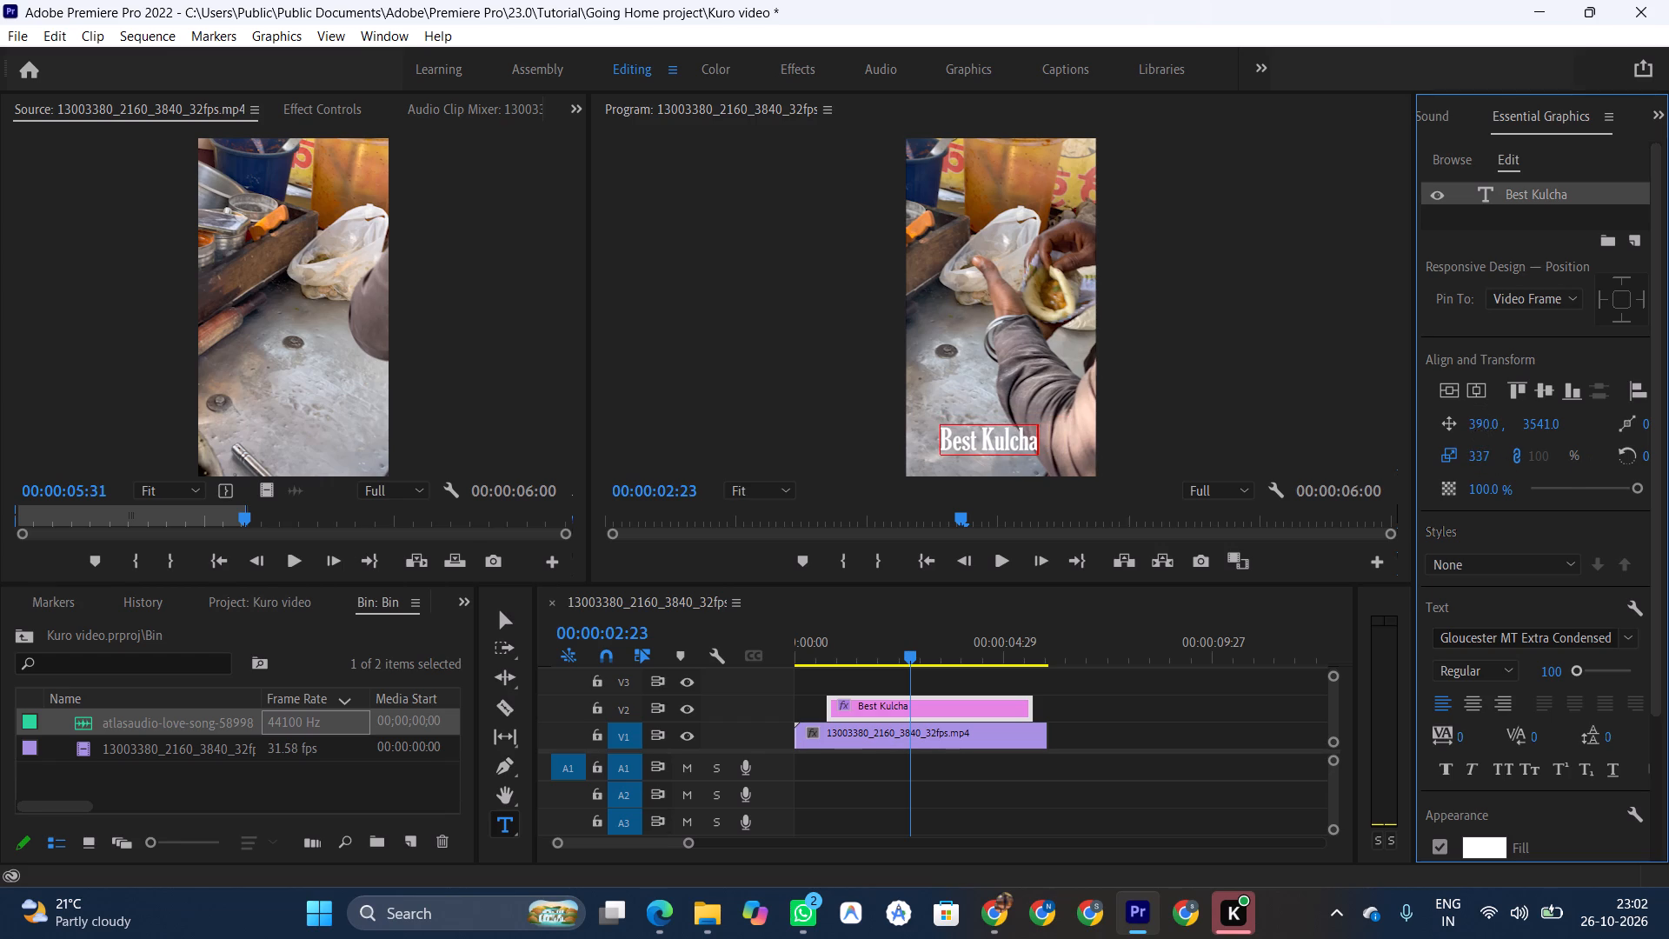
left_click_drag(1484, 432, 1622, 430)
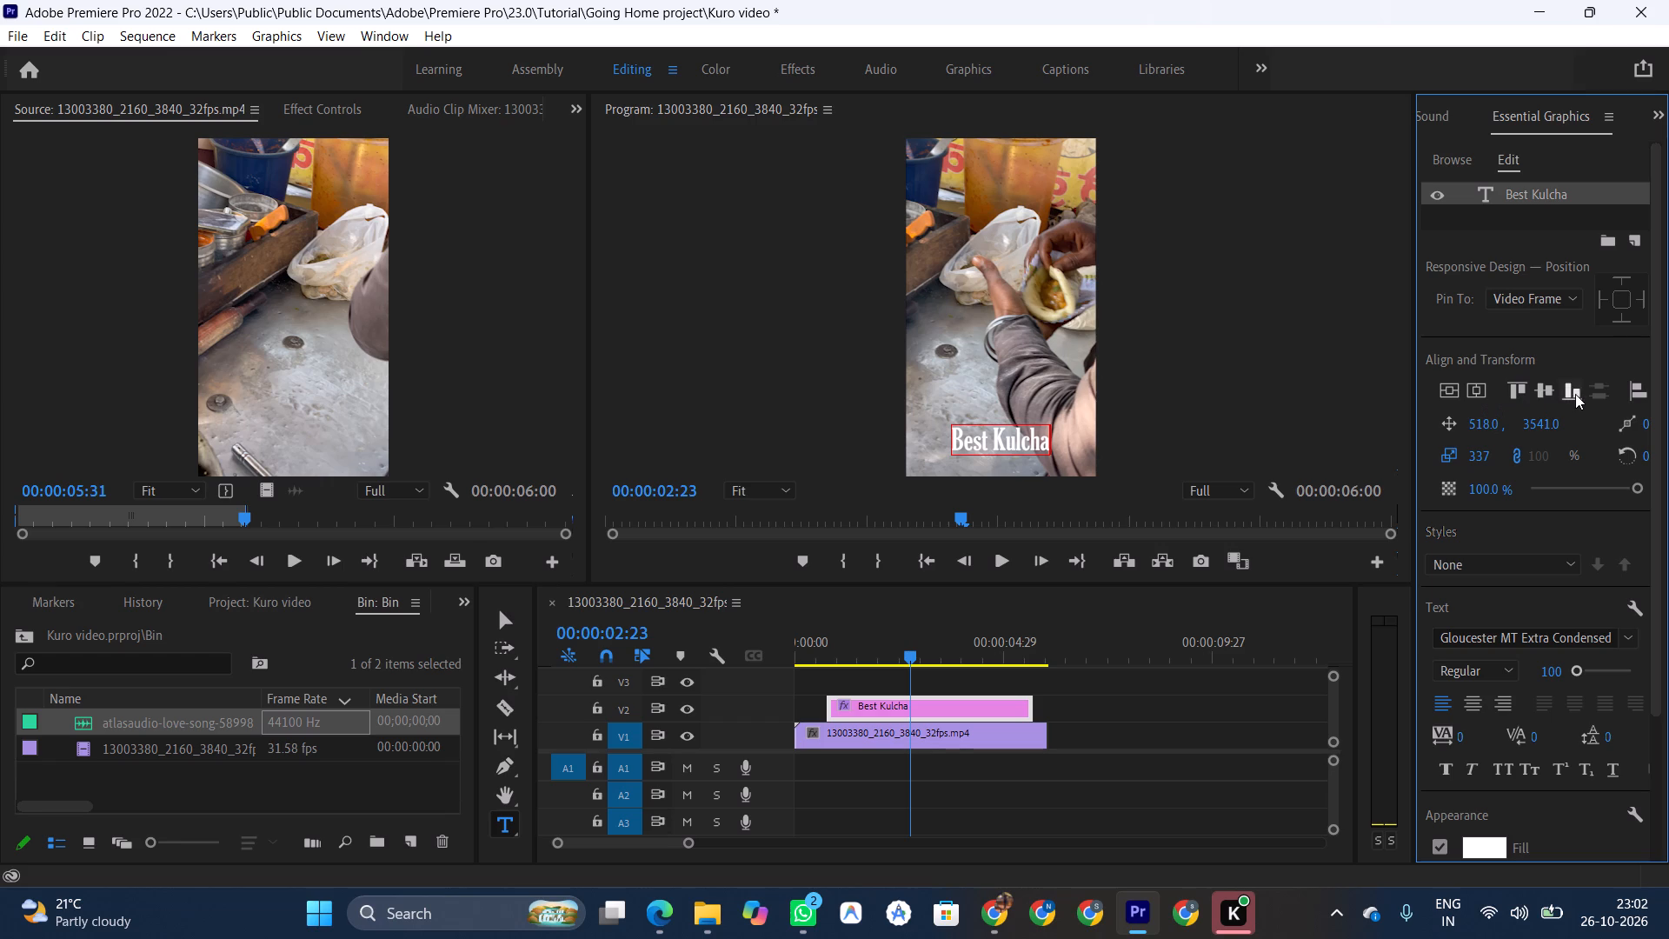
Align the Best Kulcha text to the bottom edge of the video frame and set its horizontal position to 546.5.
left_click(1546, 394)
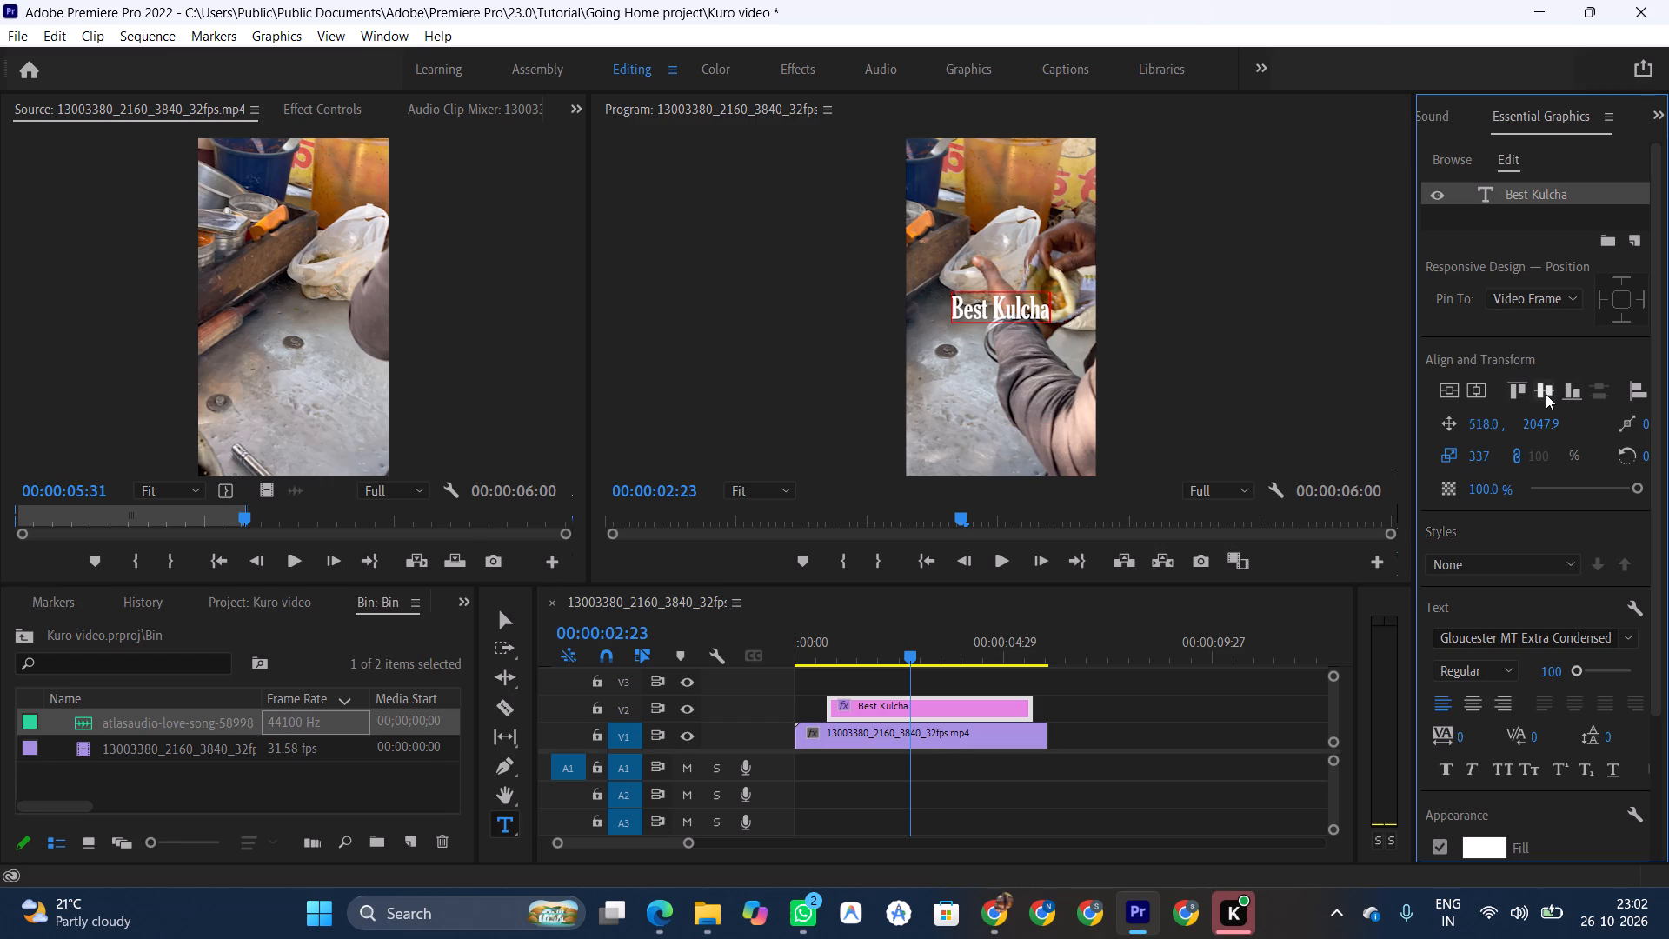
left_click(1568, 390)
left_click(1513, 393)
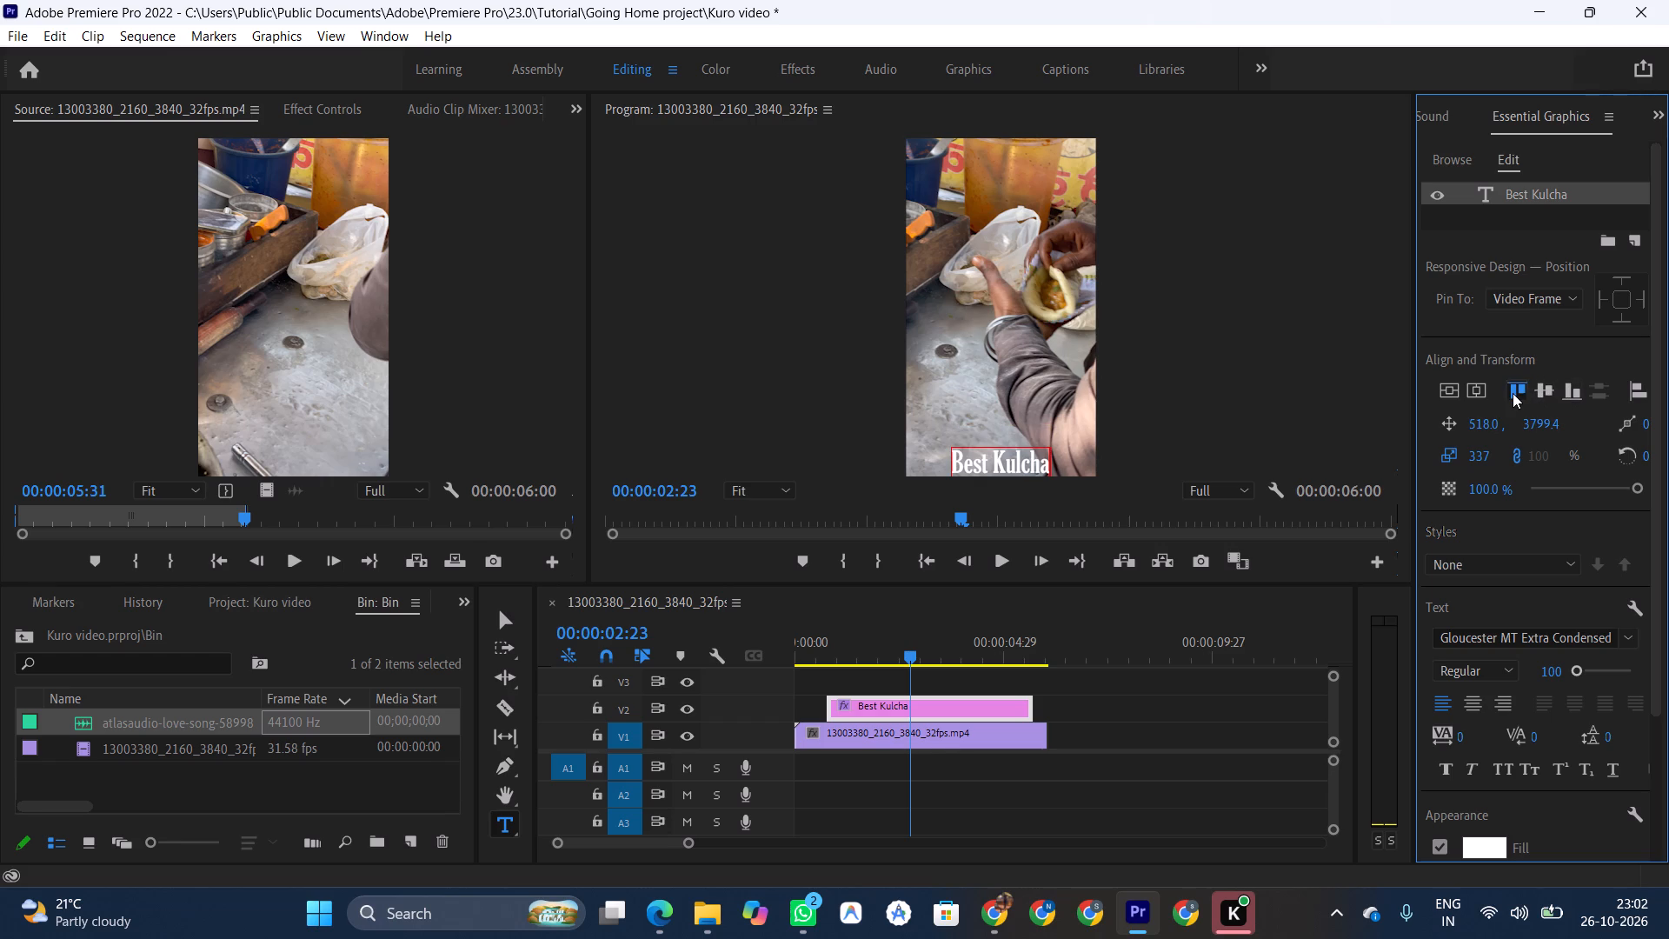
left_click(1548, 389)
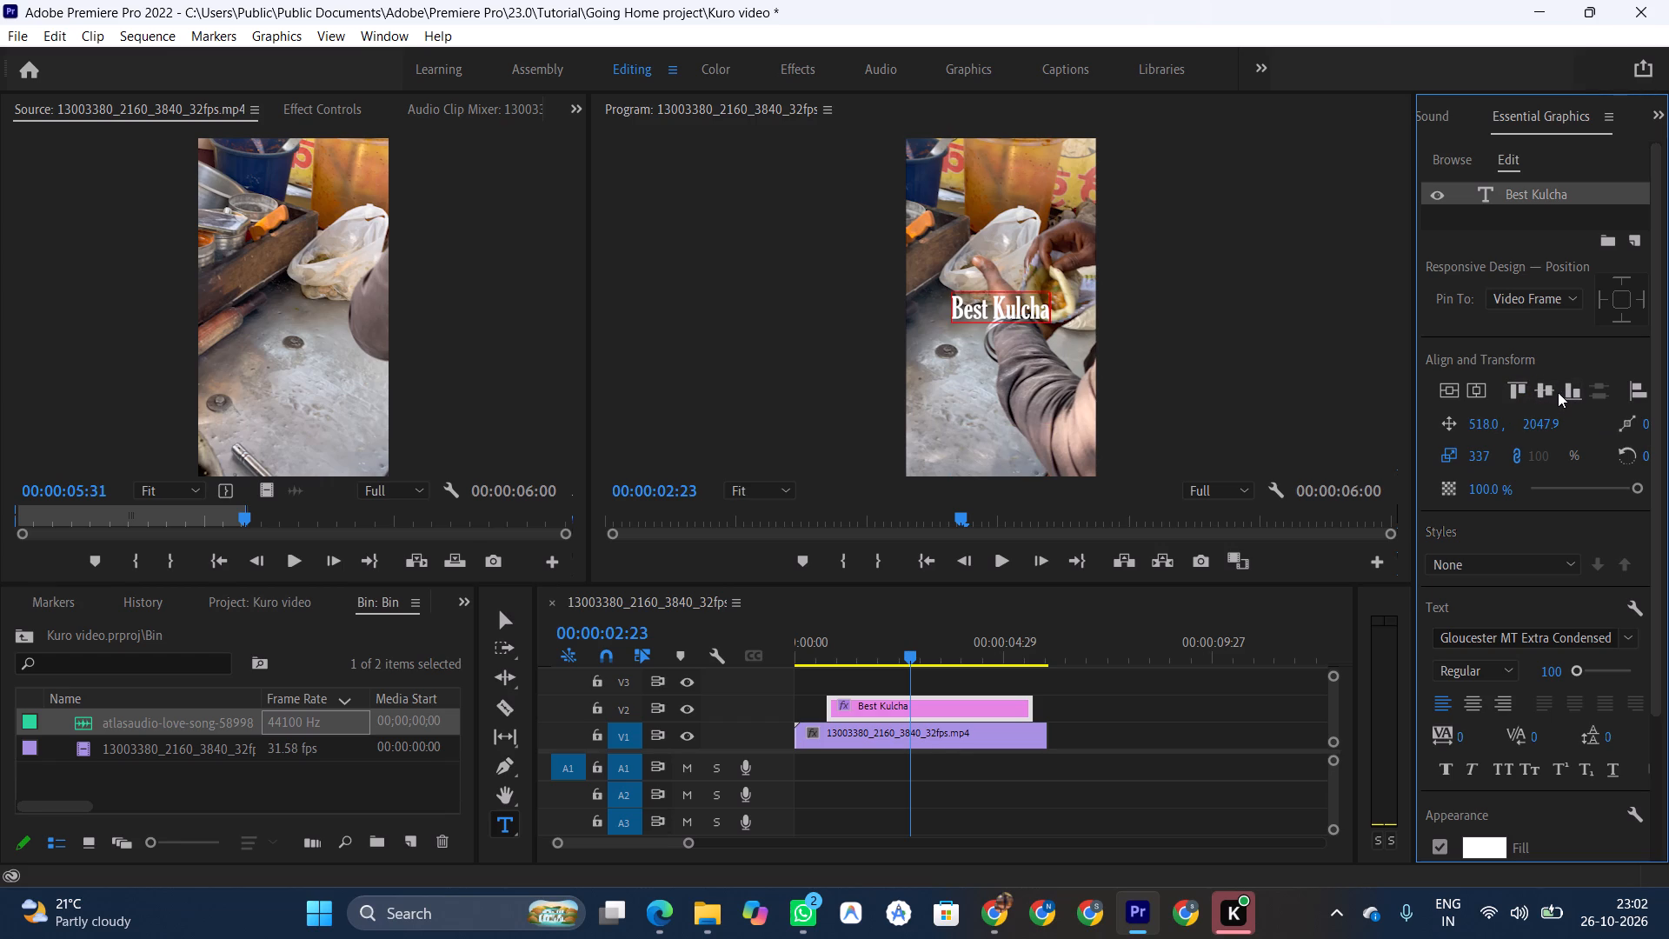
left_click(1558, 392)
left_click(1578, 394)
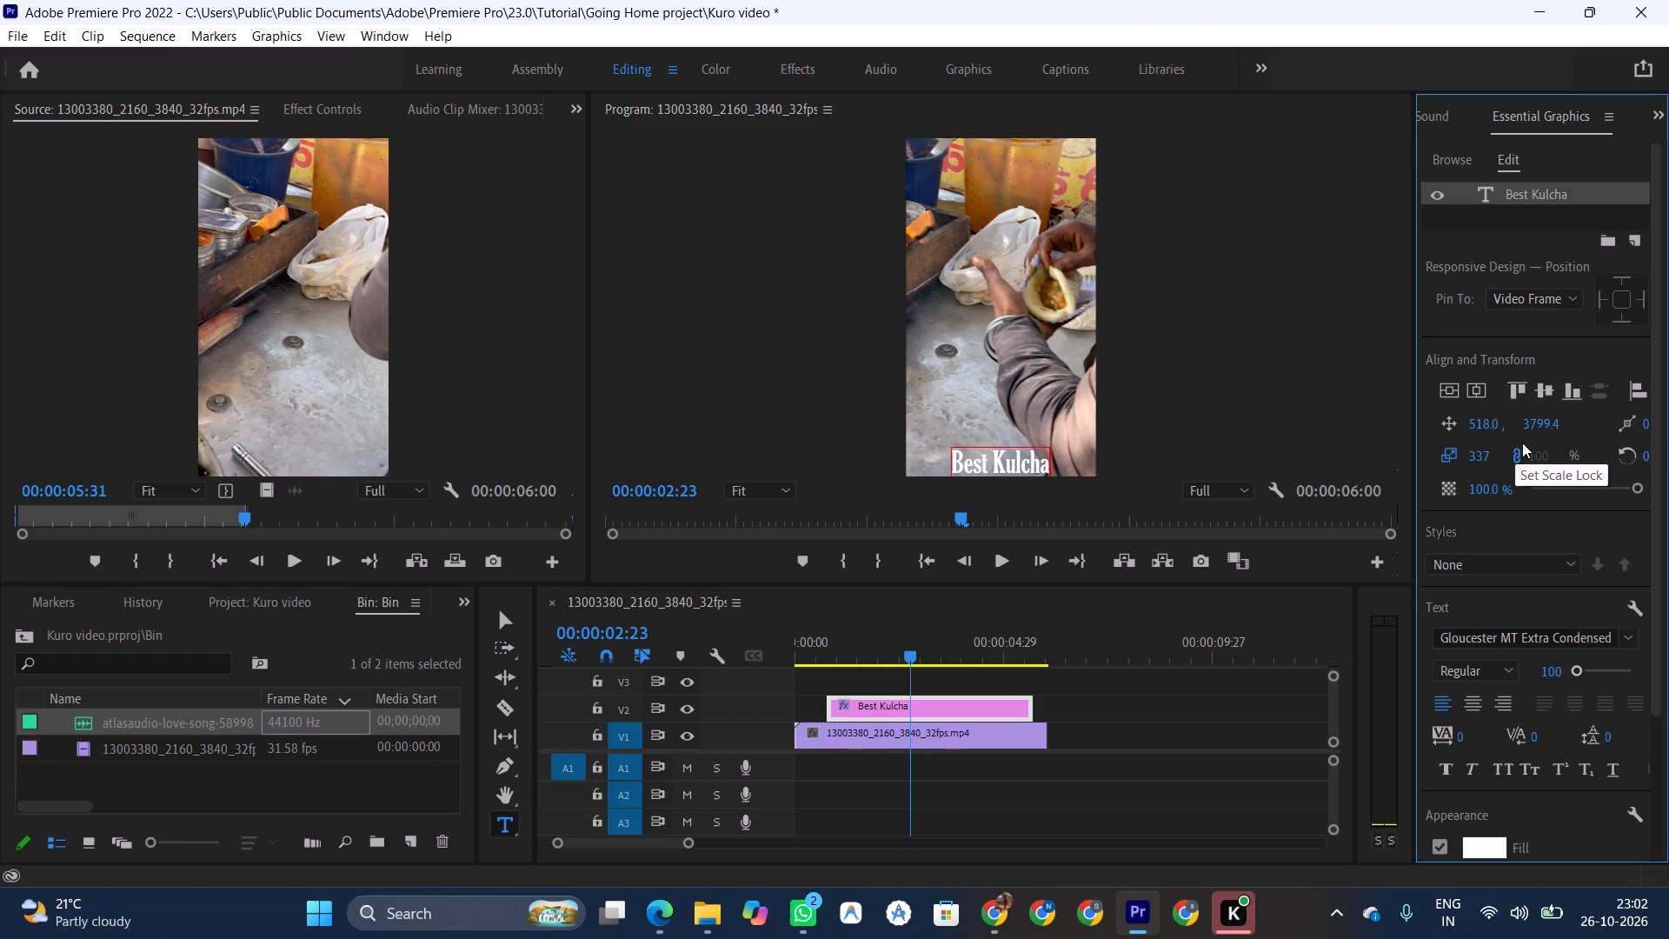
left_click(1475, 394)
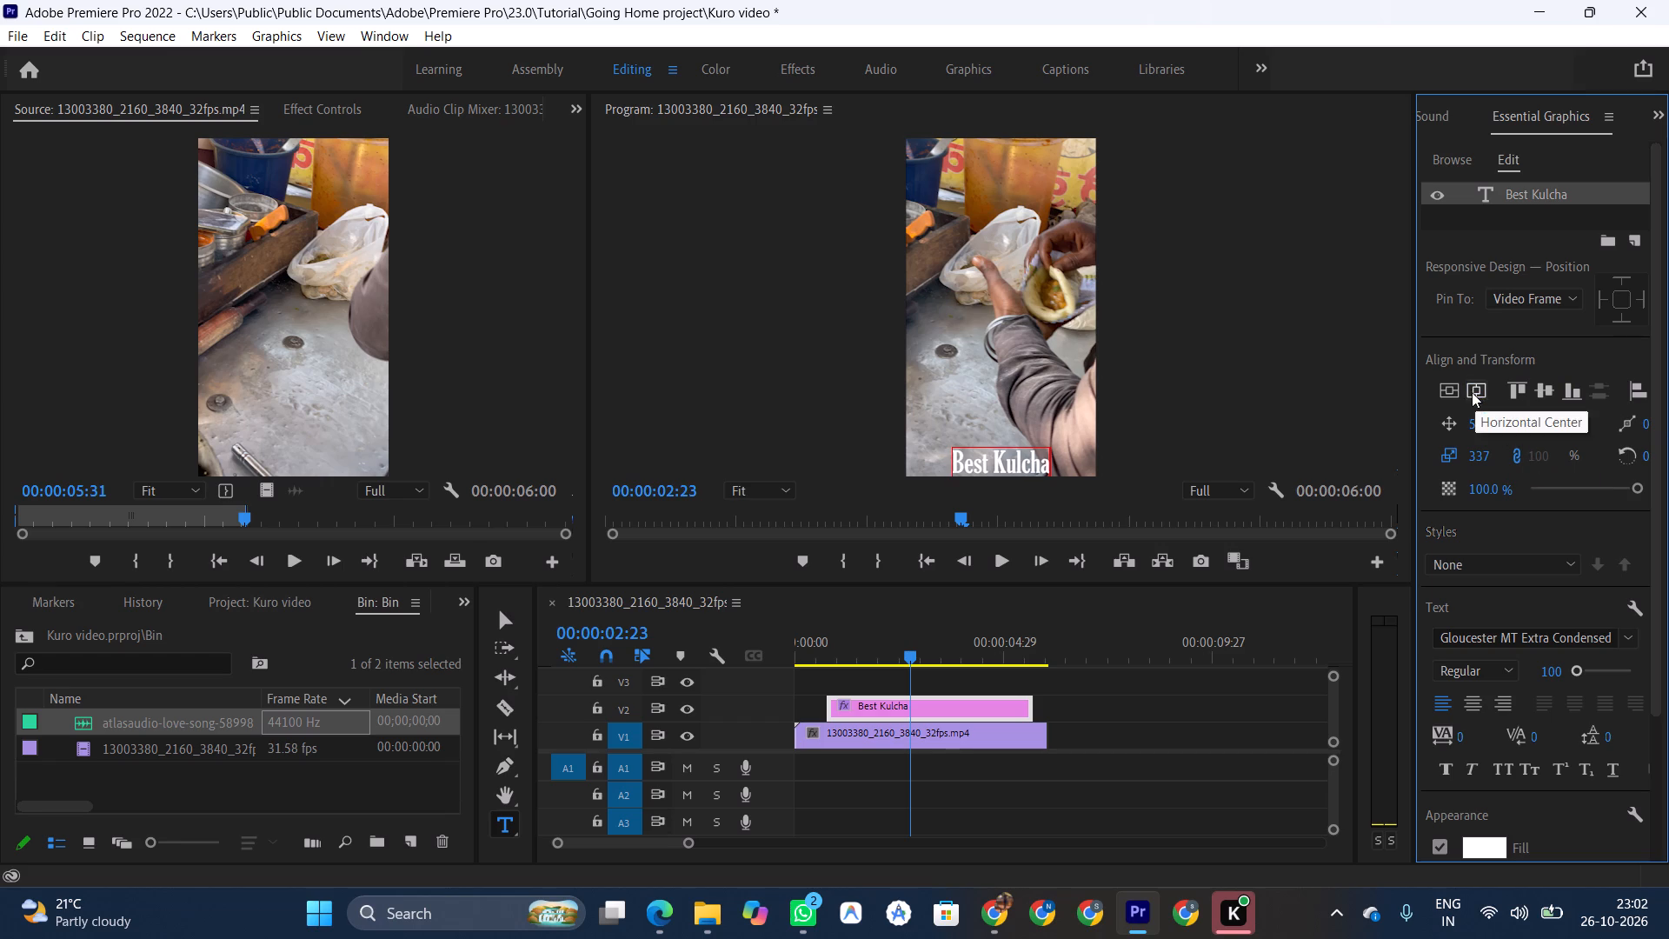
left_click(1442, 388)
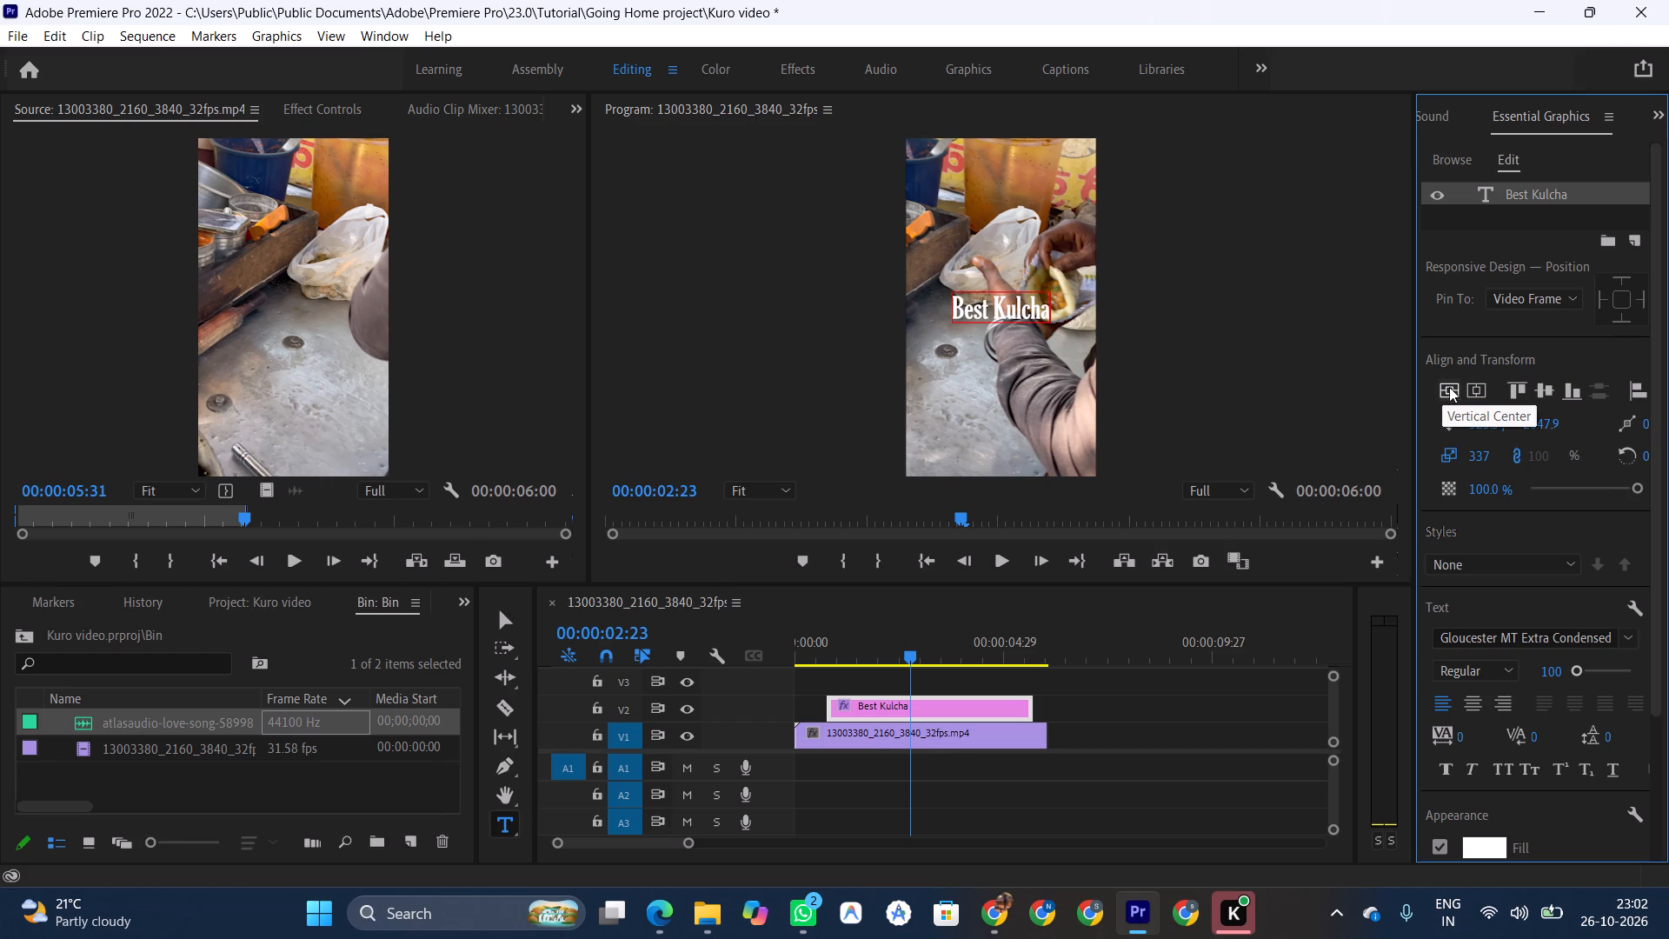
left_click(1471, 383)
left_click(1535, 396)
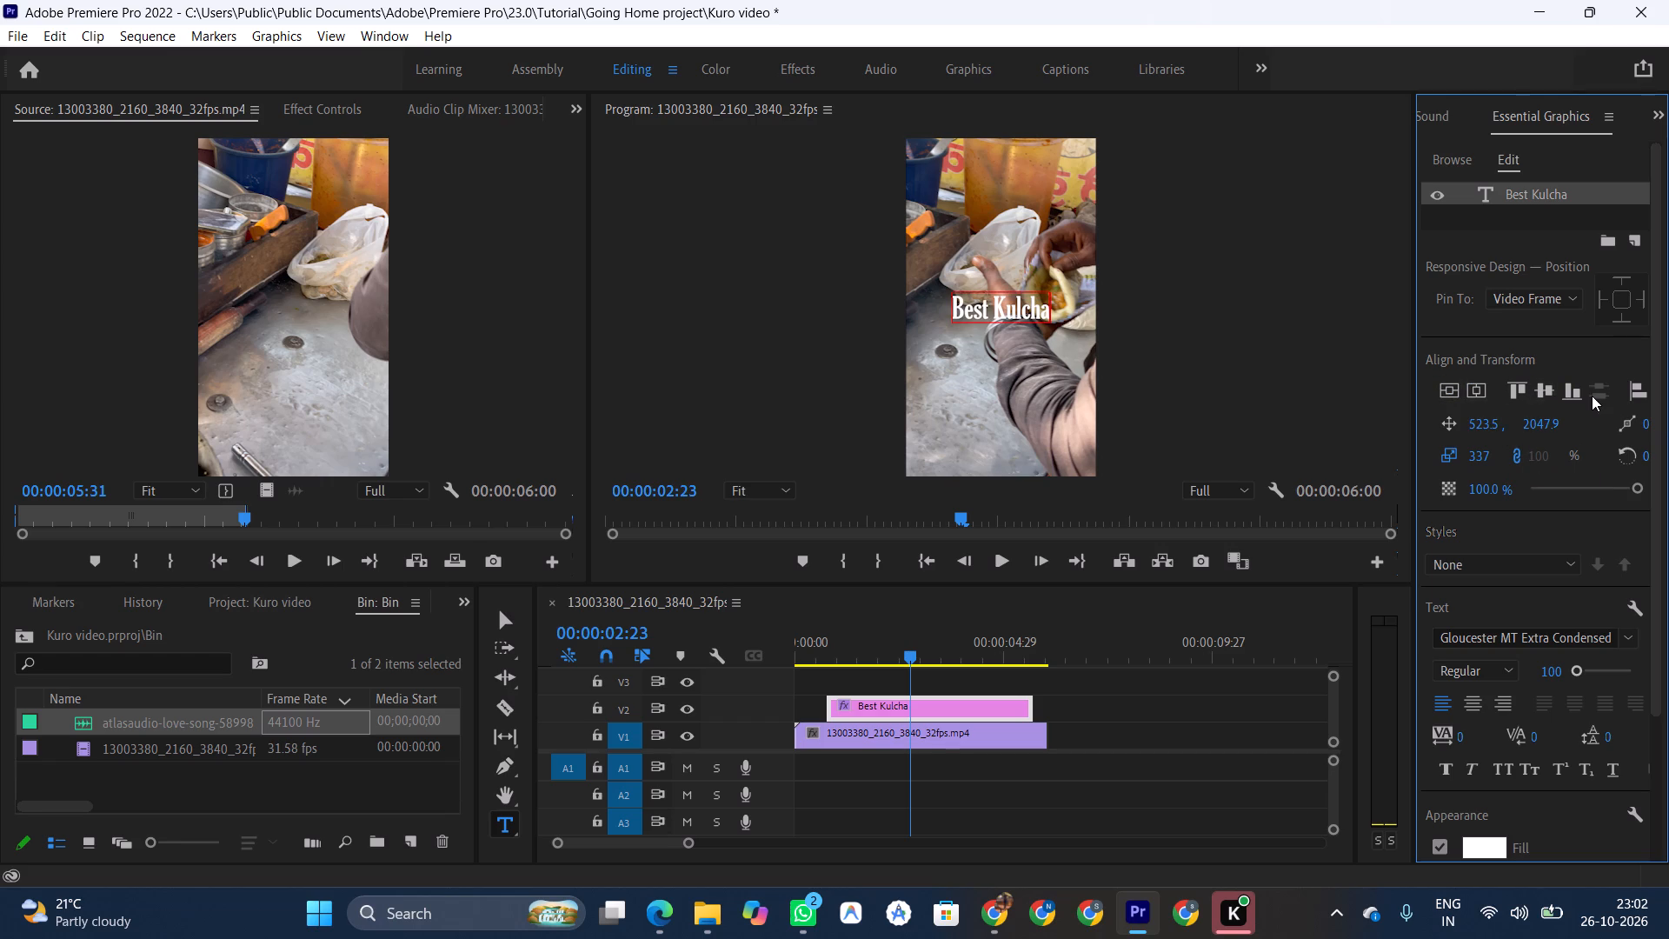
left_click(1569, 396)
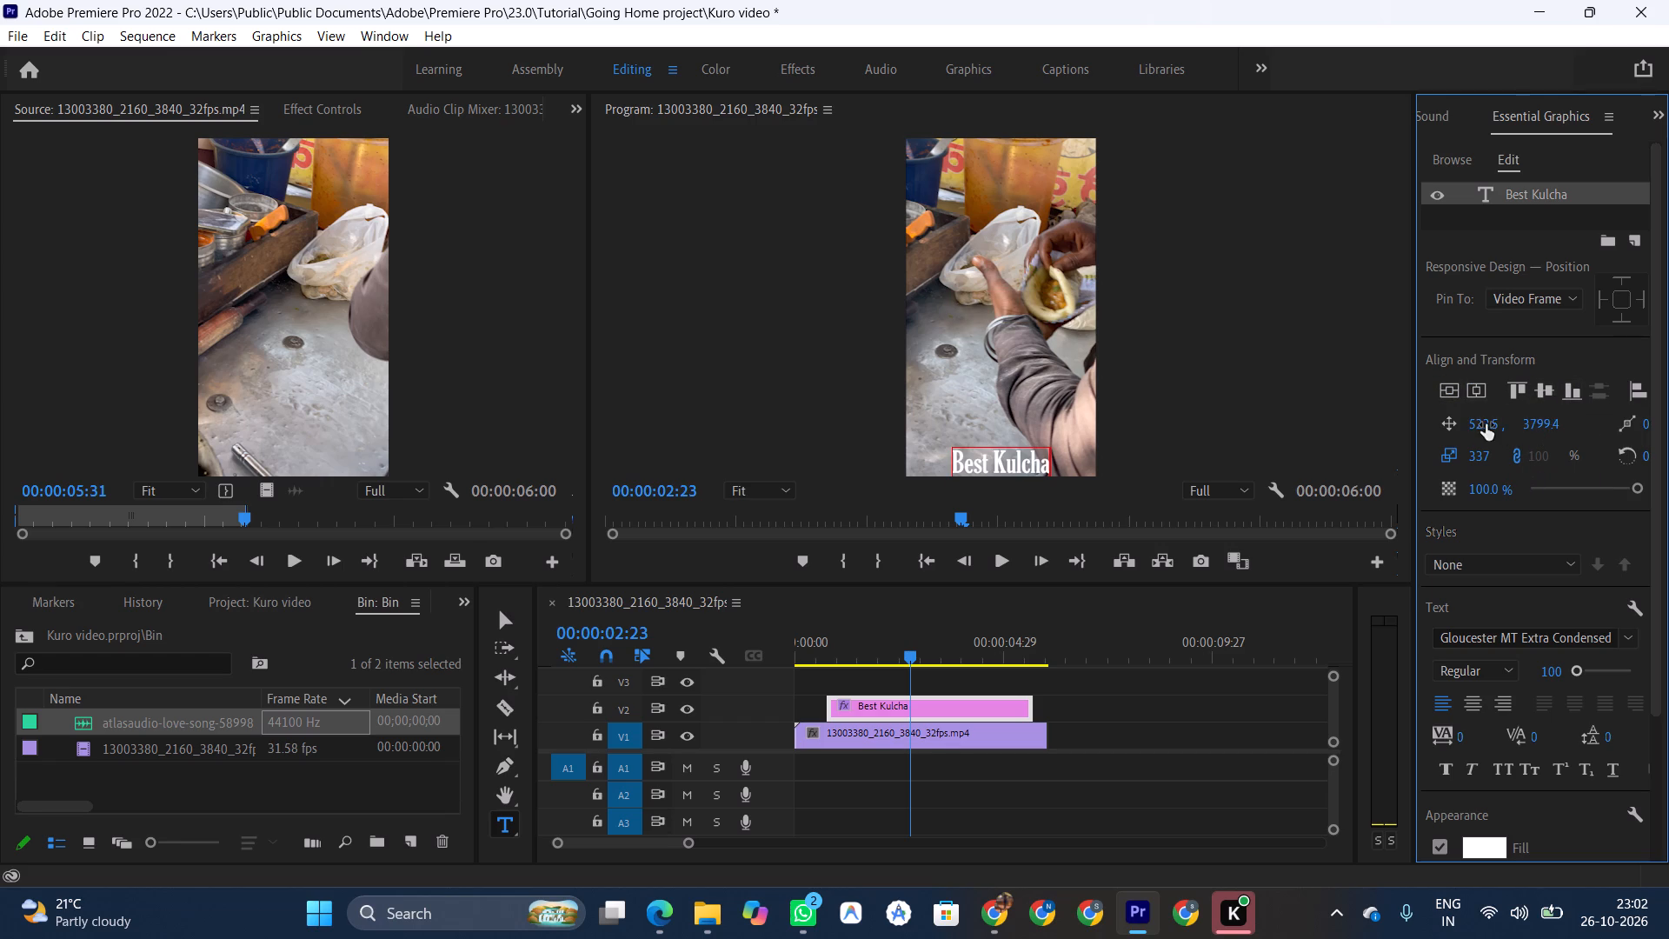
left_click_drag(1485, 423, 1512, 424)
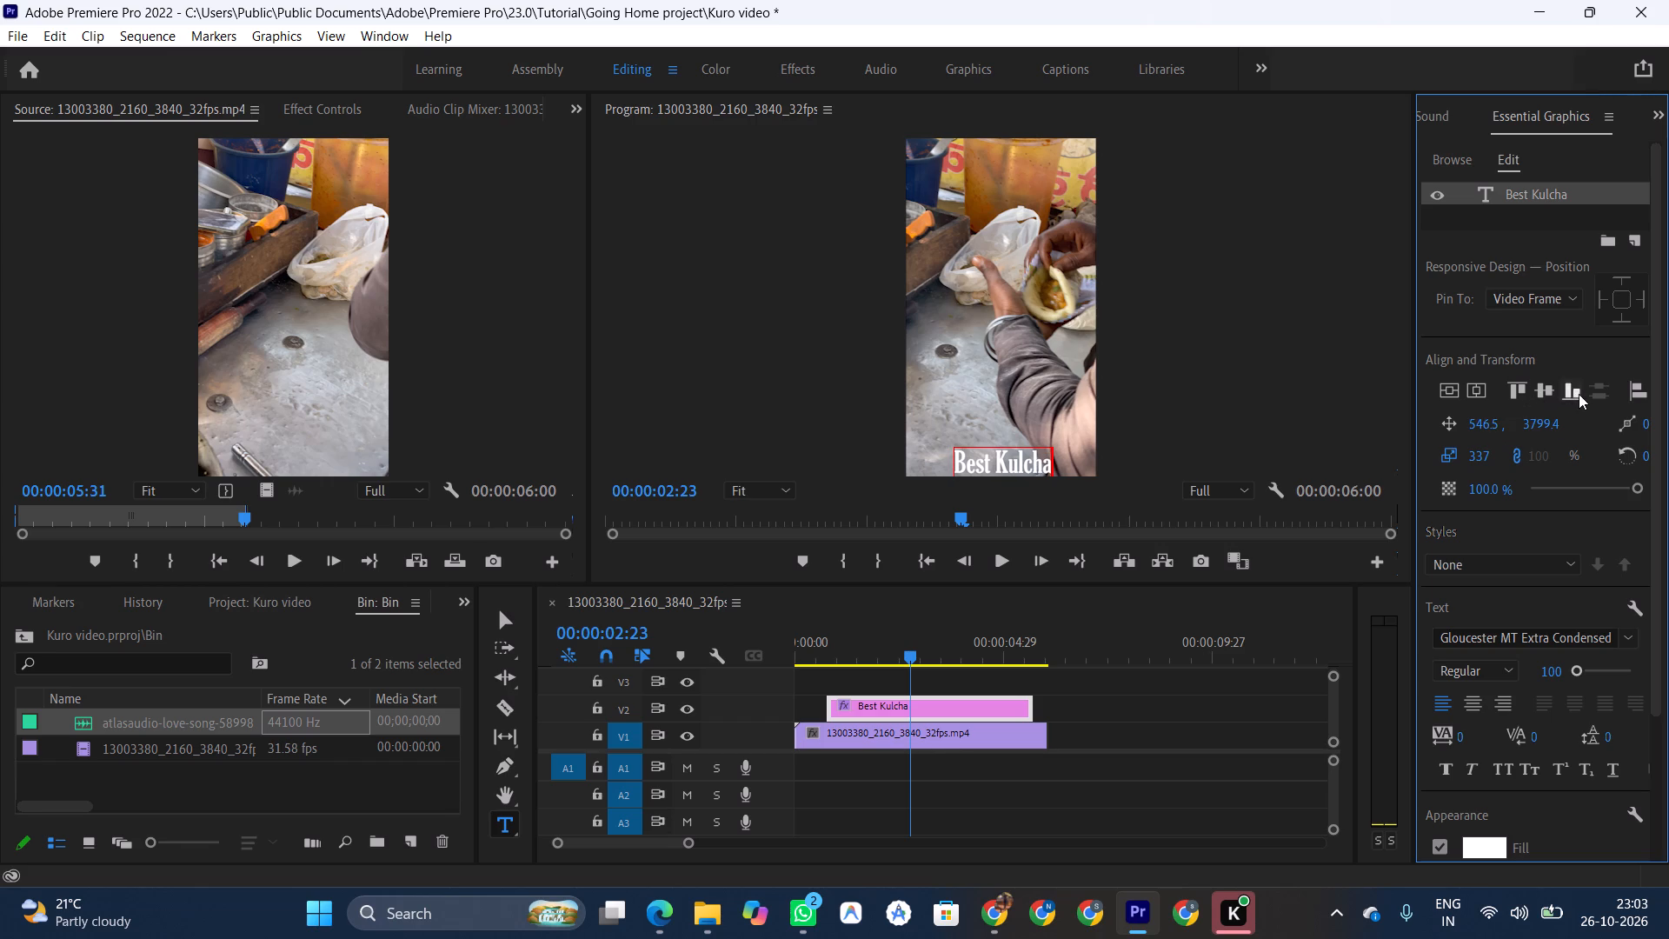
left_click(1579, 394)
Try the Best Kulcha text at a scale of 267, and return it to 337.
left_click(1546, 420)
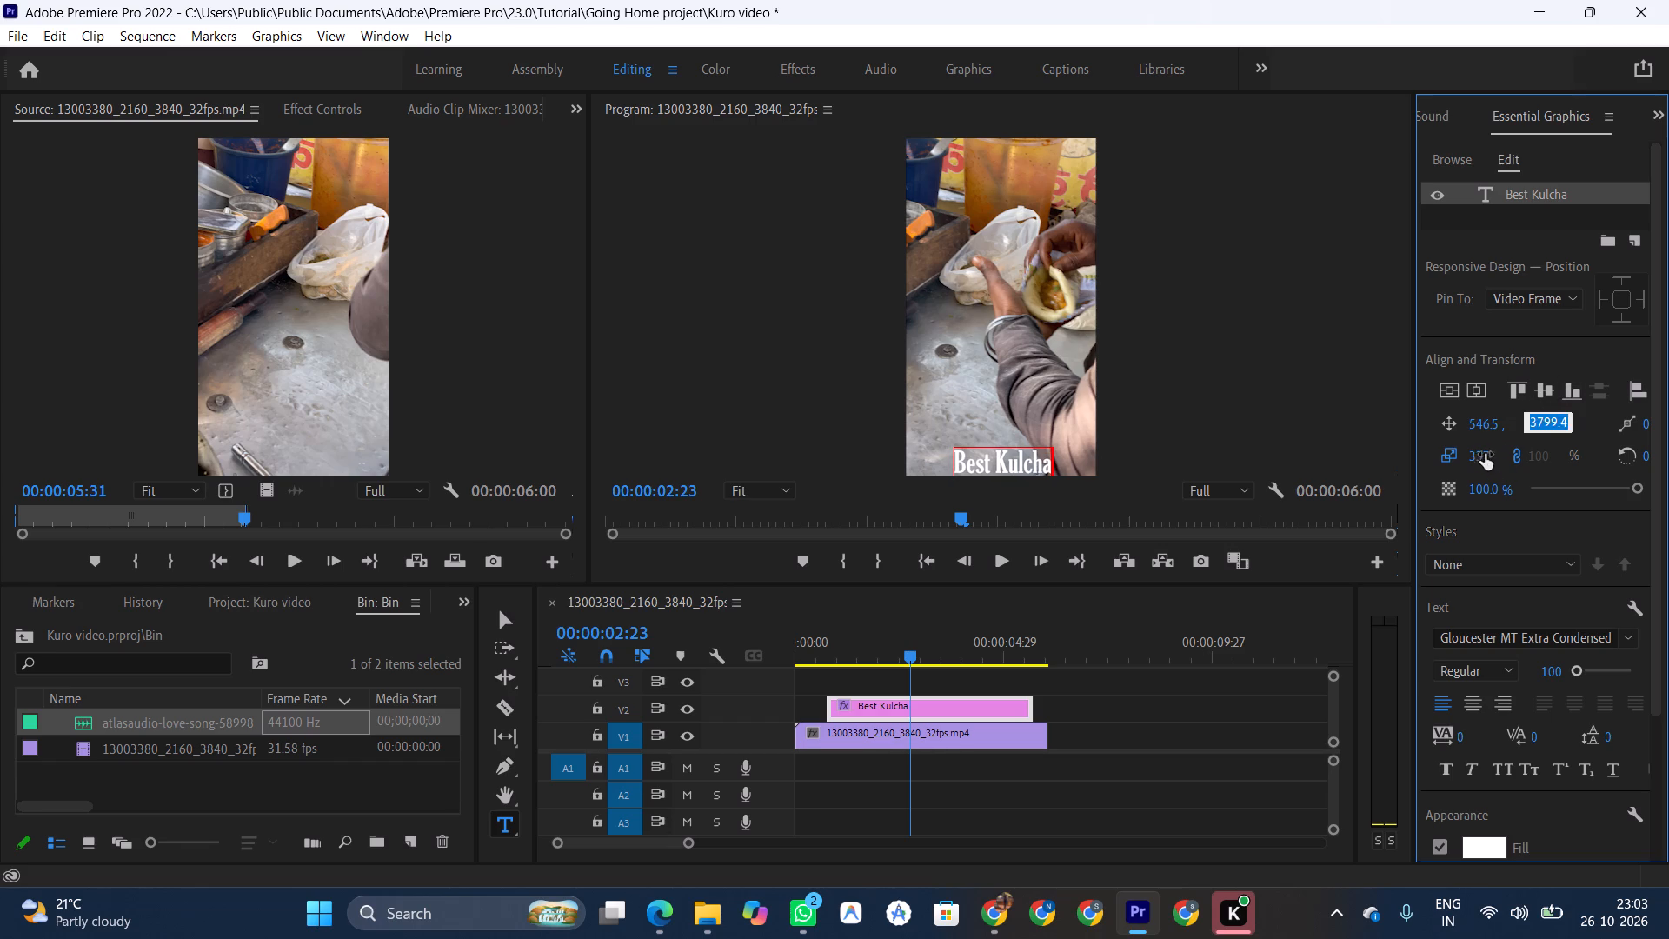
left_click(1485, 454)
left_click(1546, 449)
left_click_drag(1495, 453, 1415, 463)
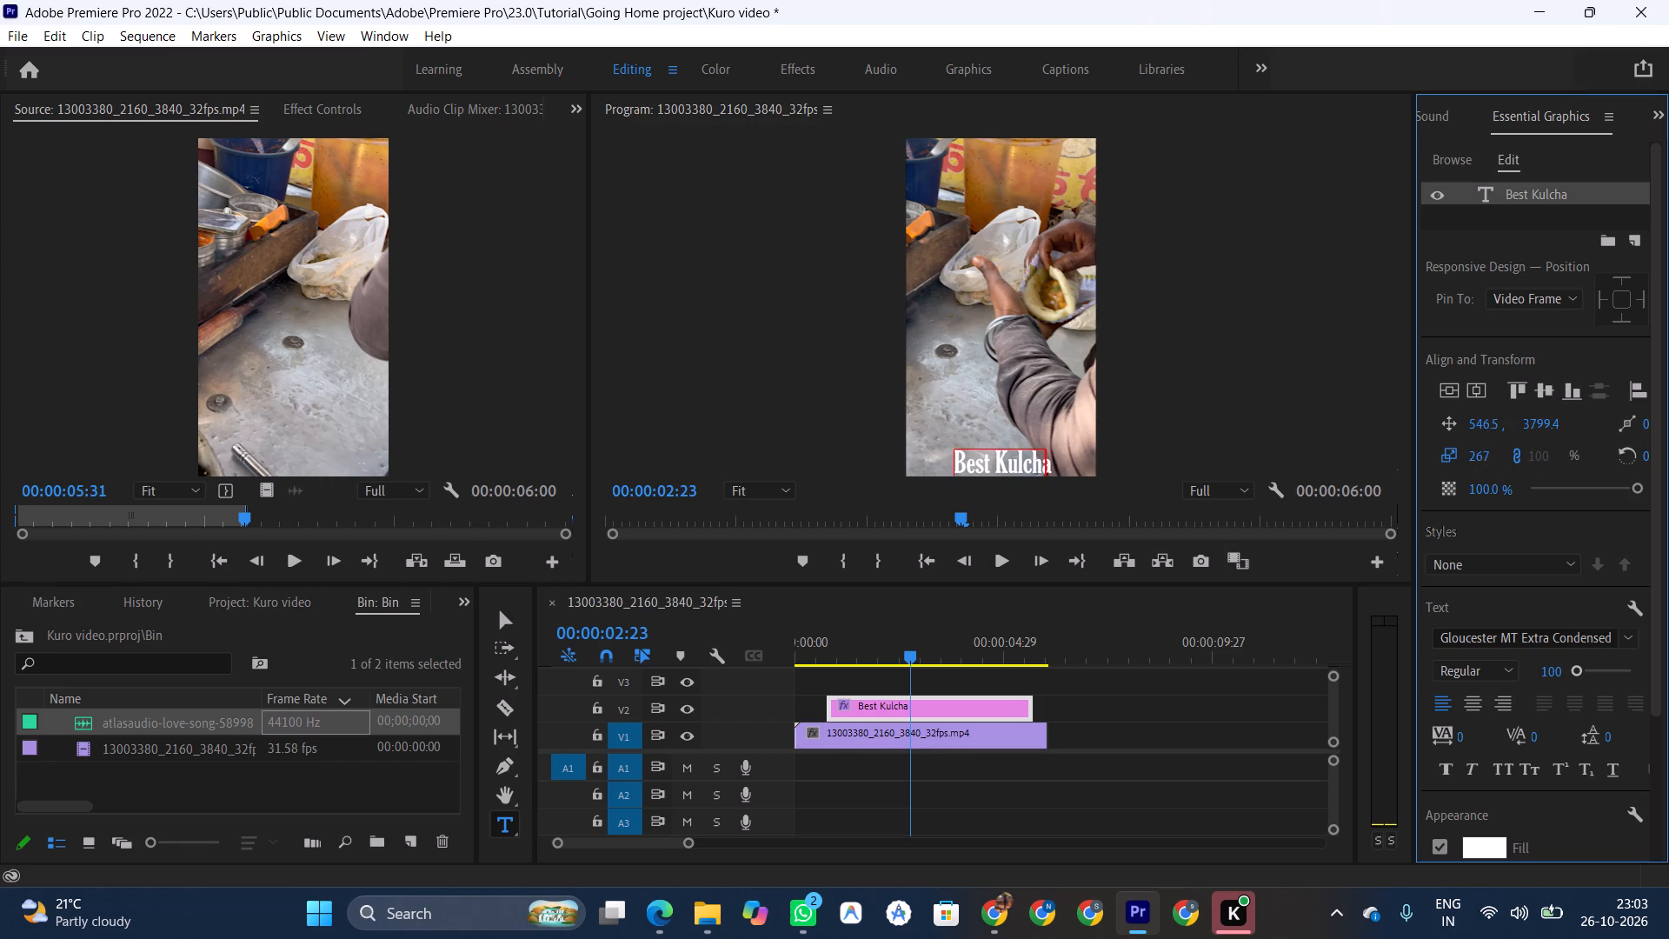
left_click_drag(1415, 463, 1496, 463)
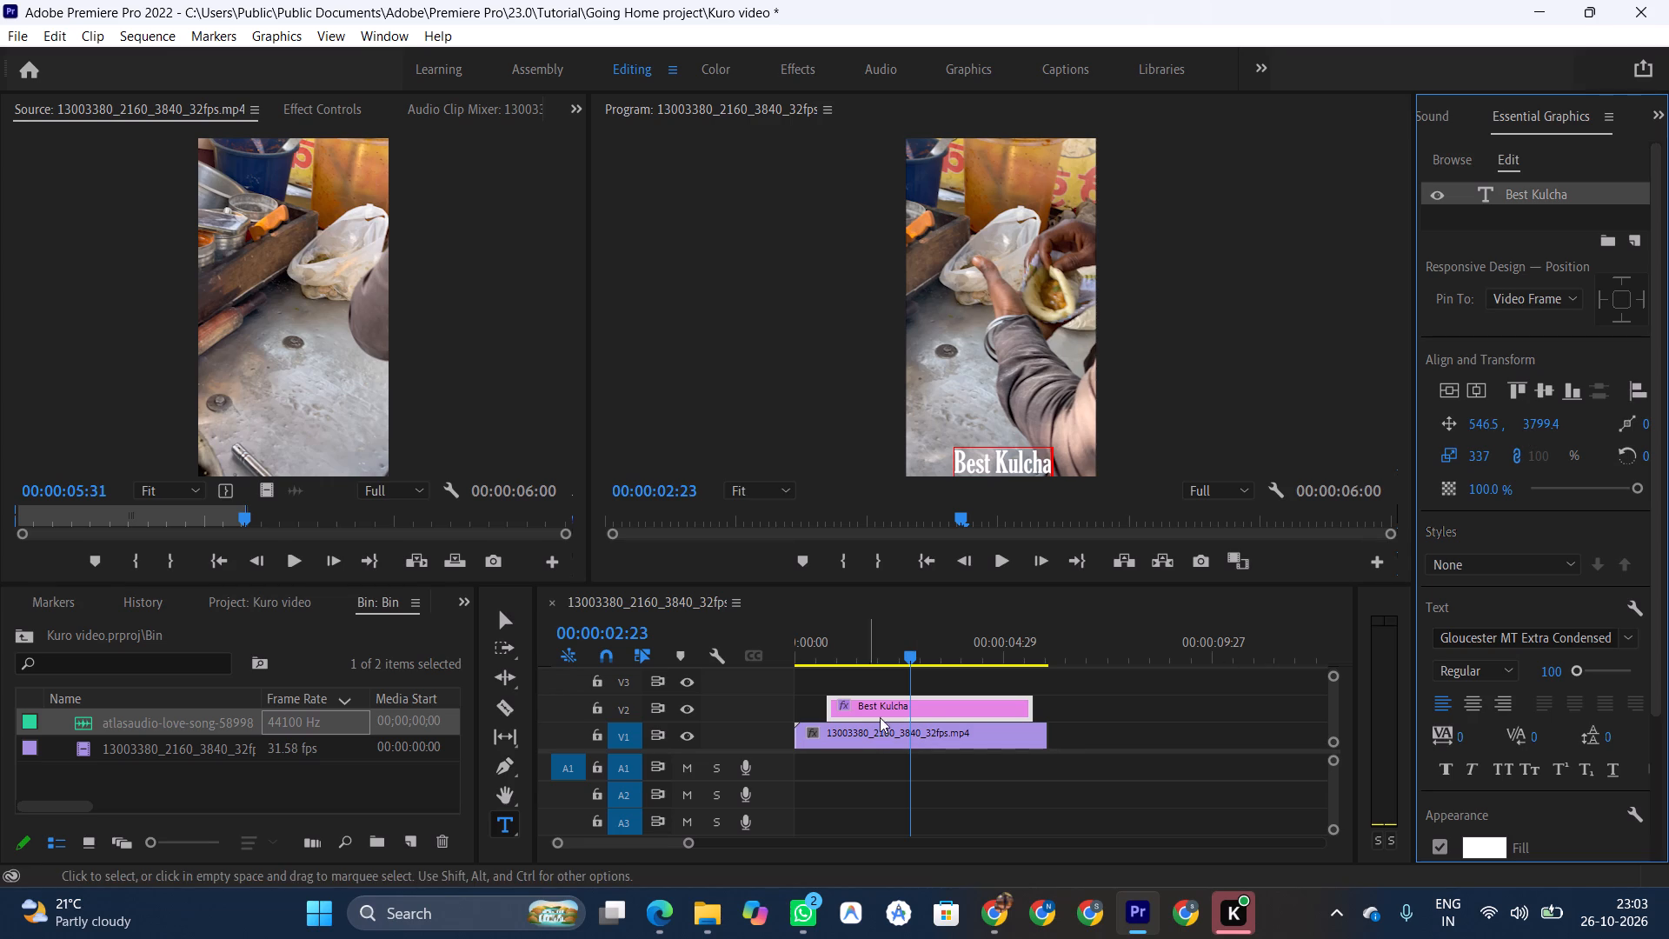
Shorten the Best Kulcha title clip on V2 to end at the playhead, and move it about 12 frames earlier.
left_click_drag(1028, 709, 906, 701)
left_click_drag(848, 709, 831, 709)
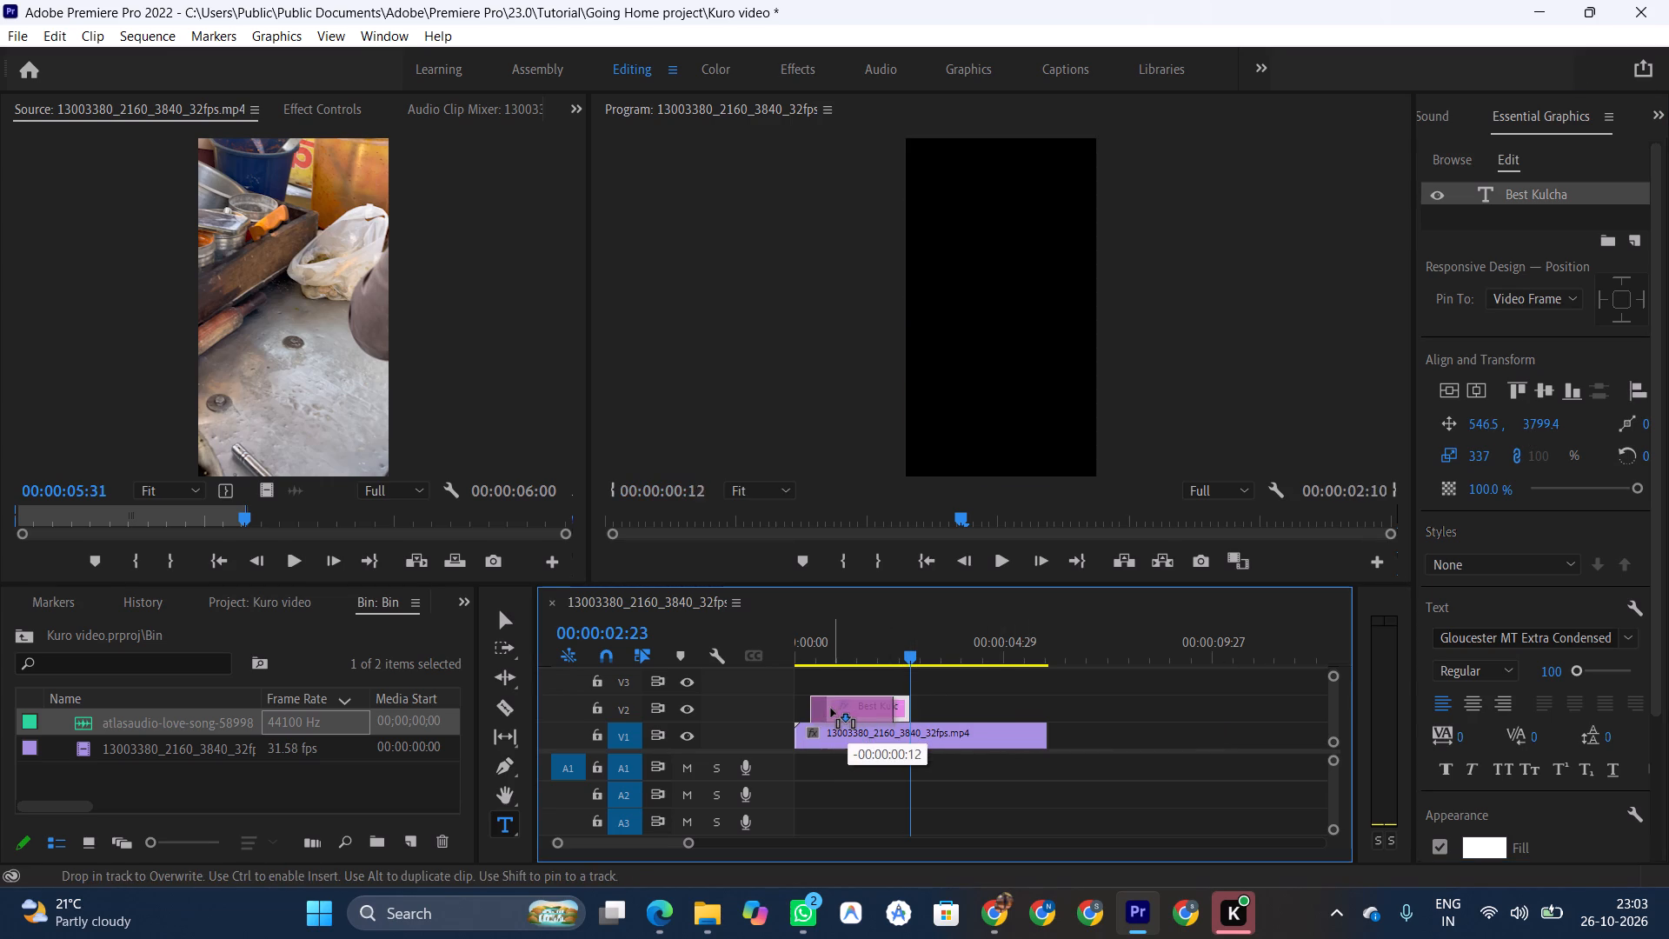
left_click_drag(831, 709, 829, 709)
Play the opening of the sequence to preview the Best Kulcha title over the footage.
left_click(806, 655)
left_click_drag(806, 655, 781, 655)
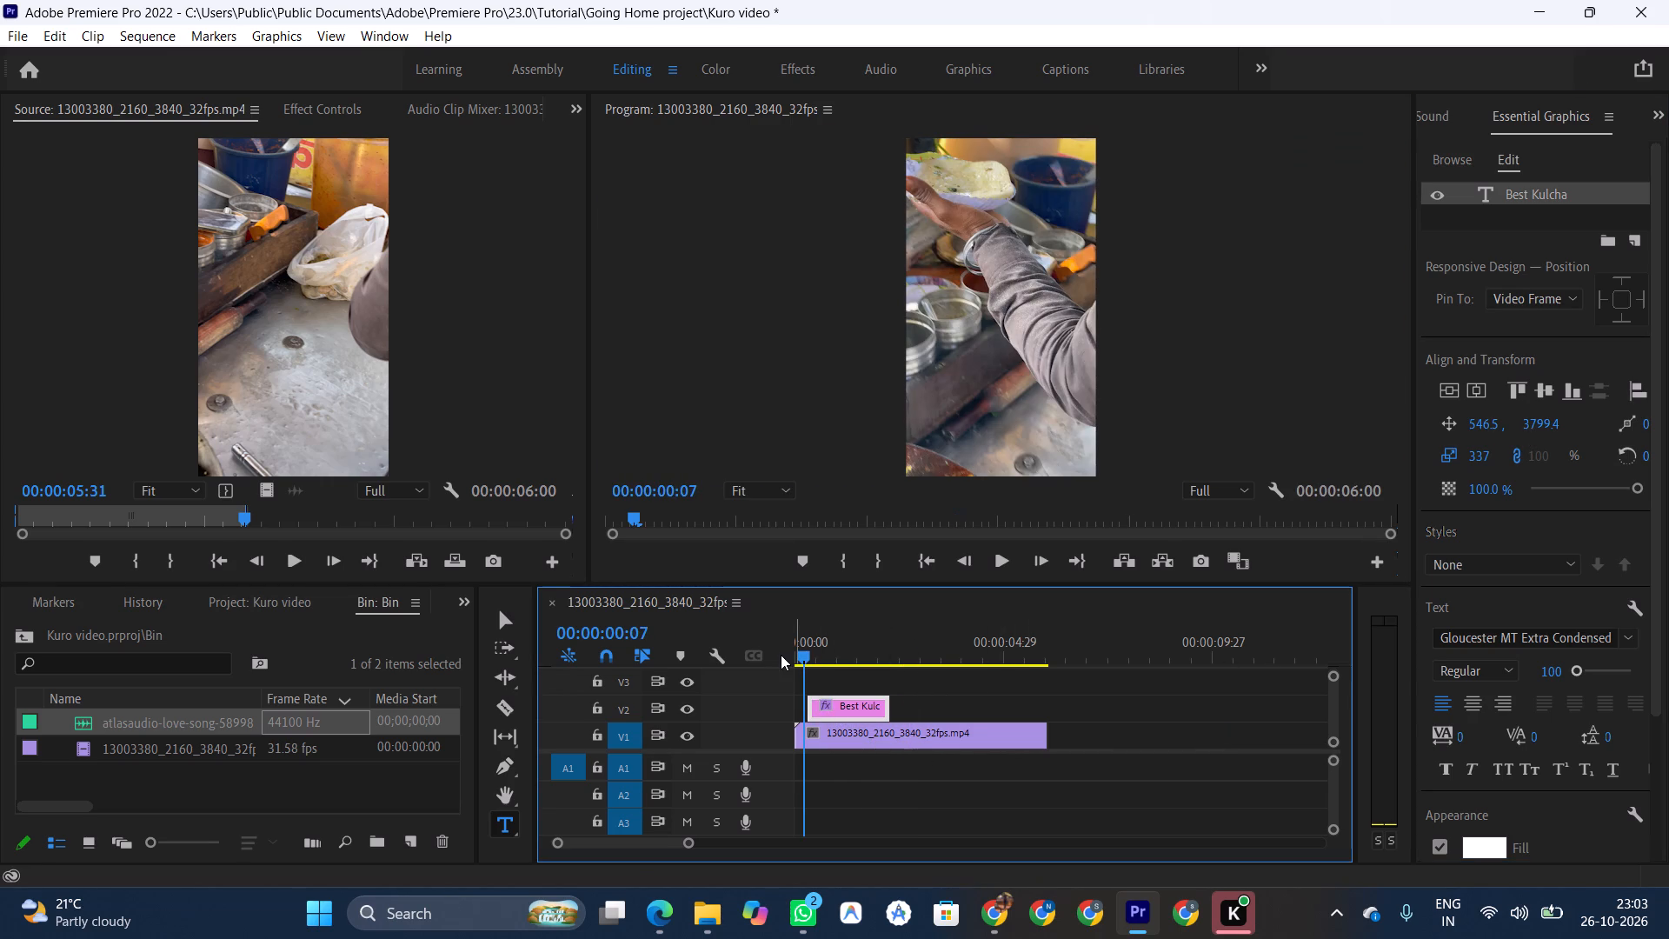
left_click_drag(781, 655, 780, 655)
left_click_drag(808, 663, 778, 667)
left_click_drag(805, 653, 784, 658)
key("space")
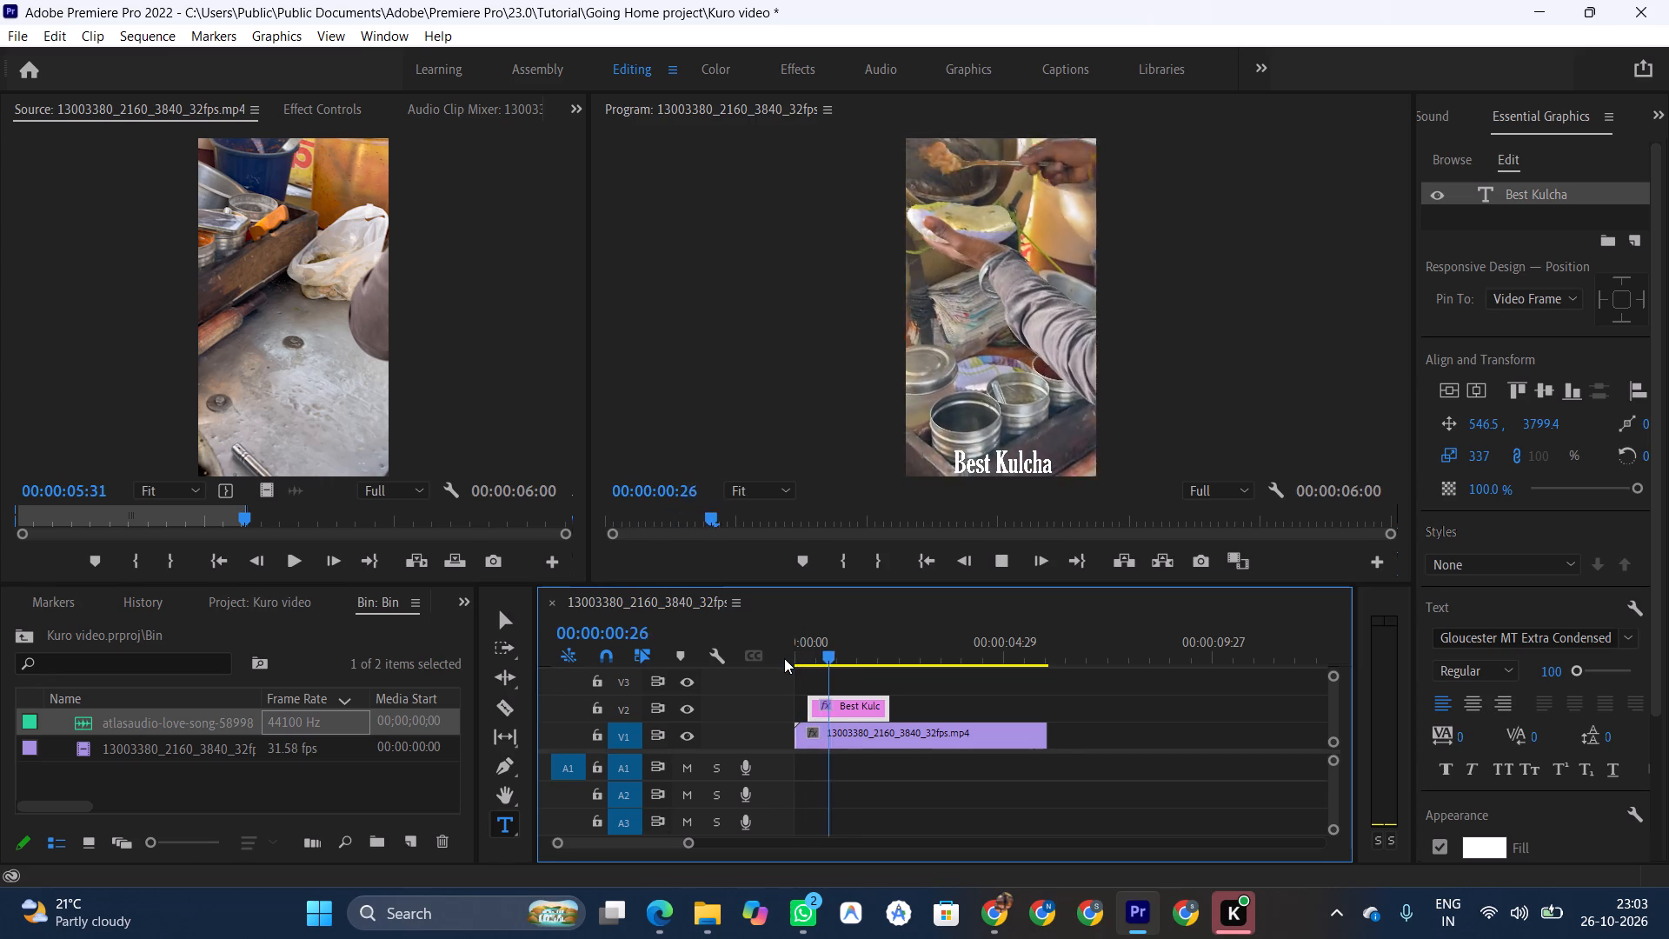
key("space")
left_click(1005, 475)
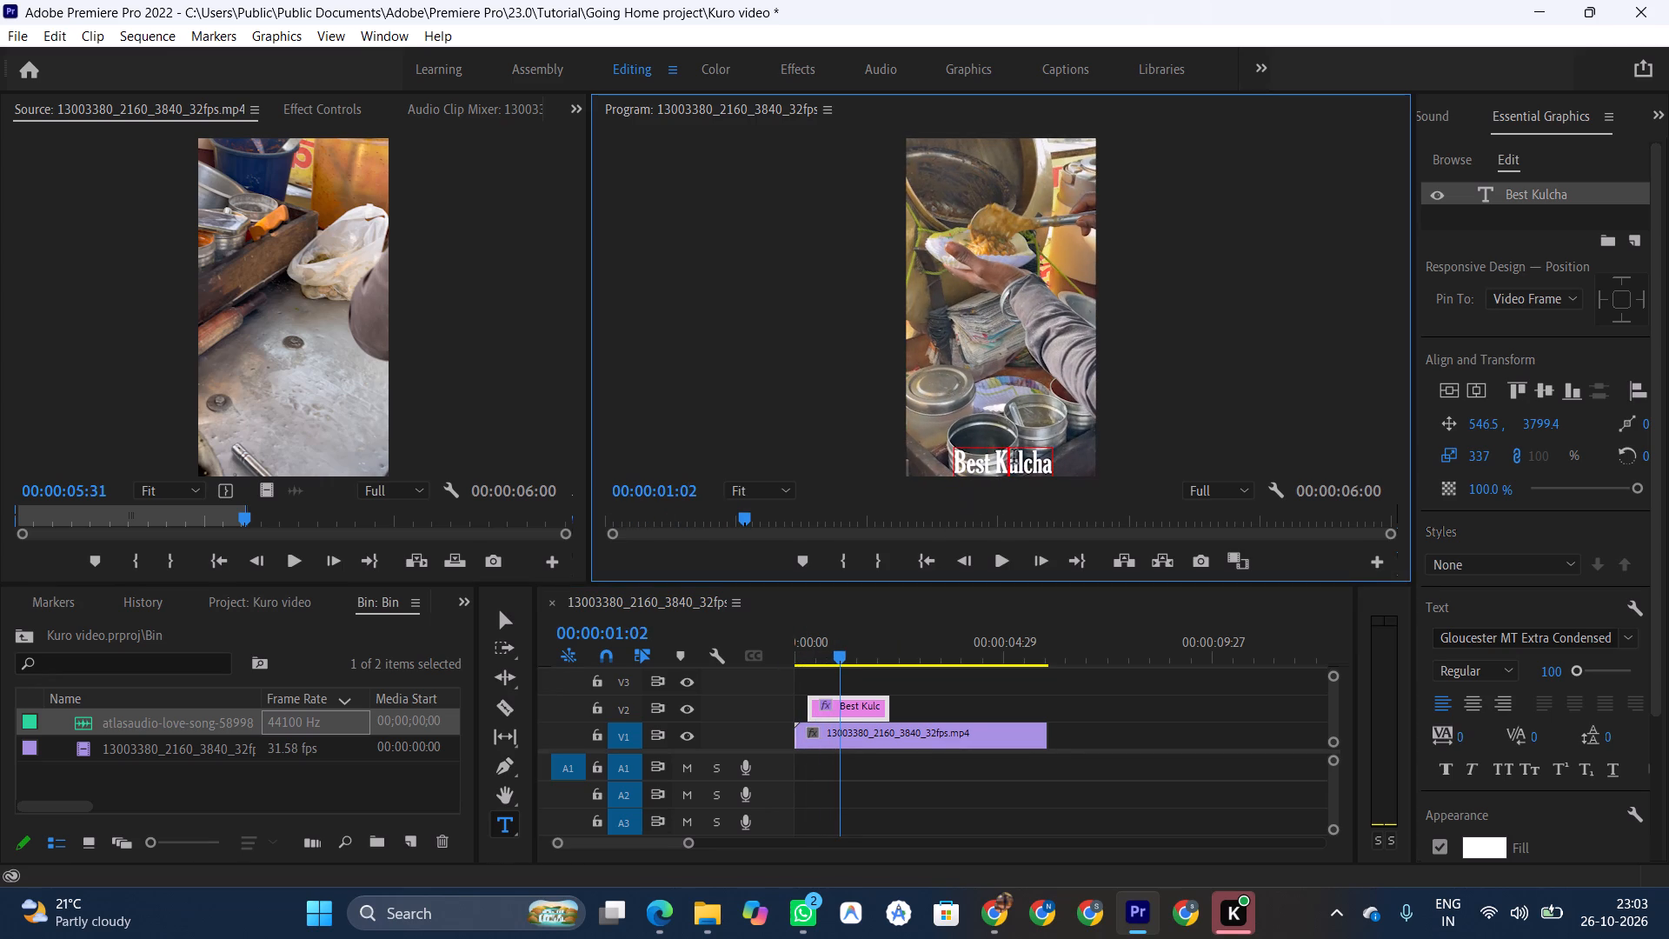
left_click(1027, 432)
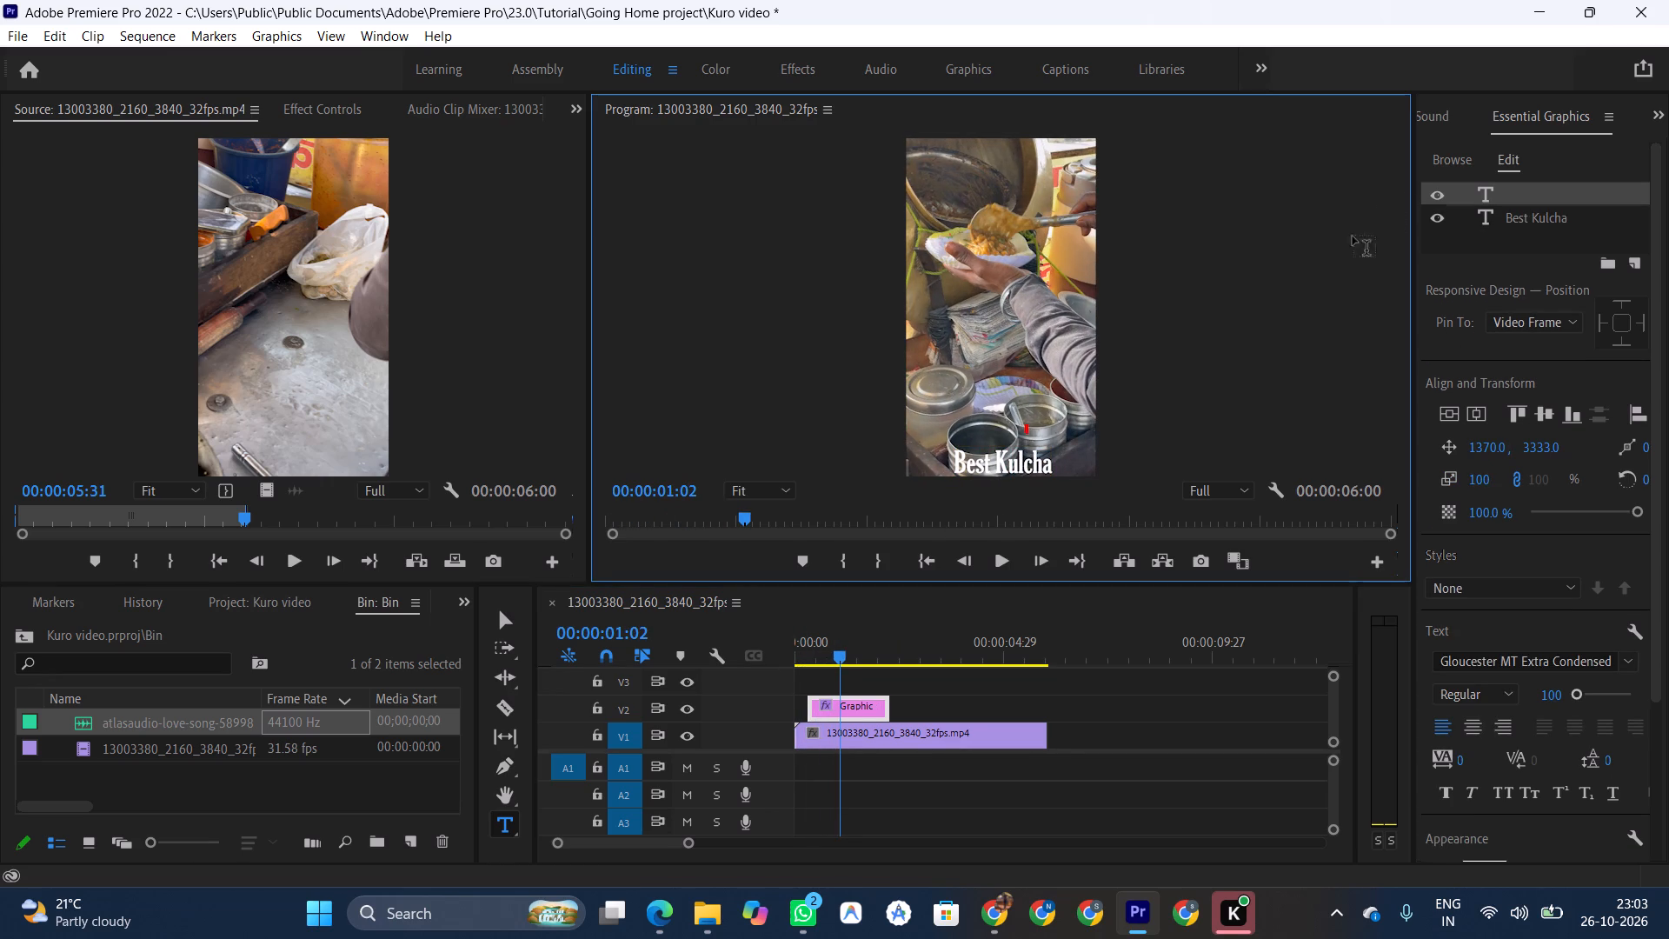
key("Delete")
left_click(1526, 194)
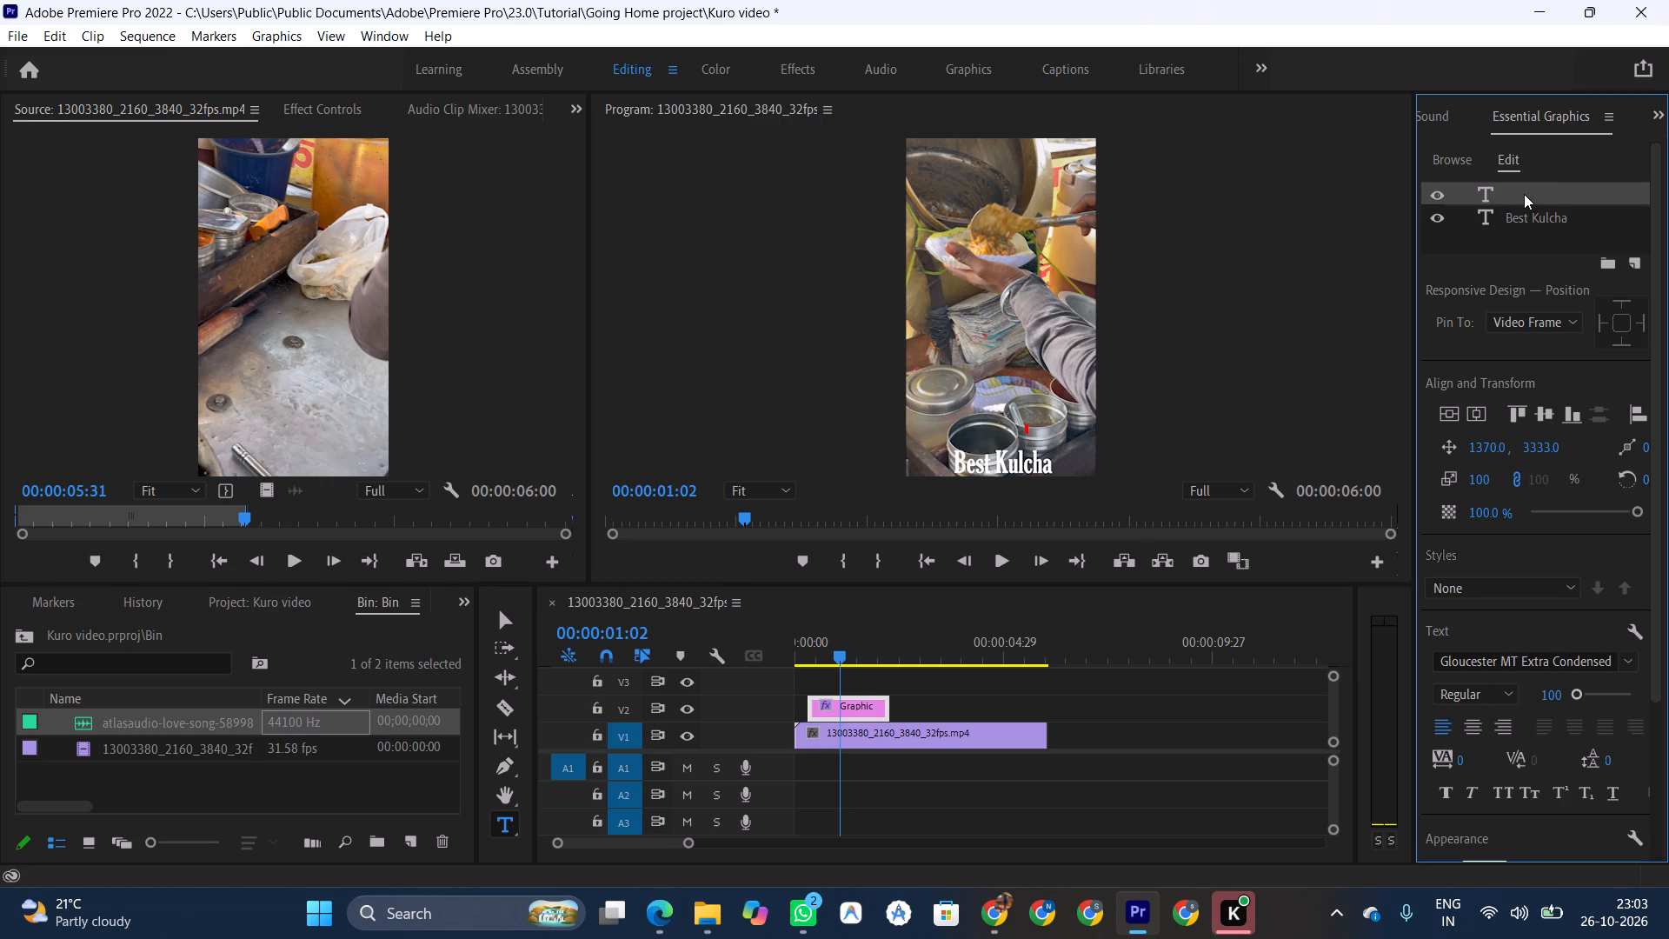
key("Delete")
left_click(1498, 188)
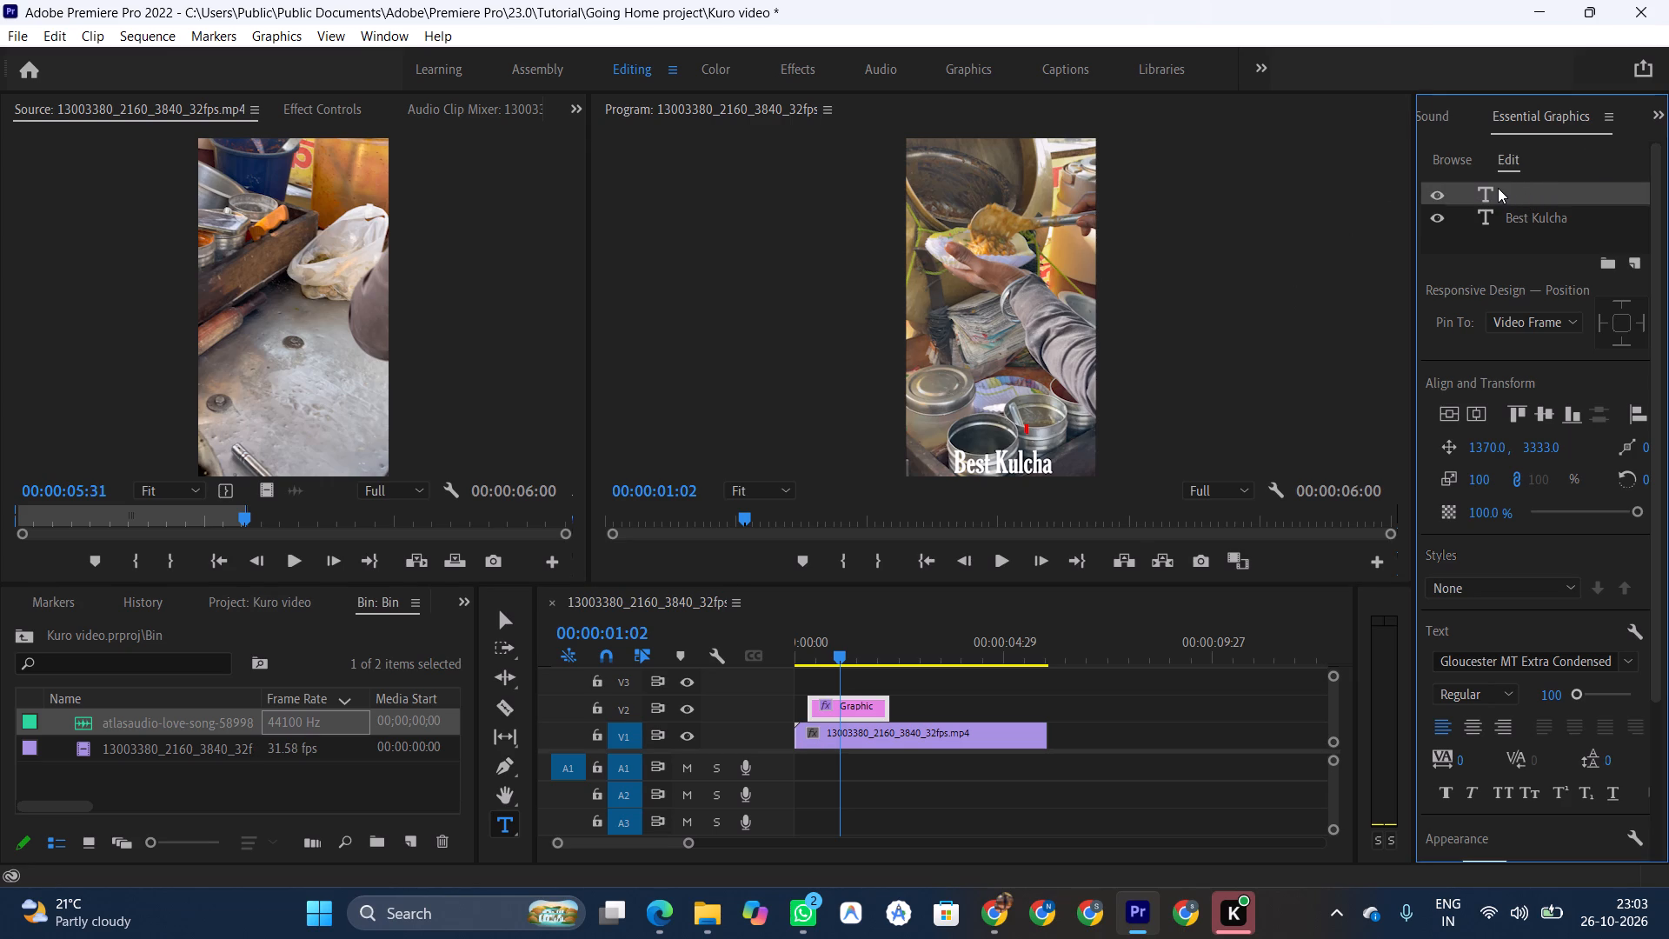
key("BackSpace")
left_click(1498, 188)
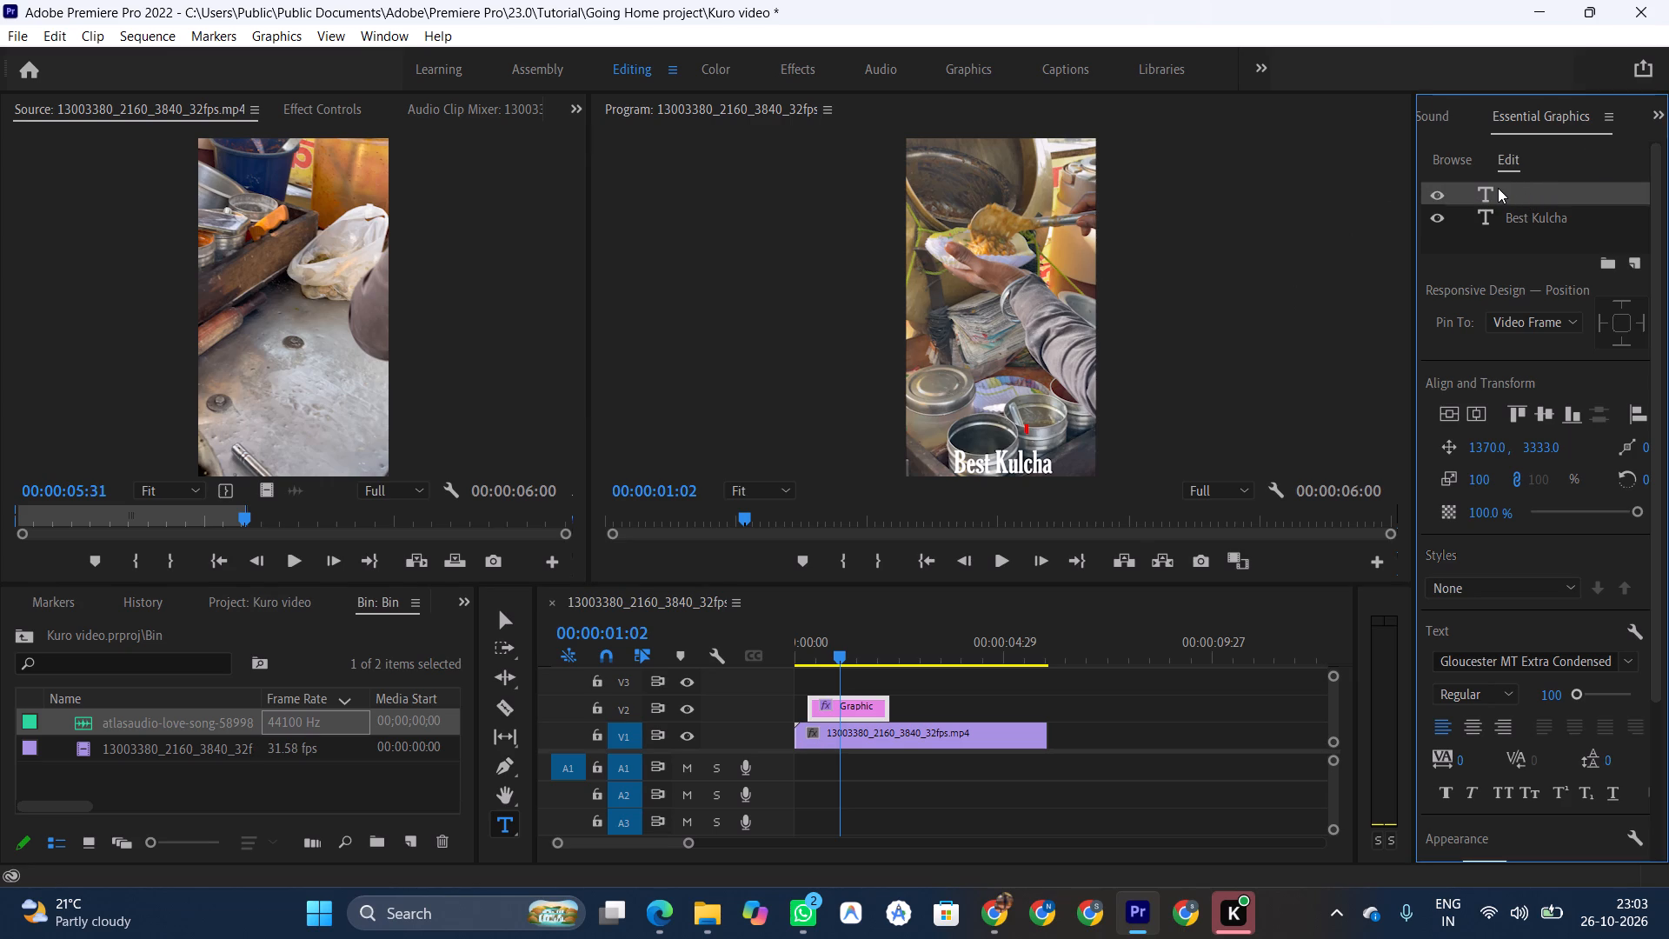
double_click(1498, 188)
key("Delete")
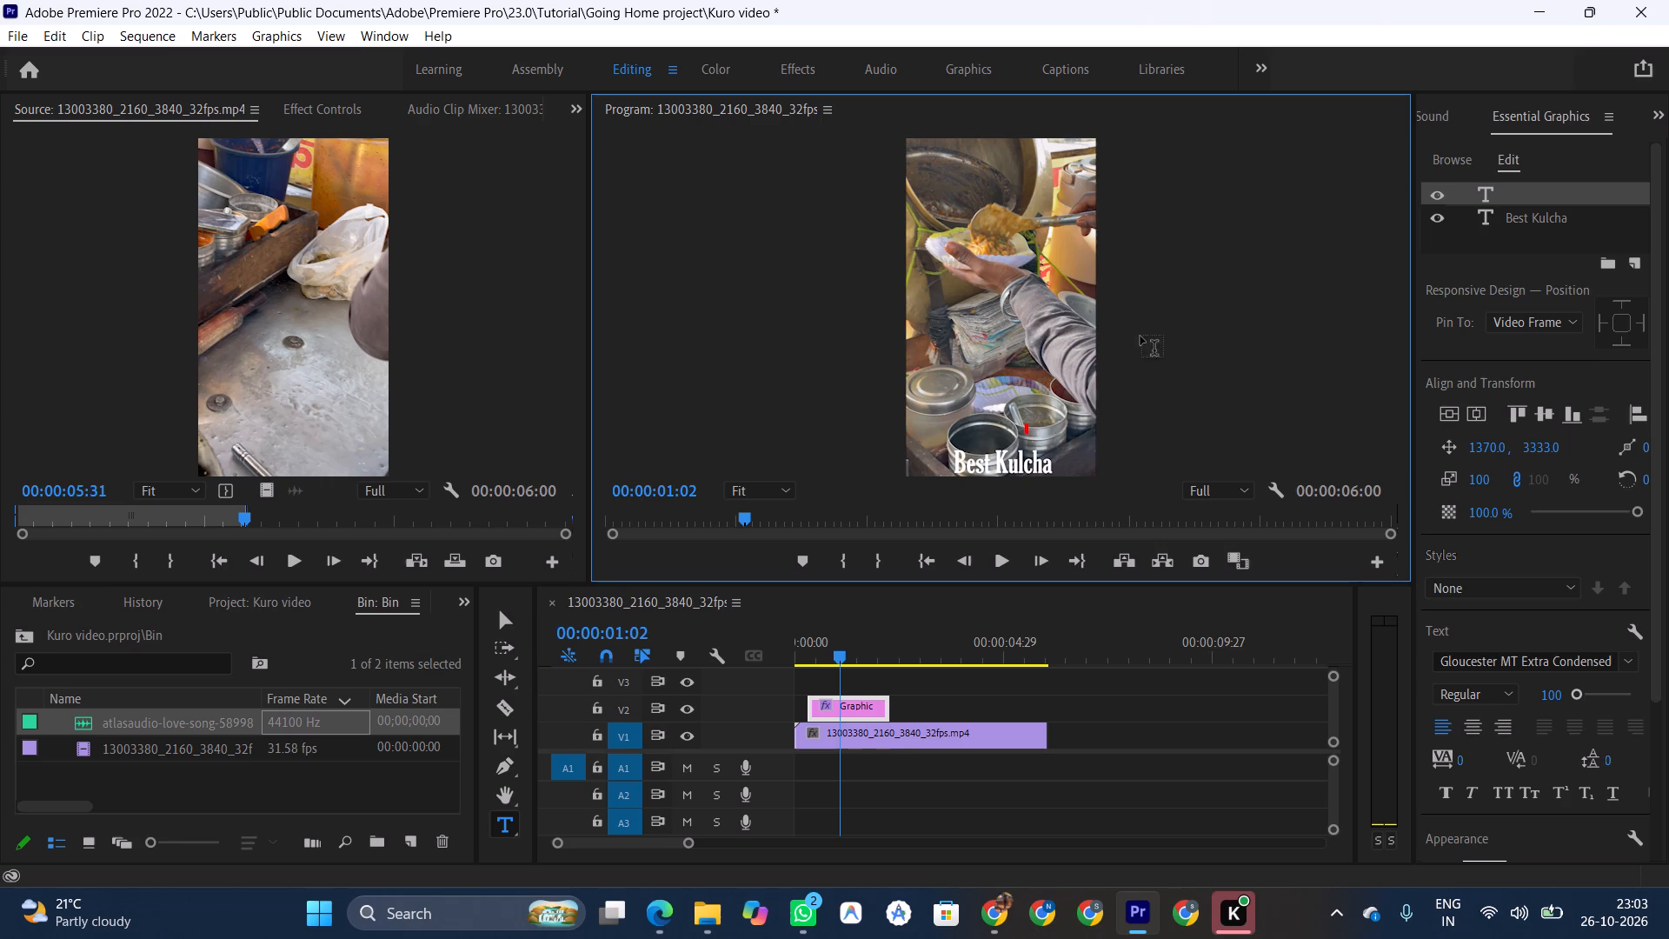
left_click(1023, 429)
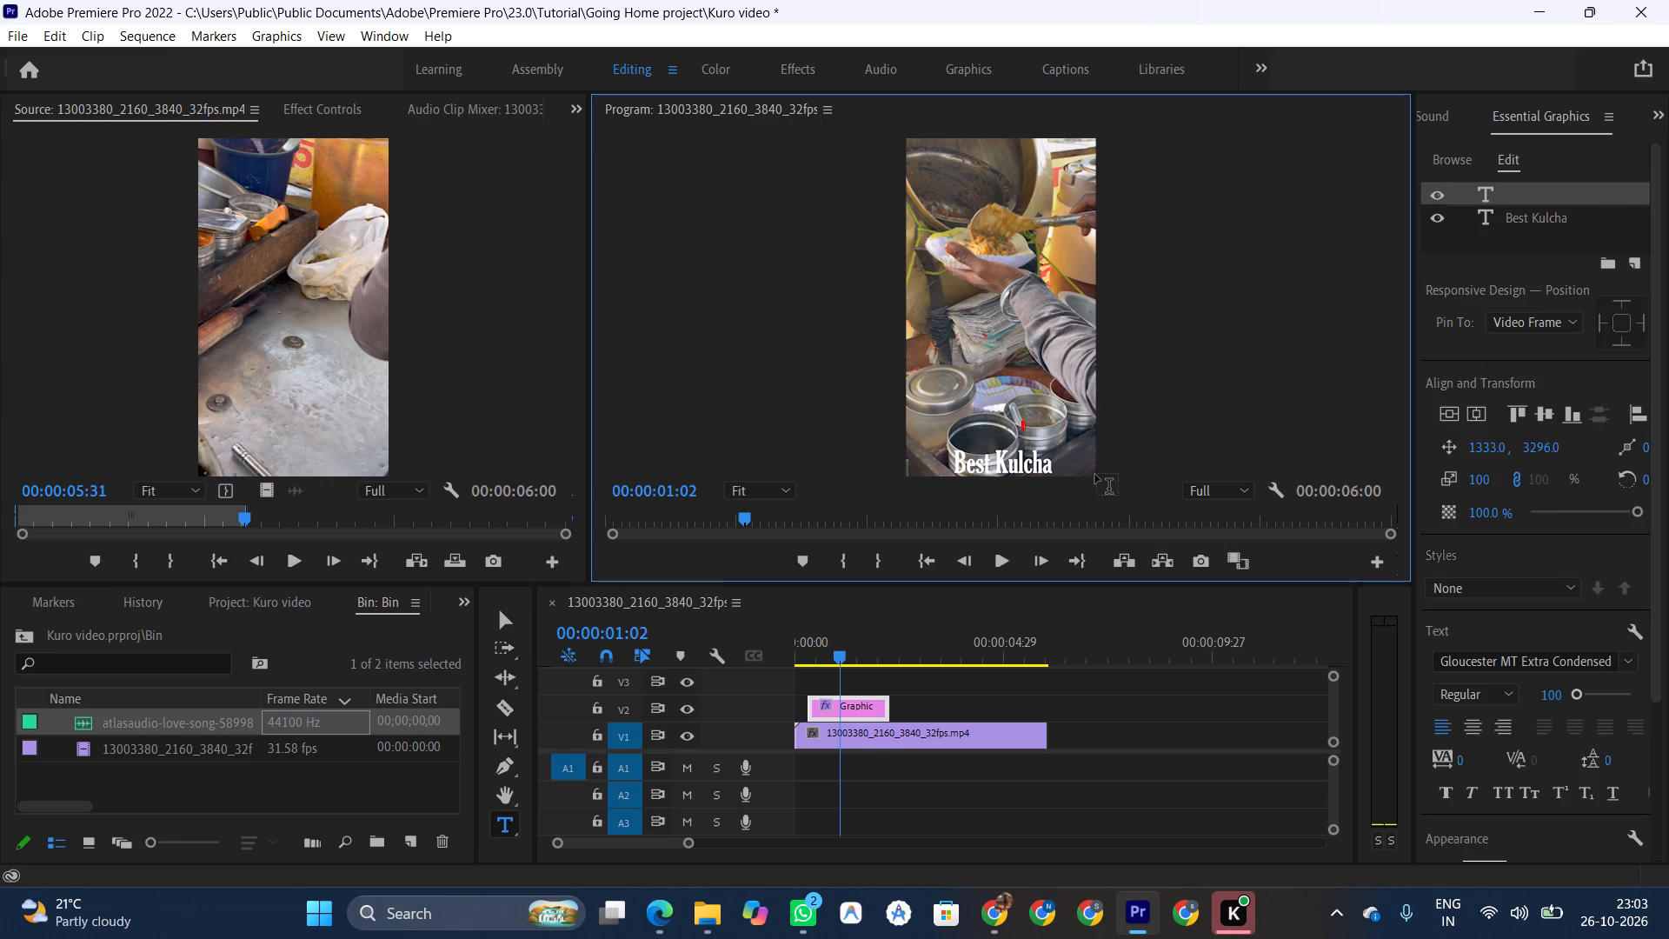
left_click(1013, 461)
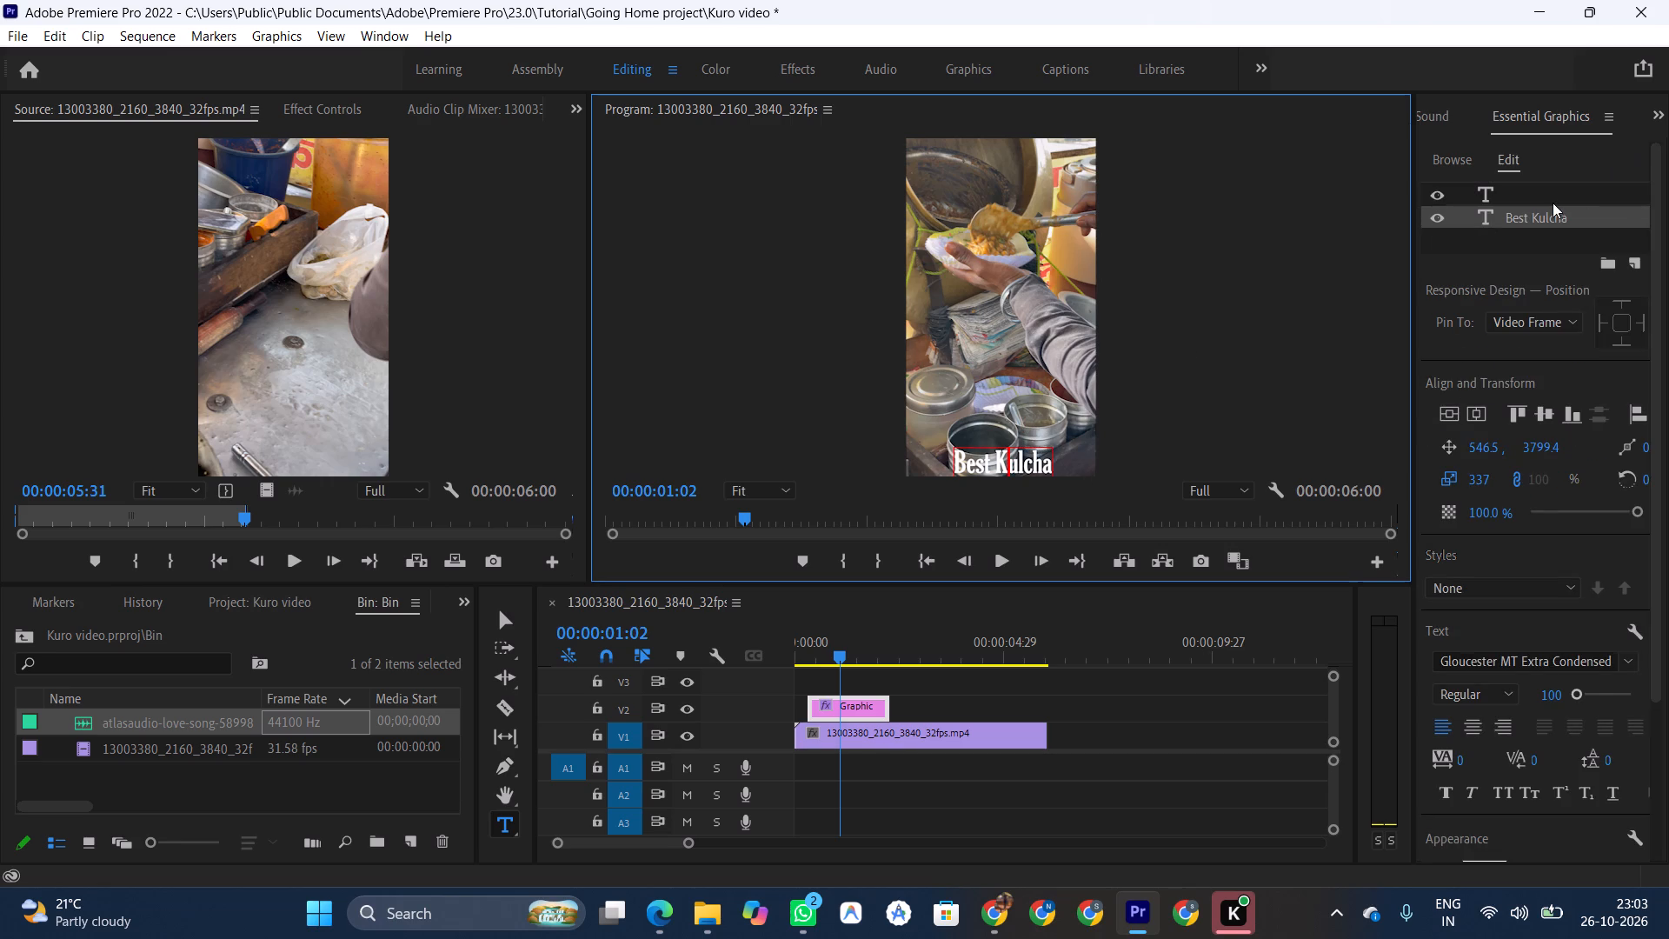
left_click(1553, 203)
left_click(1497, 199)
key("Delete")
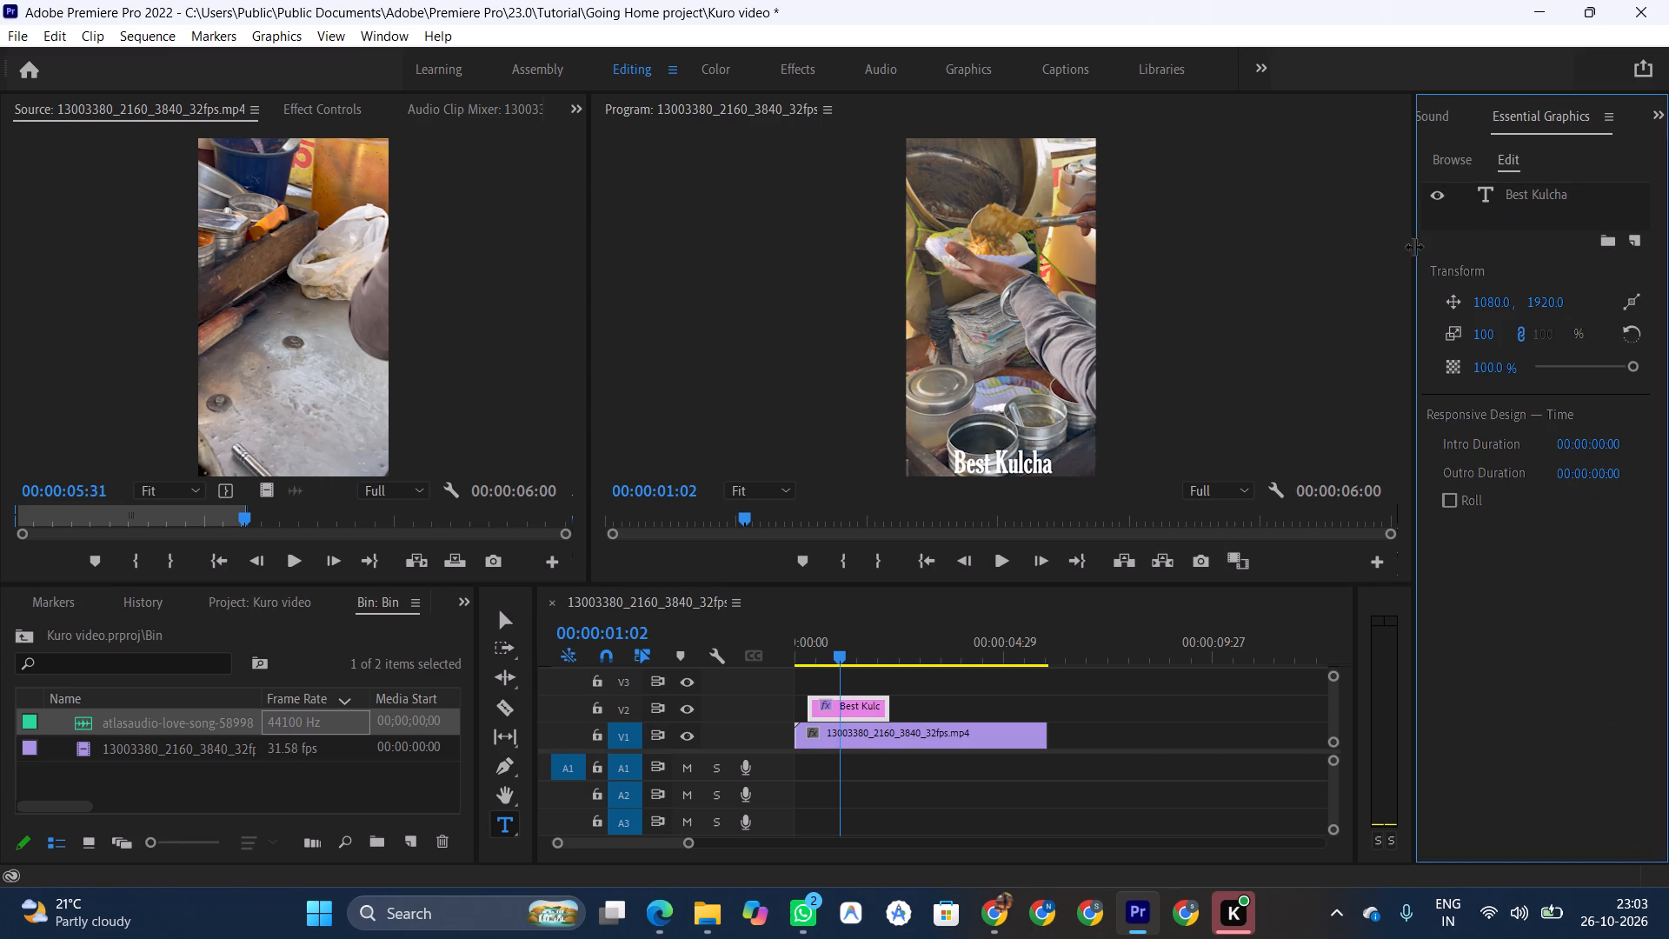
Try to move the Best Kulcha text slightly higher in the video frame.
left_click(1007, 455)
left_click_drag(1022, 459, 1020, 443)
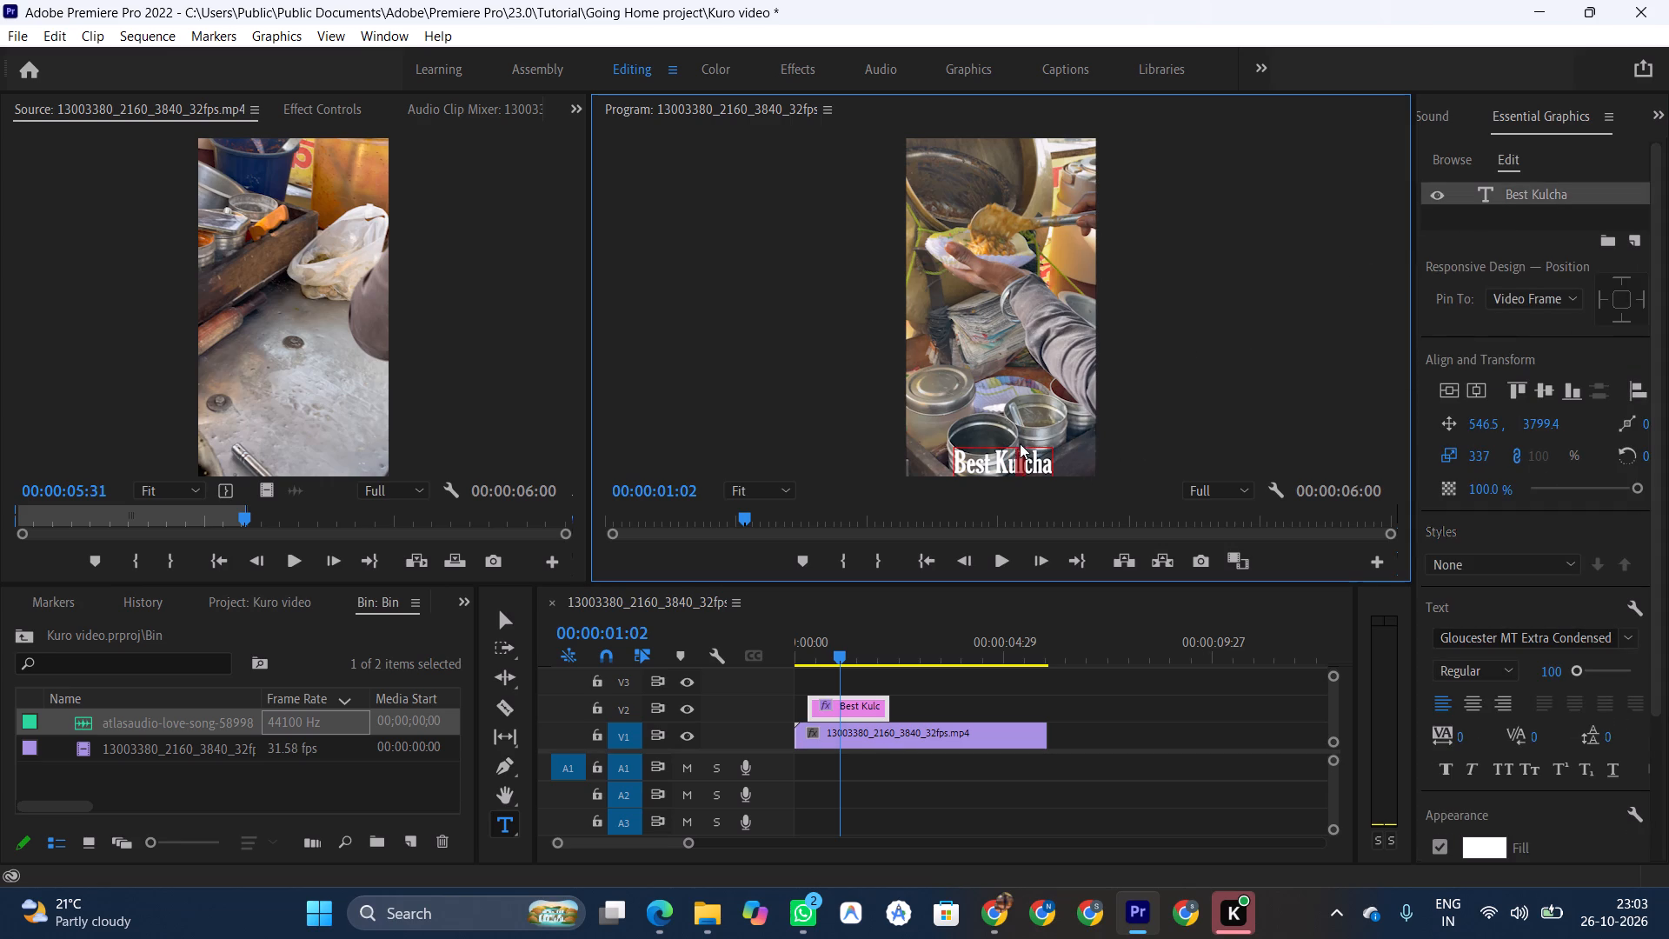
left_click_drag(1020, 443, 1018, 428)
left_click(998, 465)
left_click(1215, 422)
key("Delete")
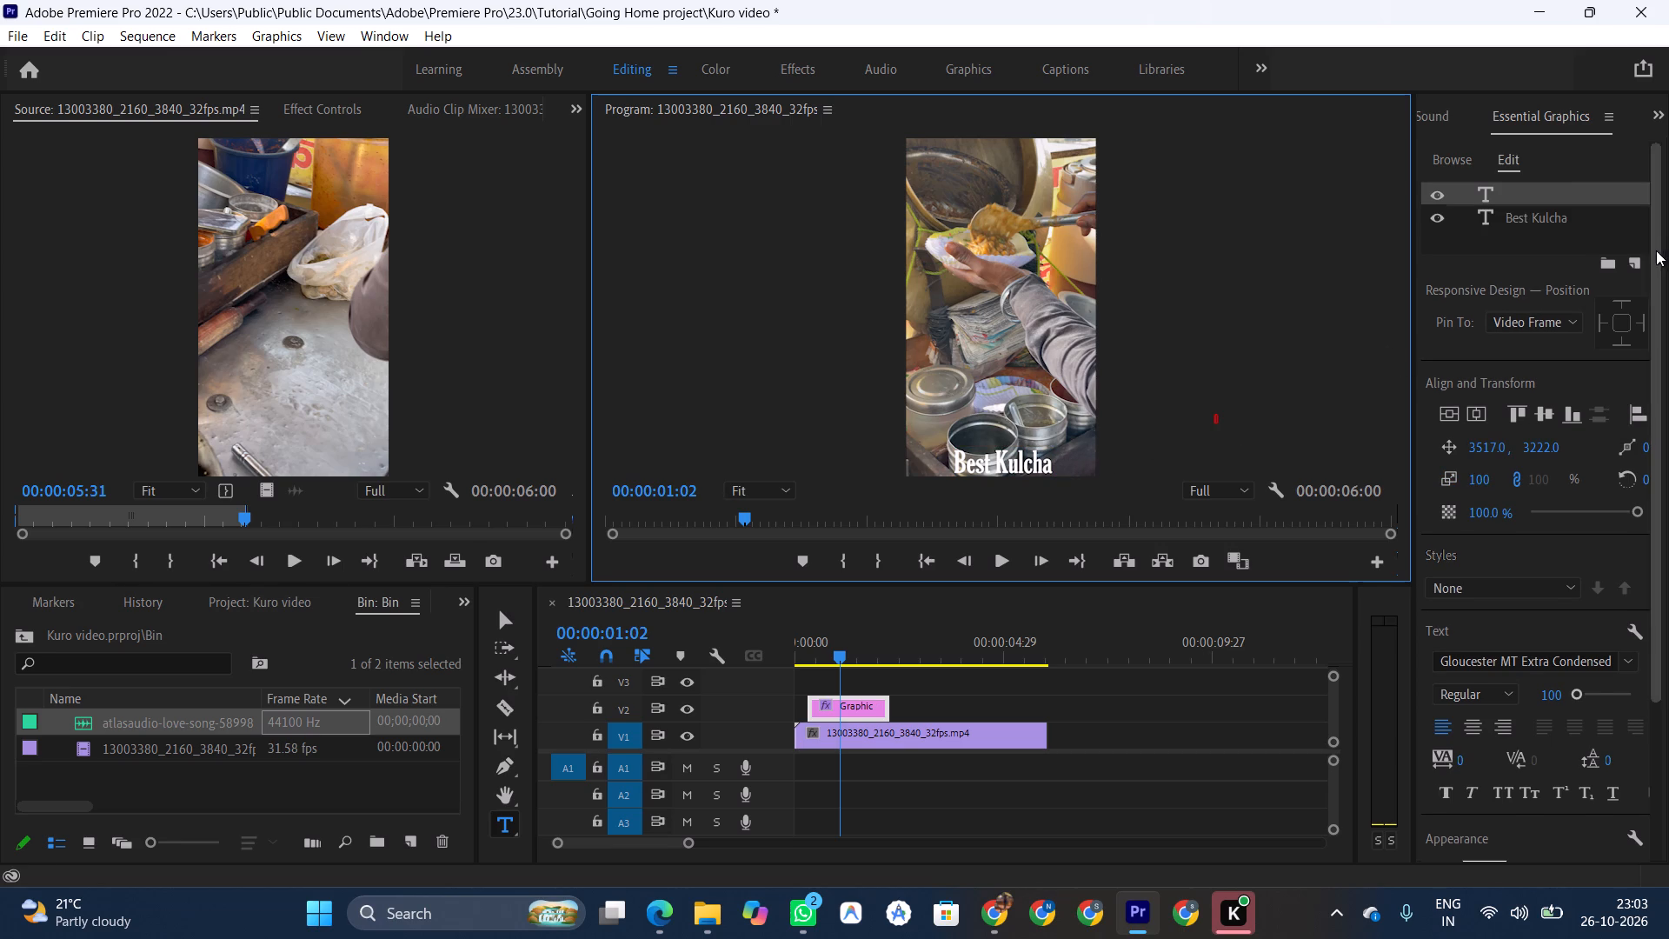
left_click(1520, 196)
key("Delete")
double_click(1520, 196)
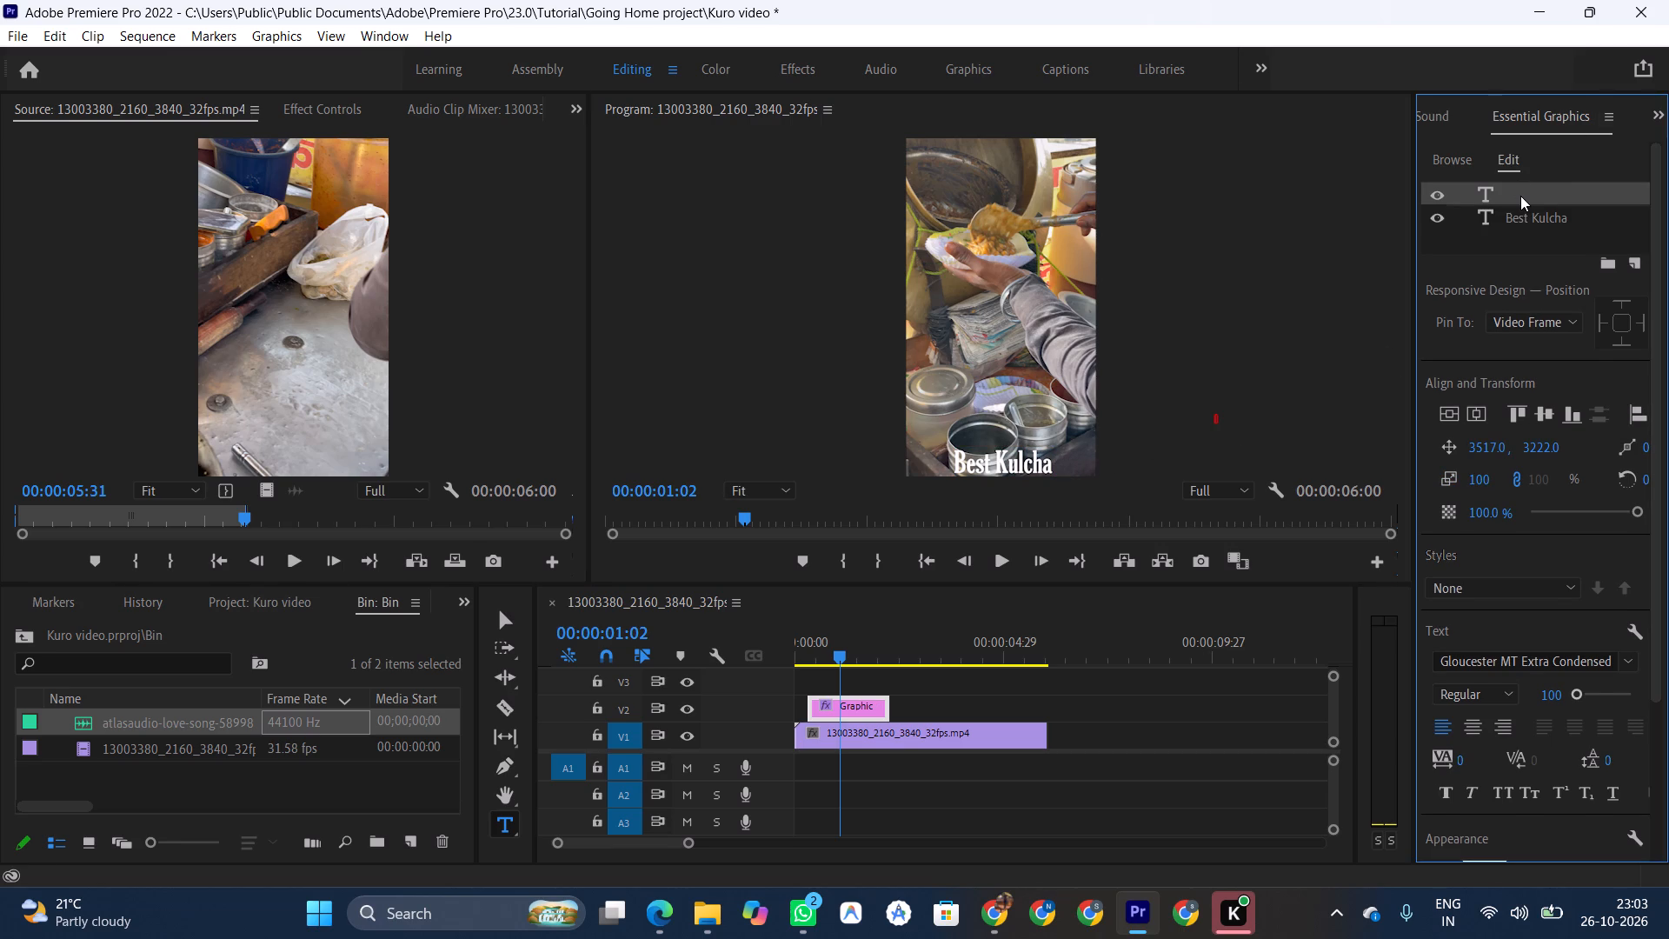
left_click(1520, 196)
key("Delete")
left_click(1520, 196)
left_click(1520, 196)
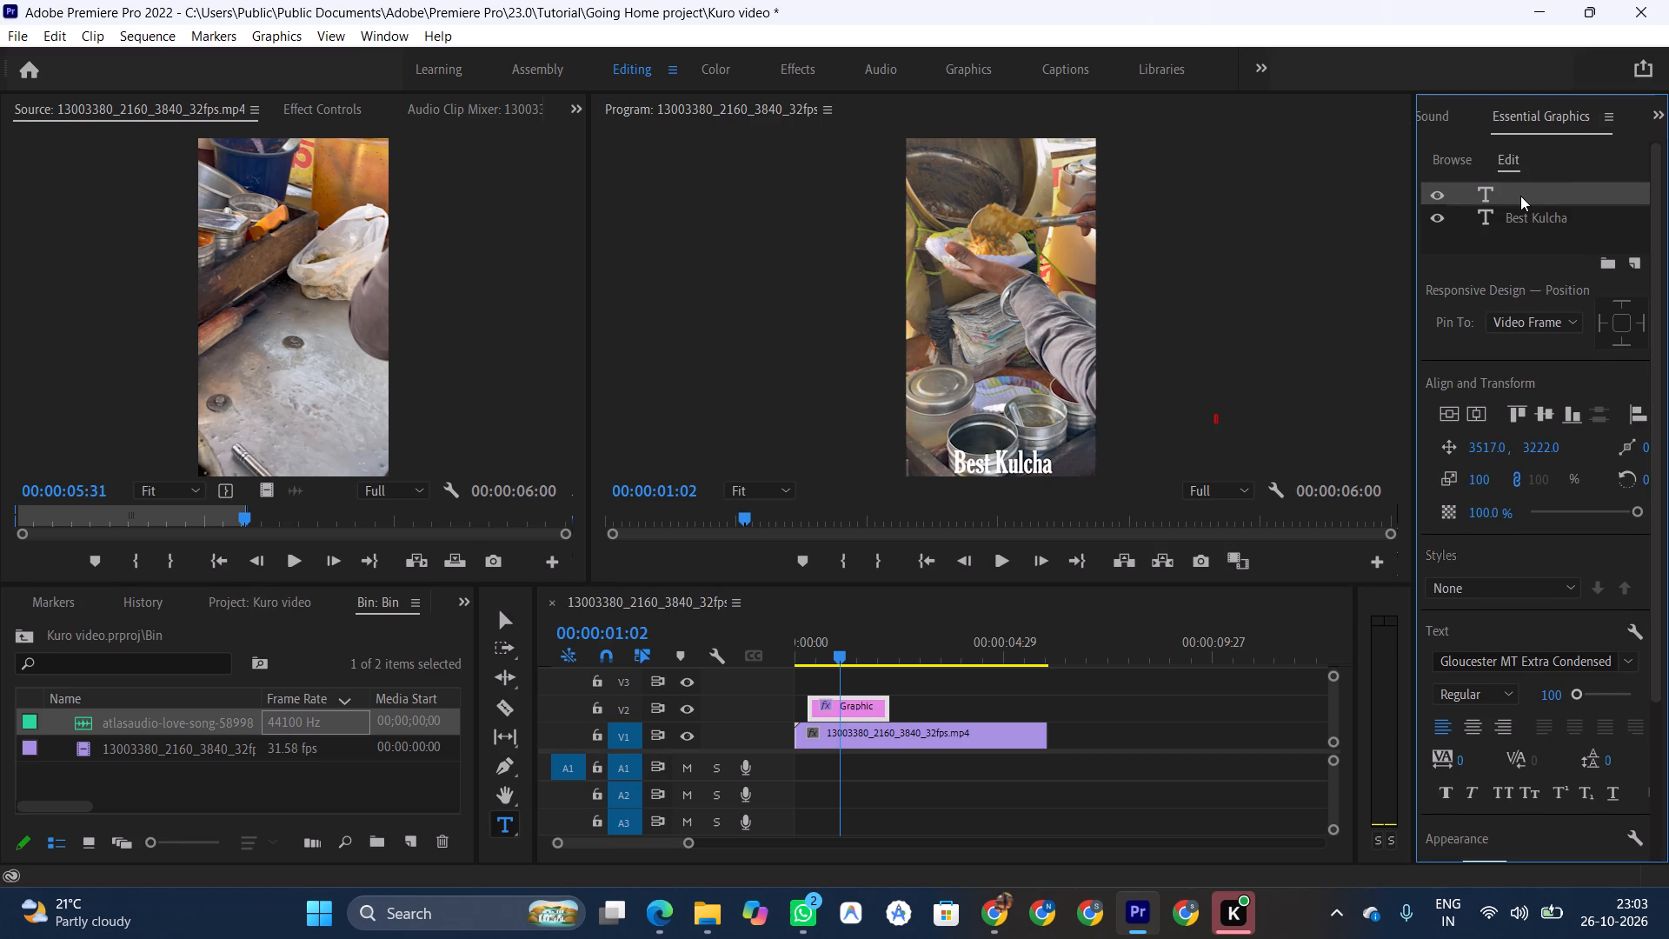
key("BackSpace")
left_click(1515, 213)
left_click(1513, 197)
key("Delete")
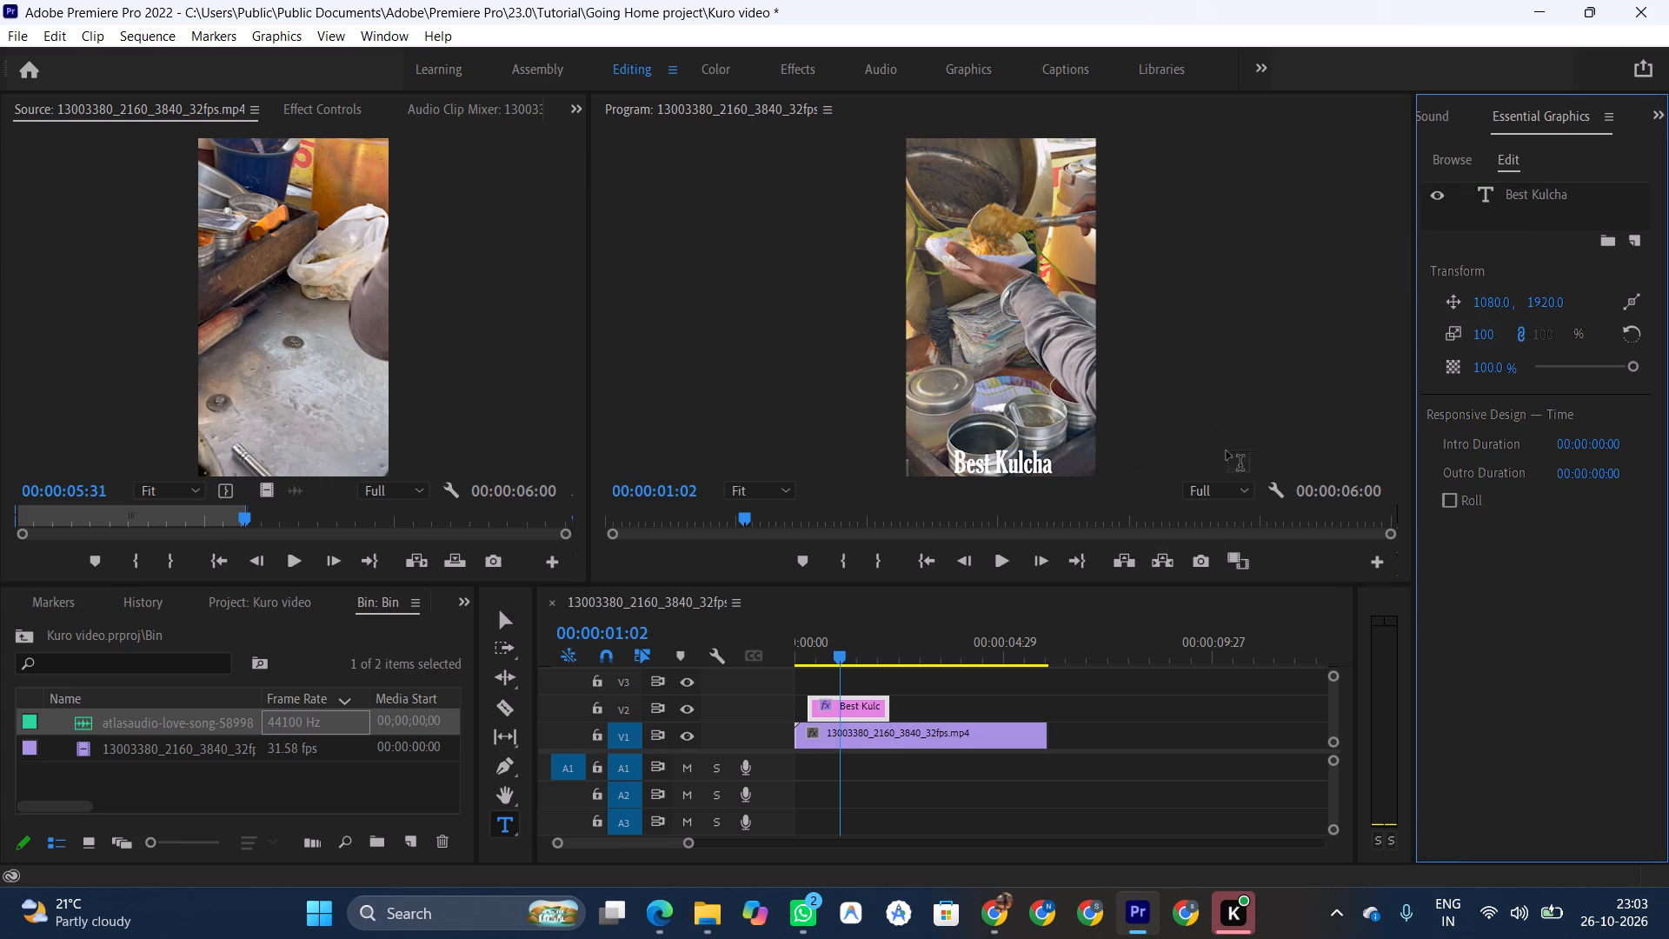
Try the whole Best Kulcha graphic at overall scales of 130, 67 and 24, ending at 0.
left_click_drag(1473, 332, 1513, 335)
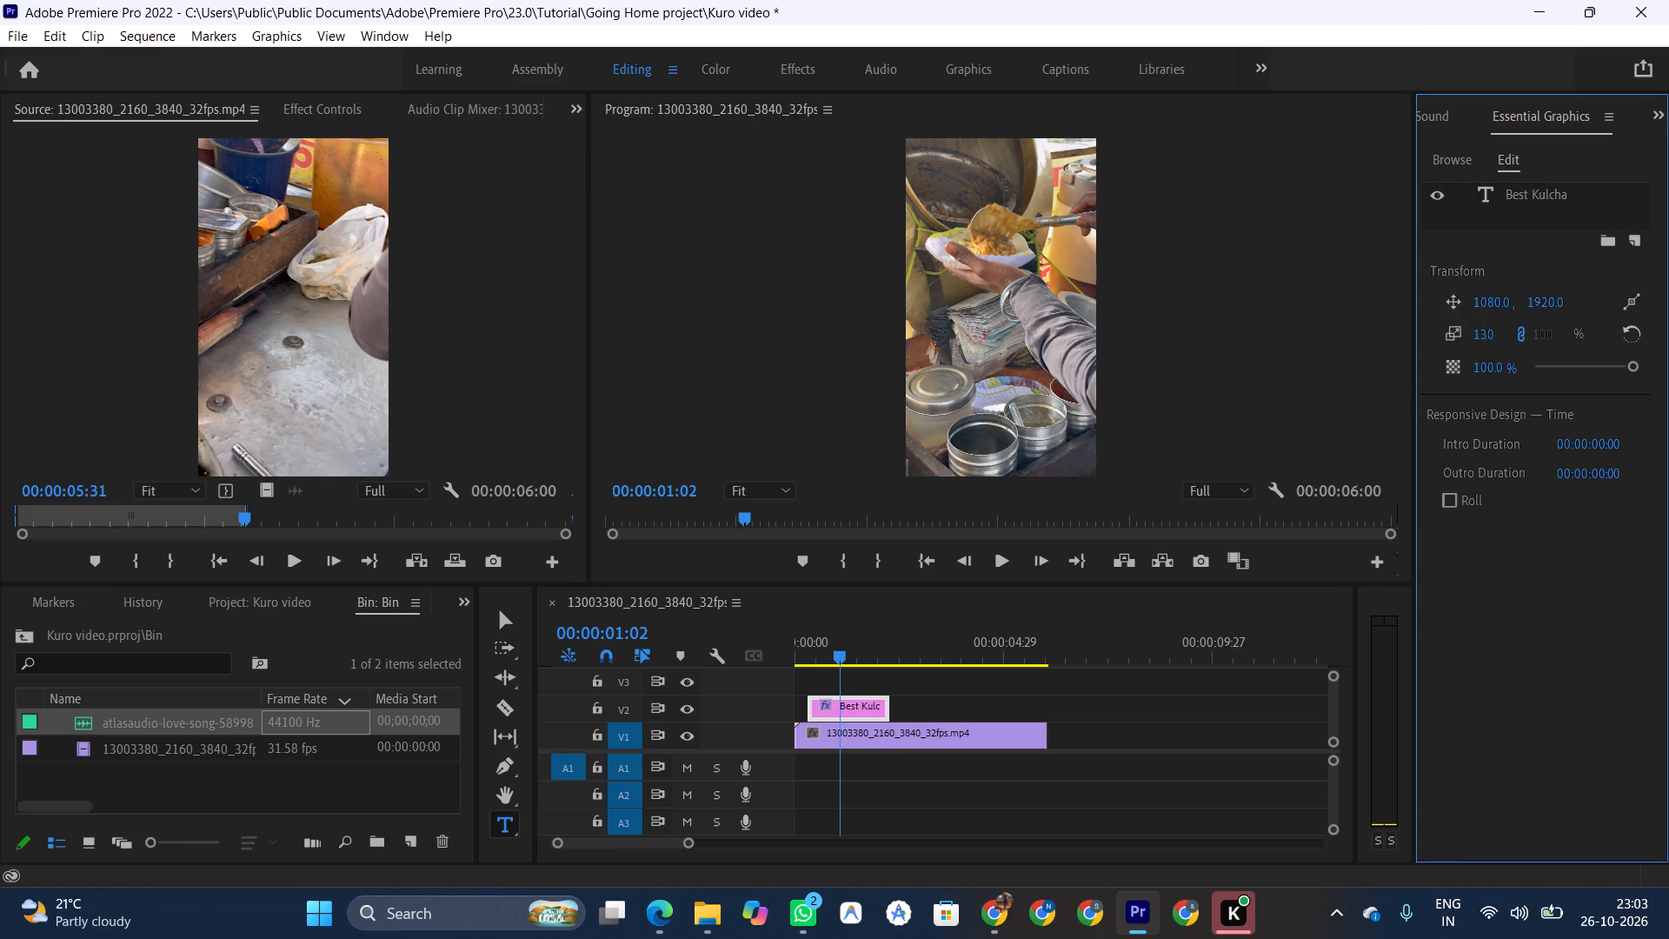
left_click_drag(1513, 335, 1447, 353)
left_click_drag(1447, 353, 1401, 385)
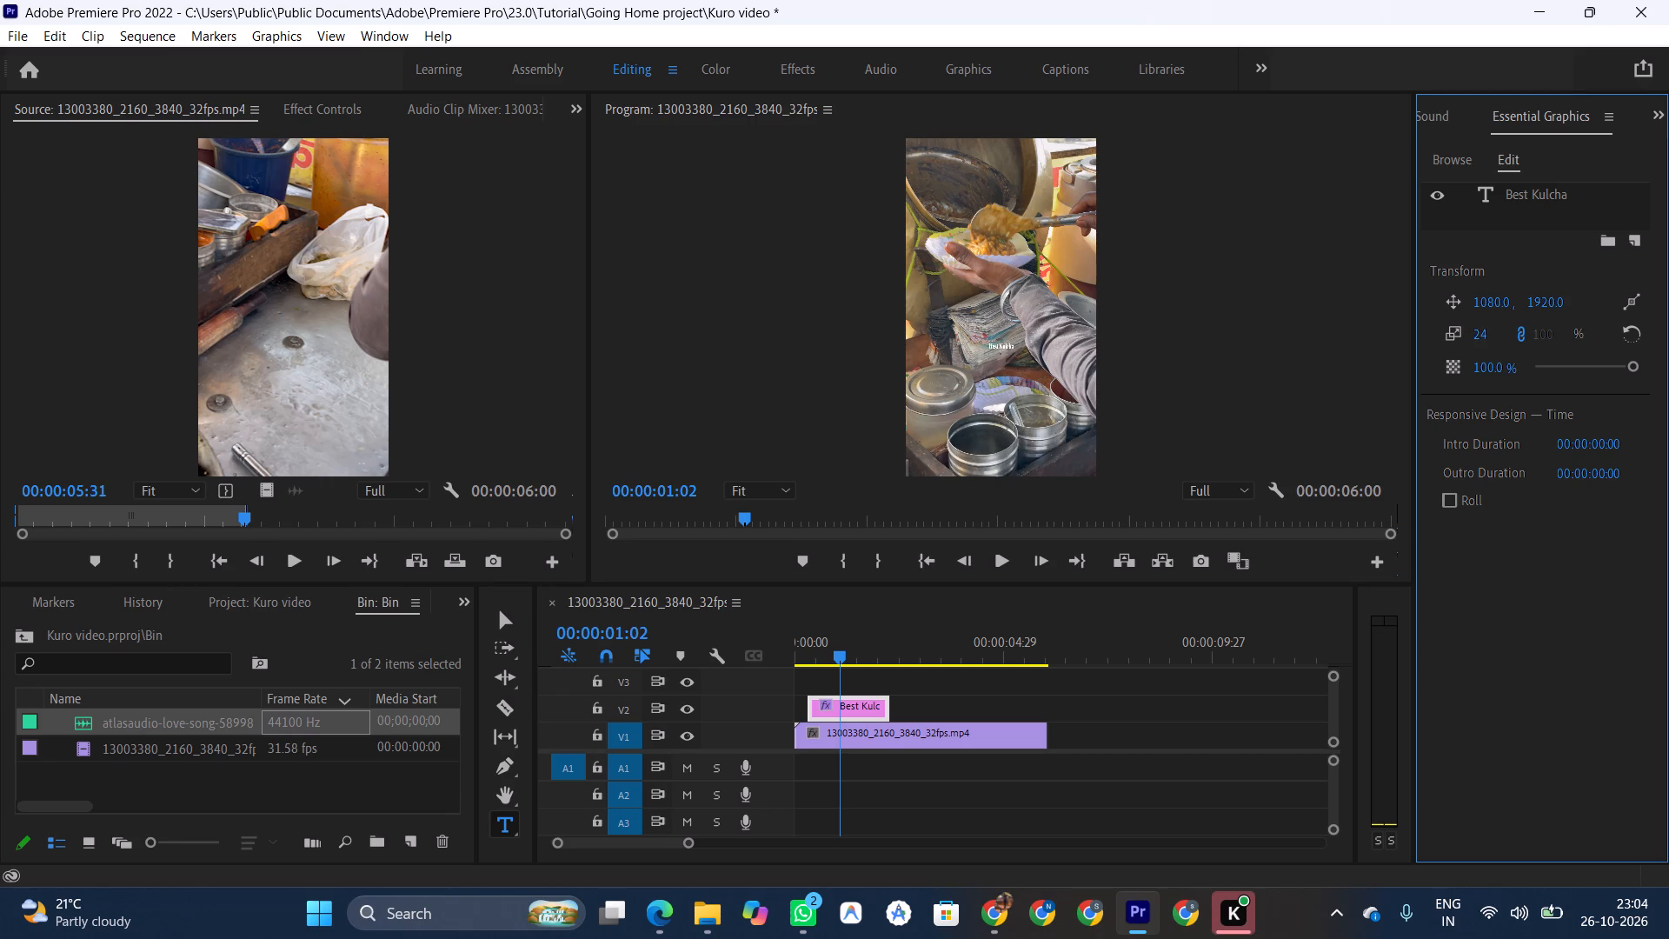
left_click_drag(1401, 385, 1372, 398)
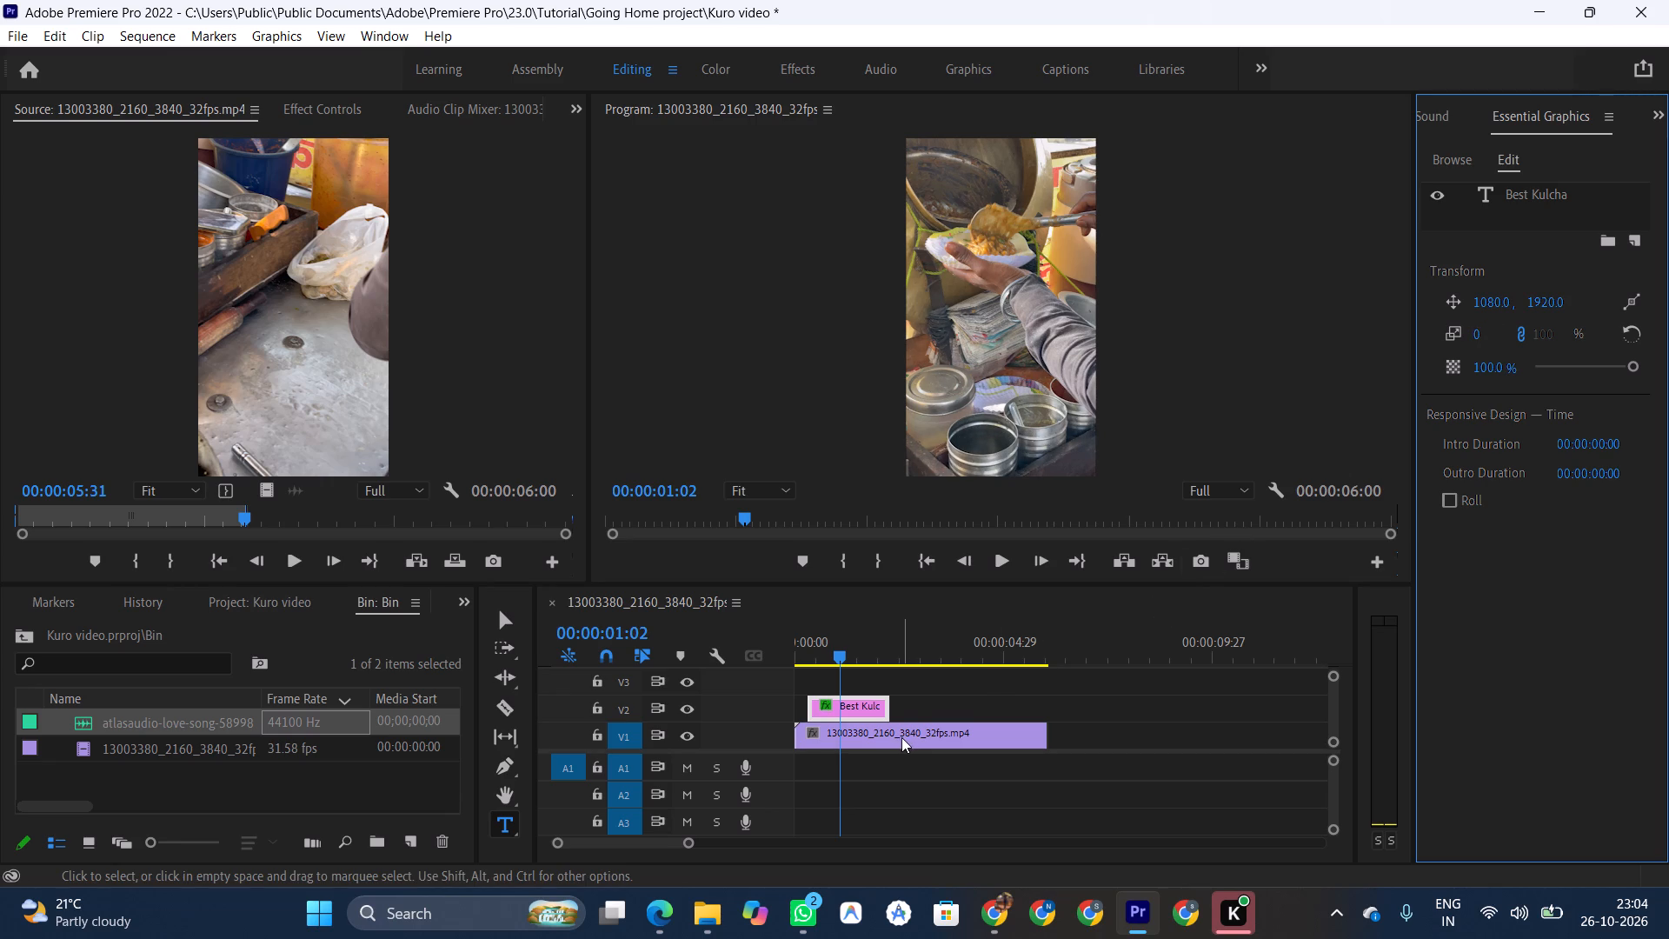
Try extending the Best Kulcha title clip on V2, and trim its end to a duration of about 1.5 seconds.
left_click_drag(888, 705, 982, 696)
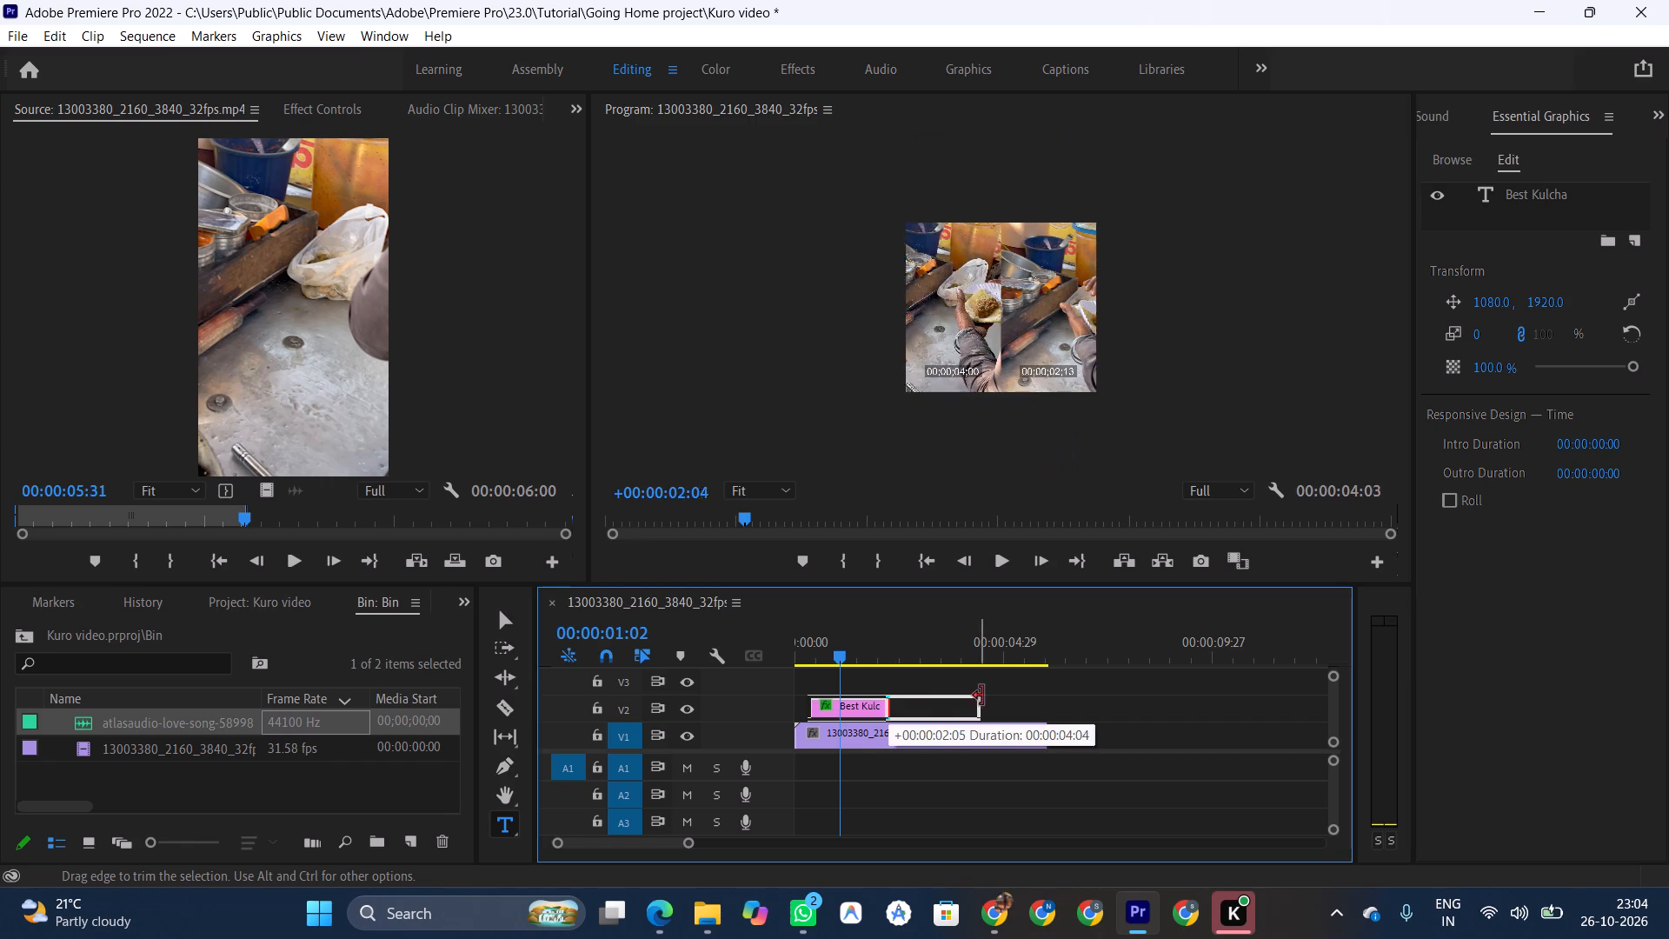
left_click_drag(982, 696, 987, 695)
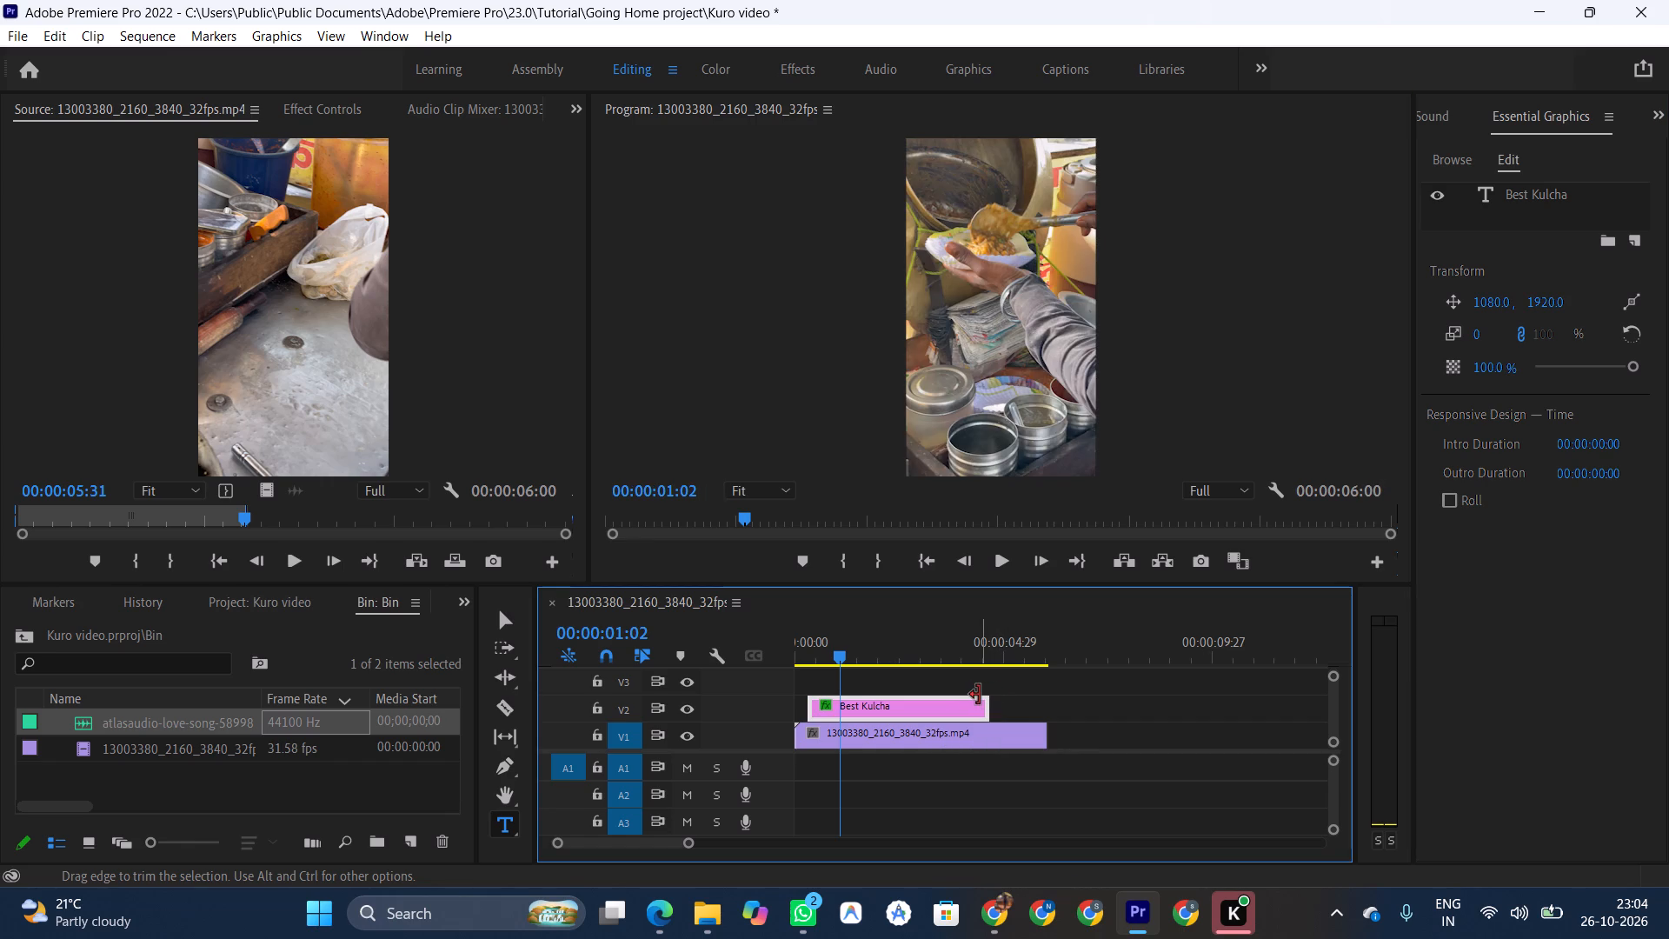
left_click_drag(986, 700, 950, 705)
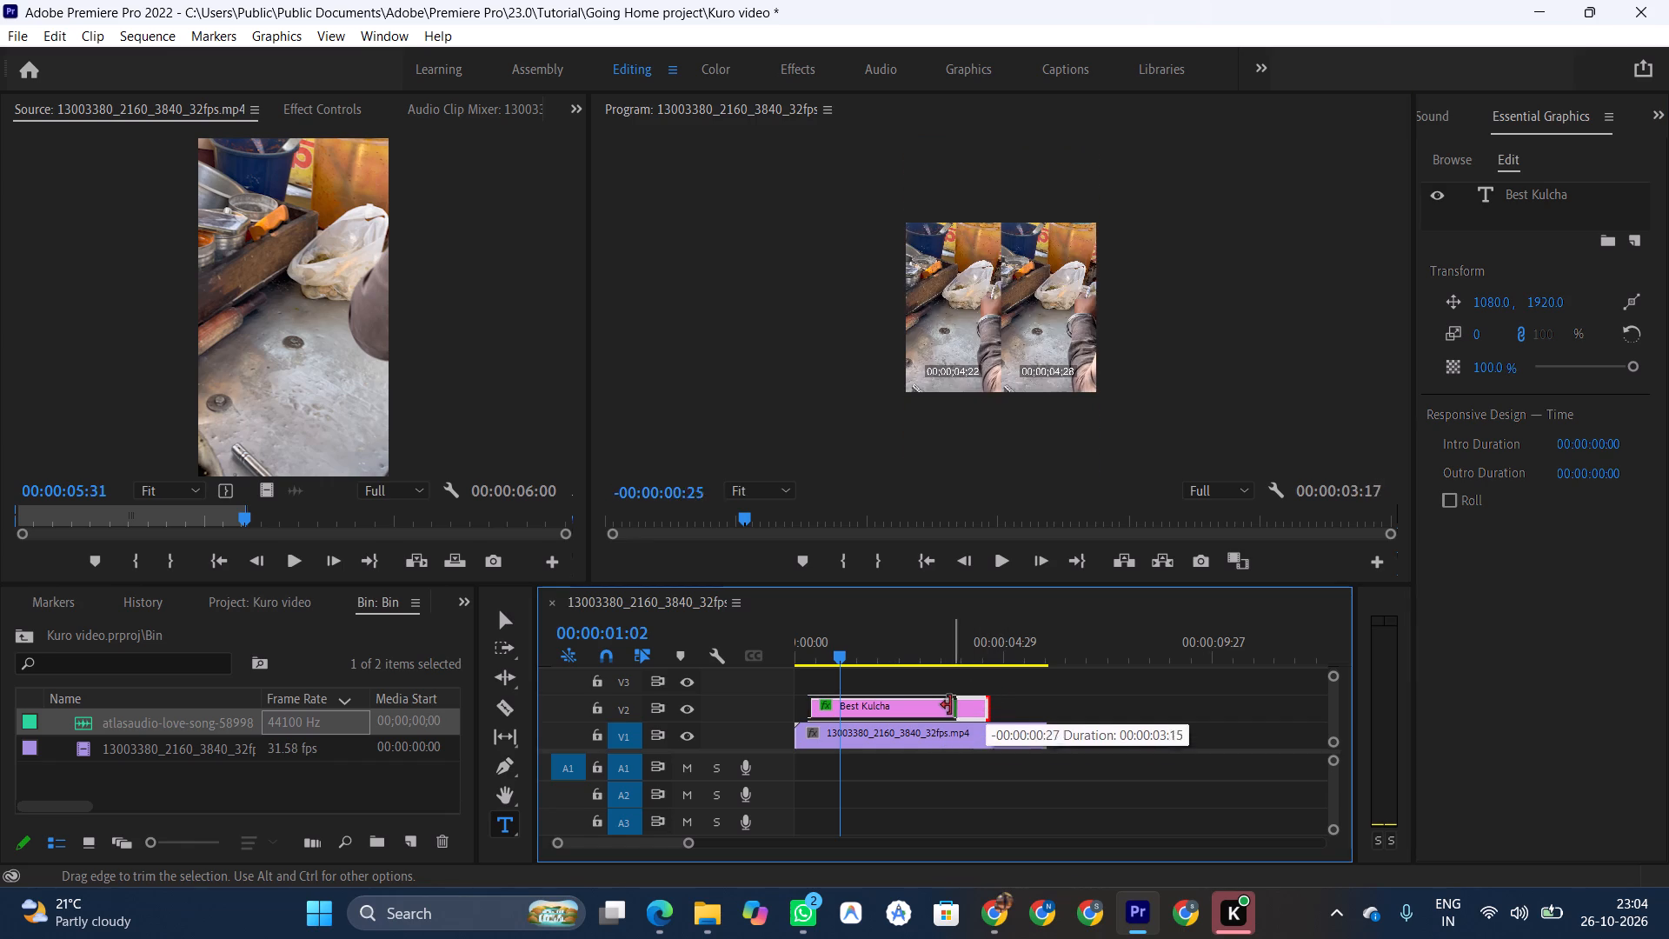
left_click_drag(950, 705, 866, 716)
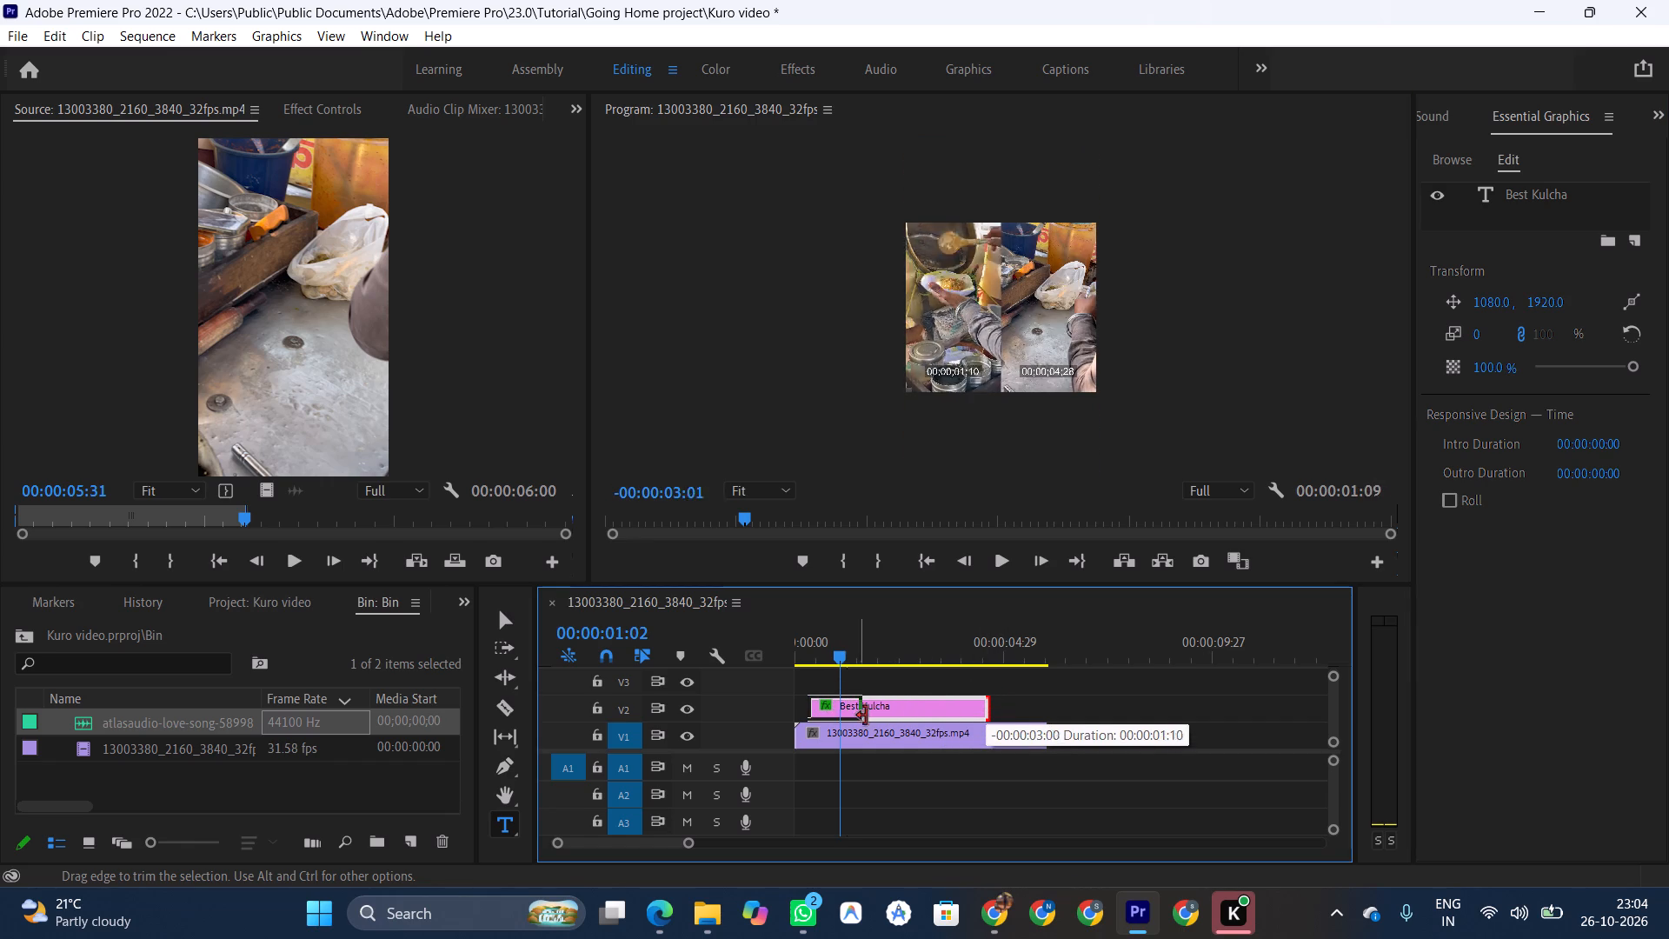
left_click_drag(866, 716, 870, 716)
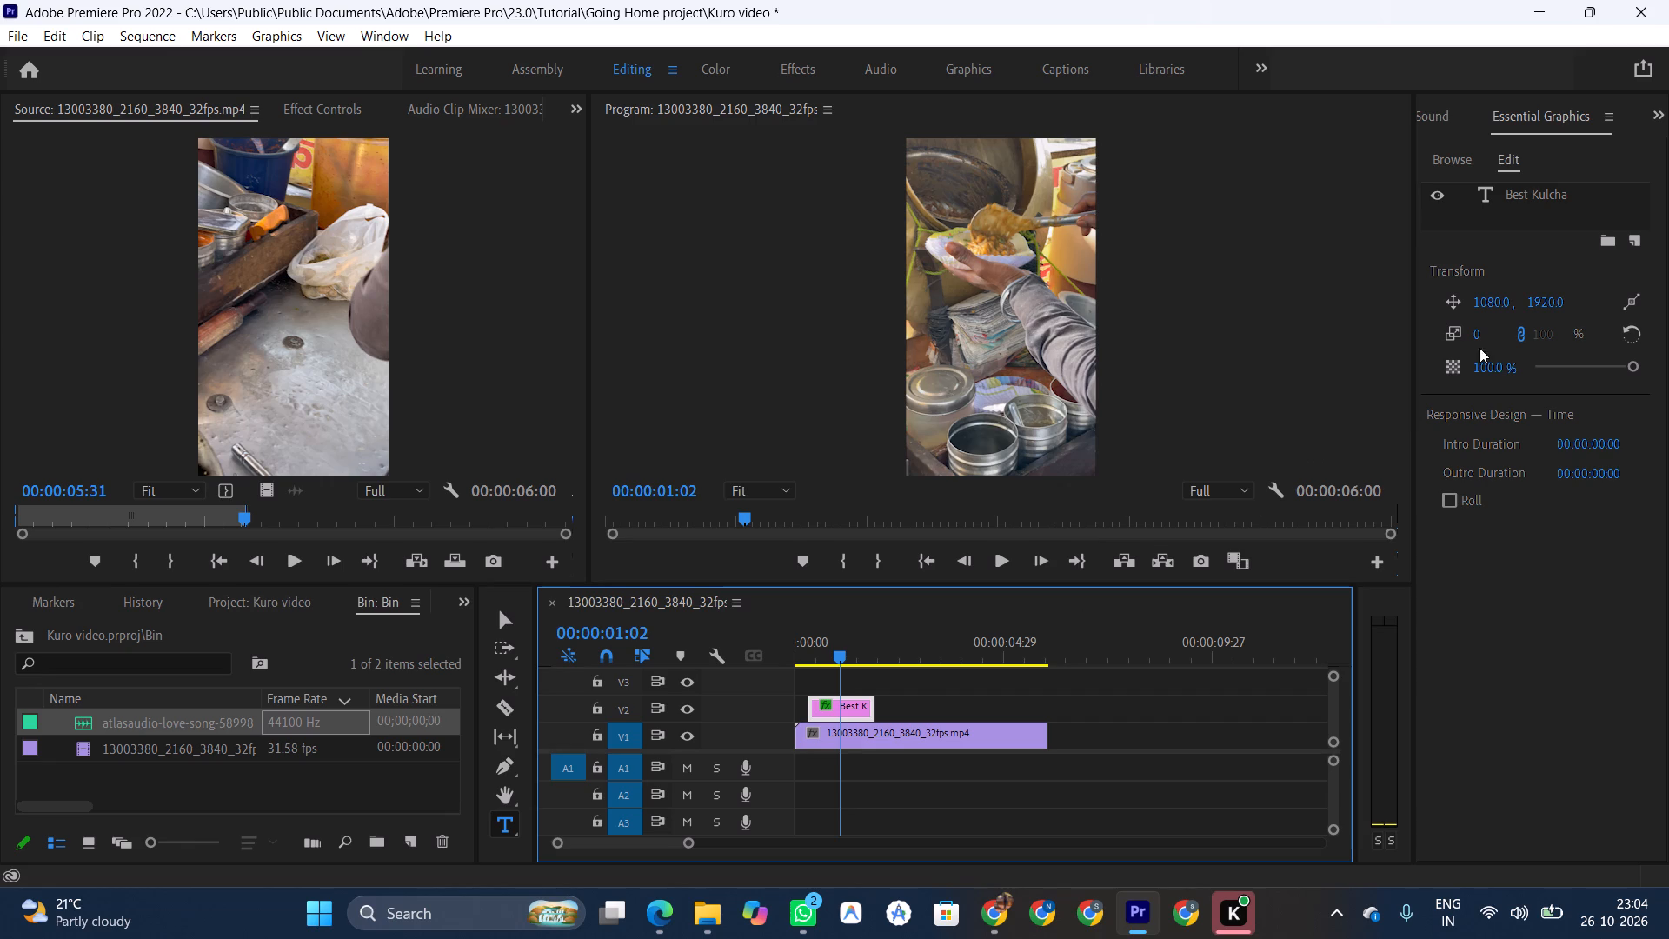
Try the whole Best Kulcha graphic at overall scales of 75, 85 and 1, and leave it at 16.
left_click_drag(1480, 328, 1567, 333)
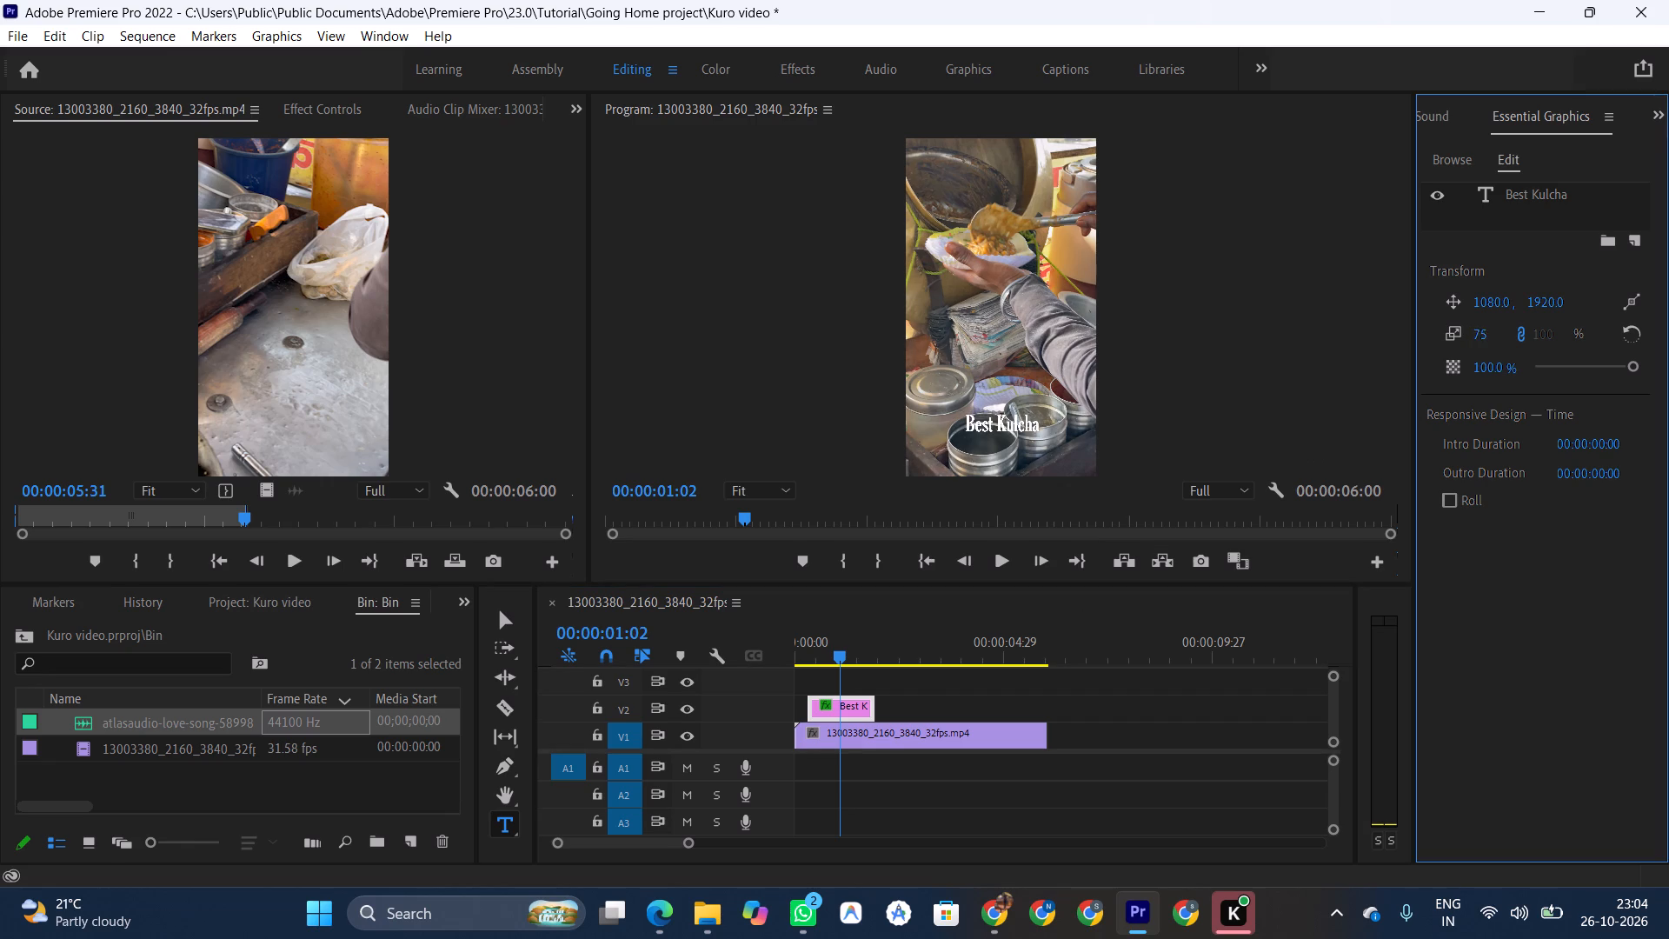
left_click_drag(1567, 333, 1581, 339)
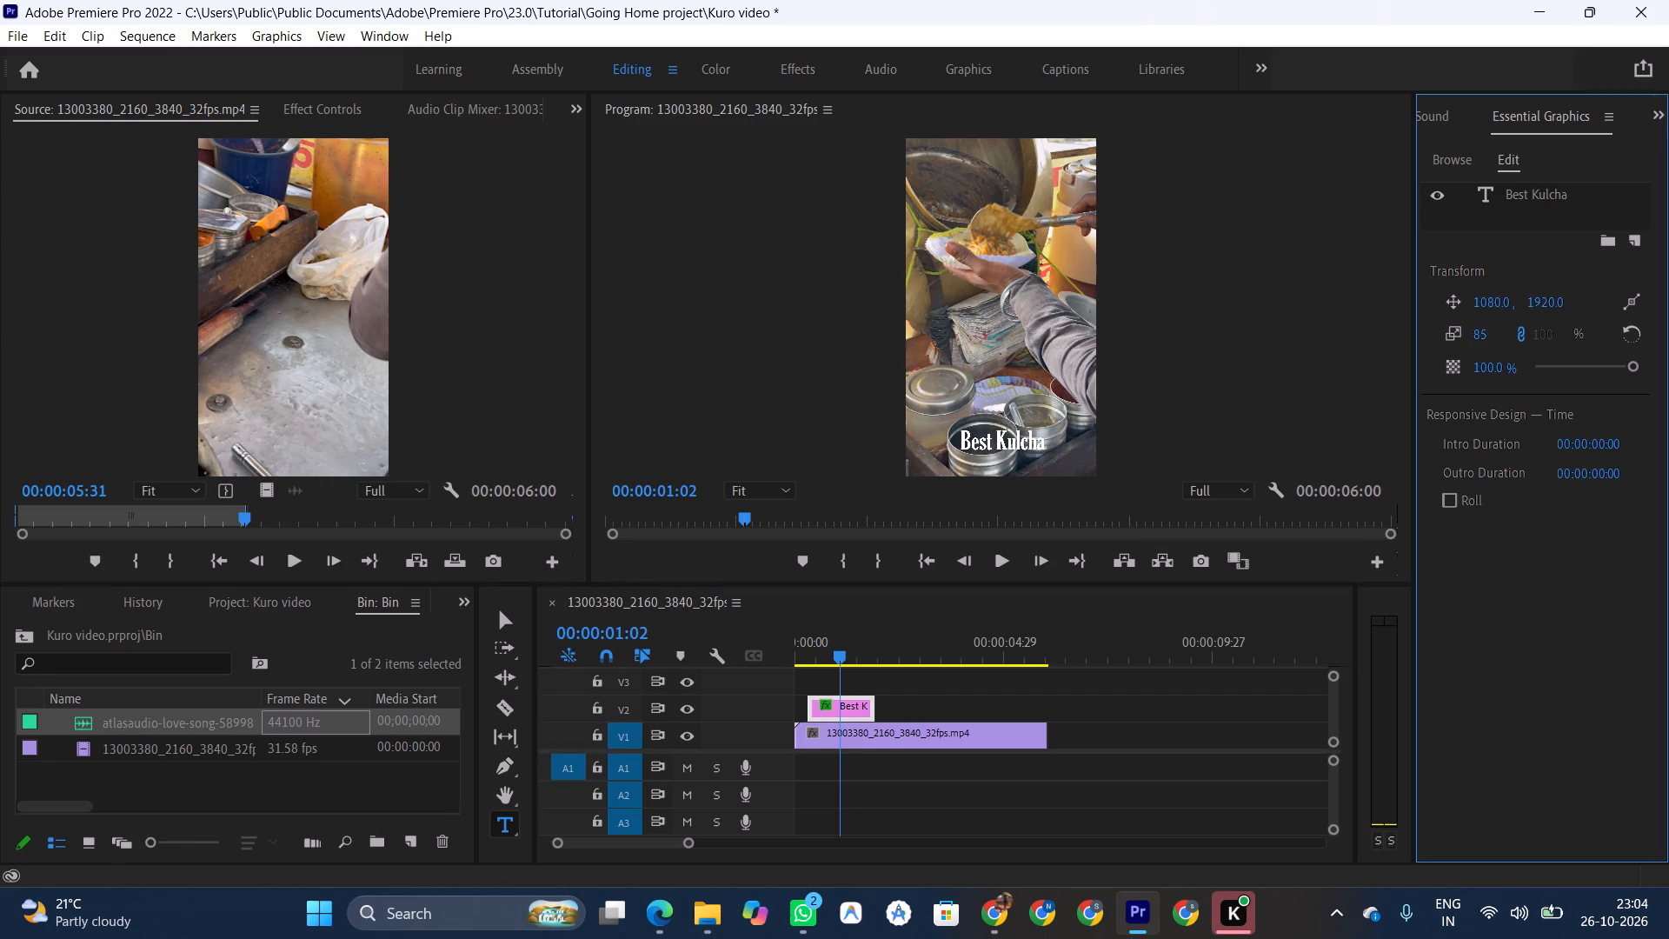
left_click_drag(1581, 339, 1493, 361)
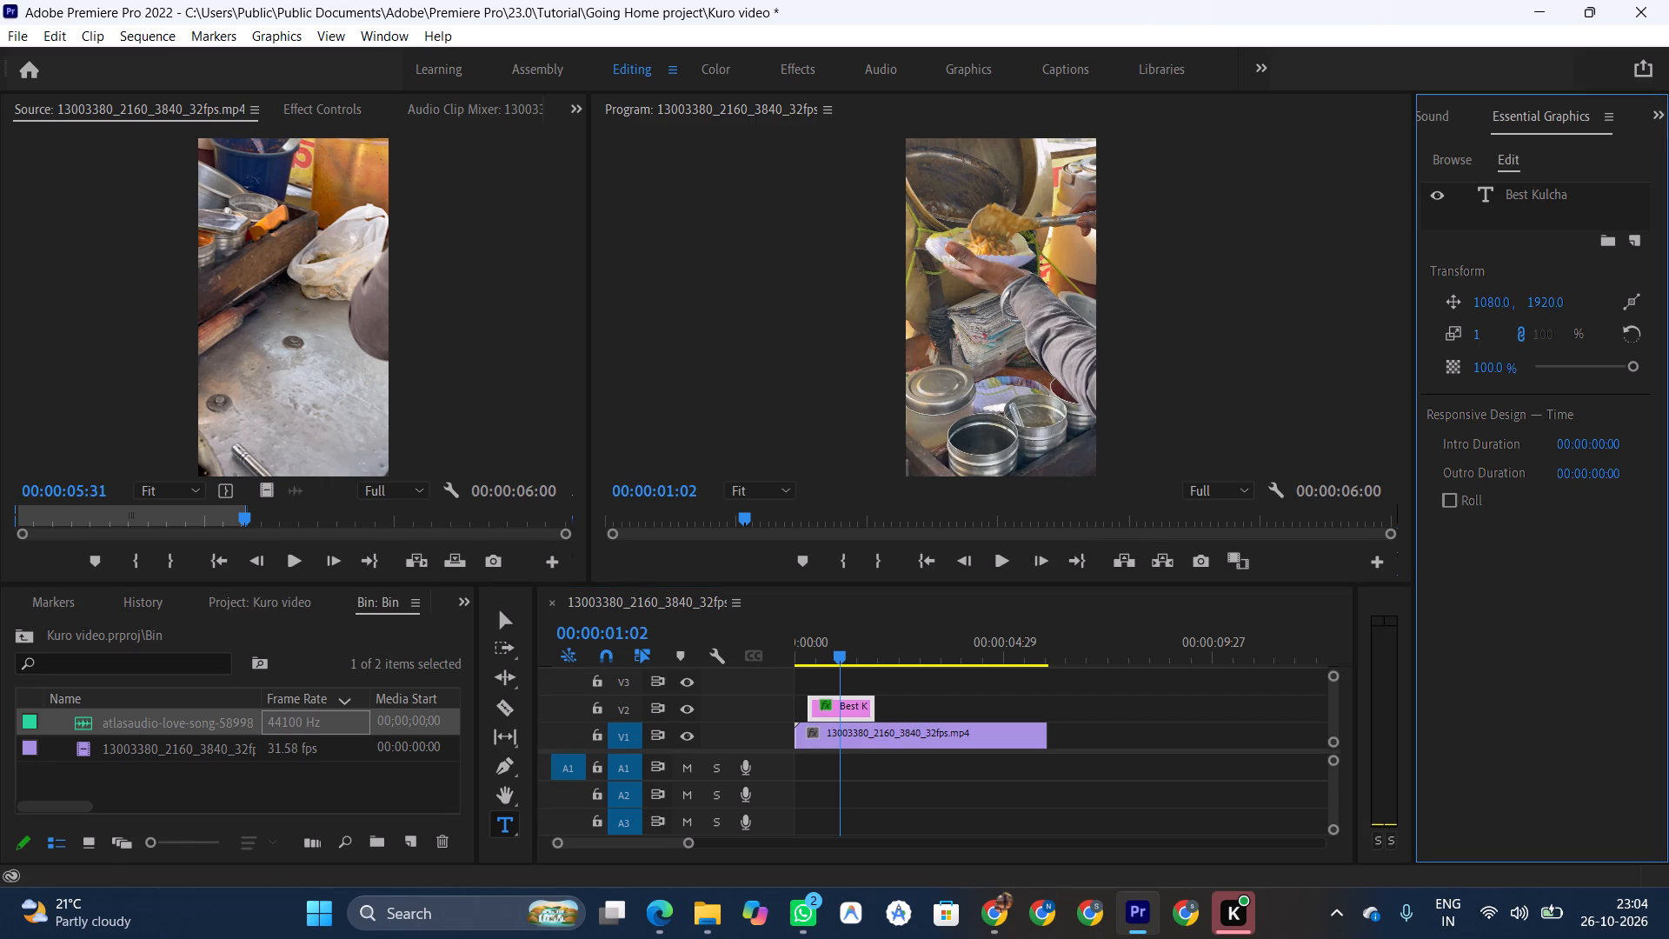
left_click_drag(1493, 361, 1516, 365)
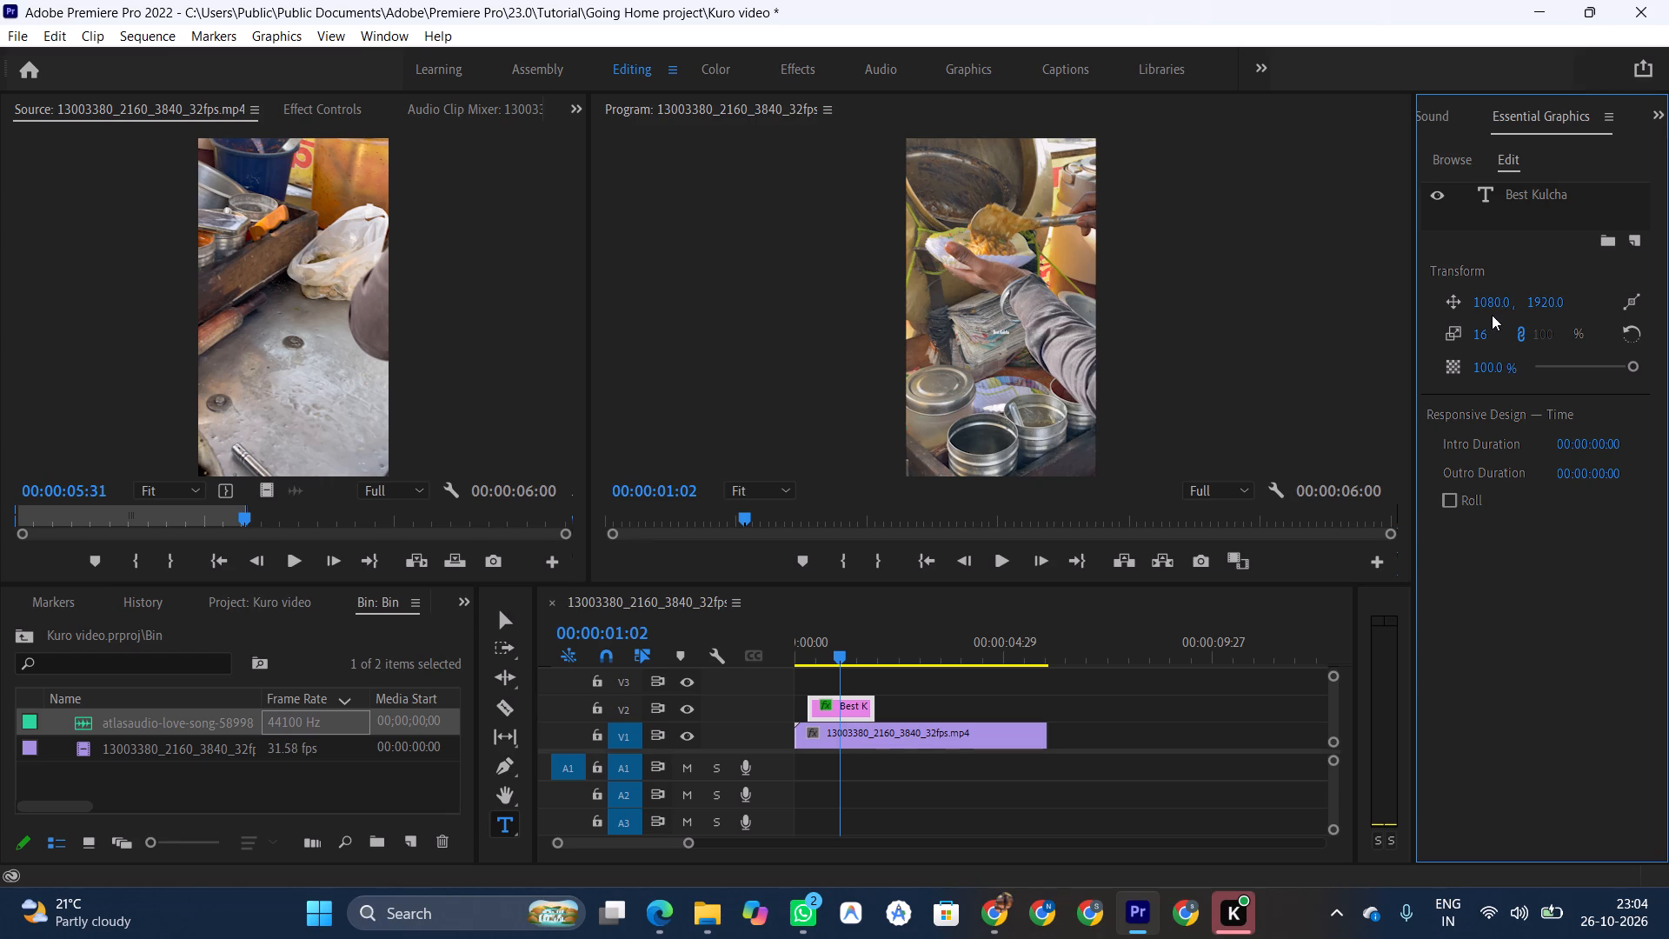
Set the Best Kulcha graphic's overall position to 986, 1498.
left_click_drag(1488, 305, 1483, 314)
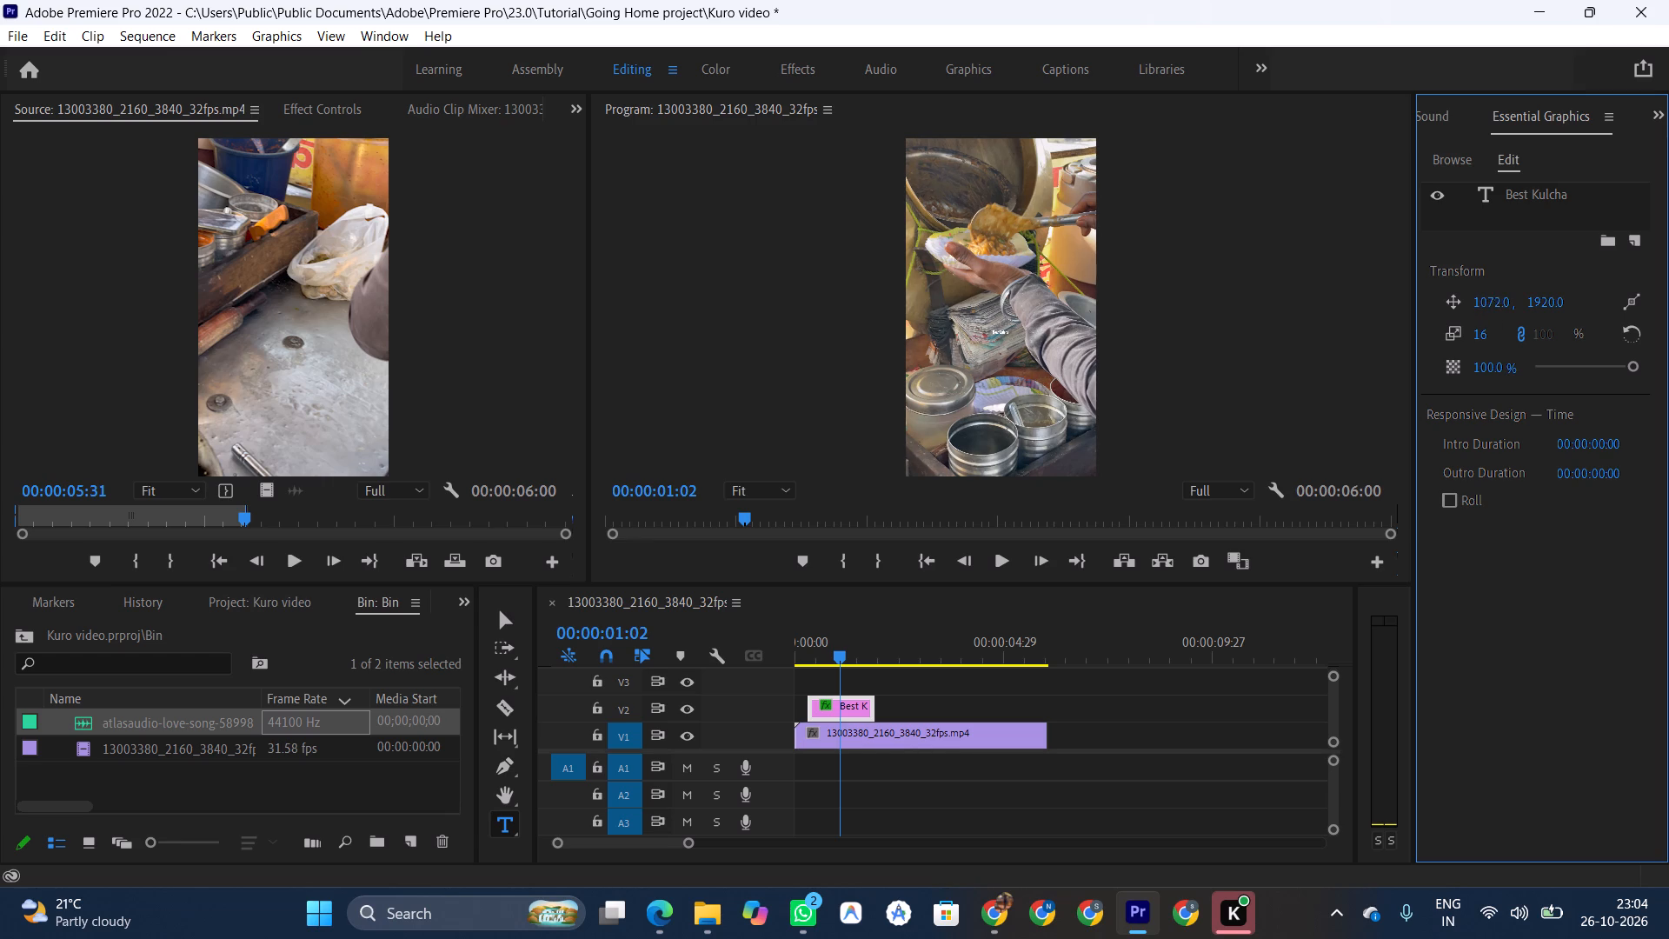
left_click_drag(1483, 314, 1392, 331)
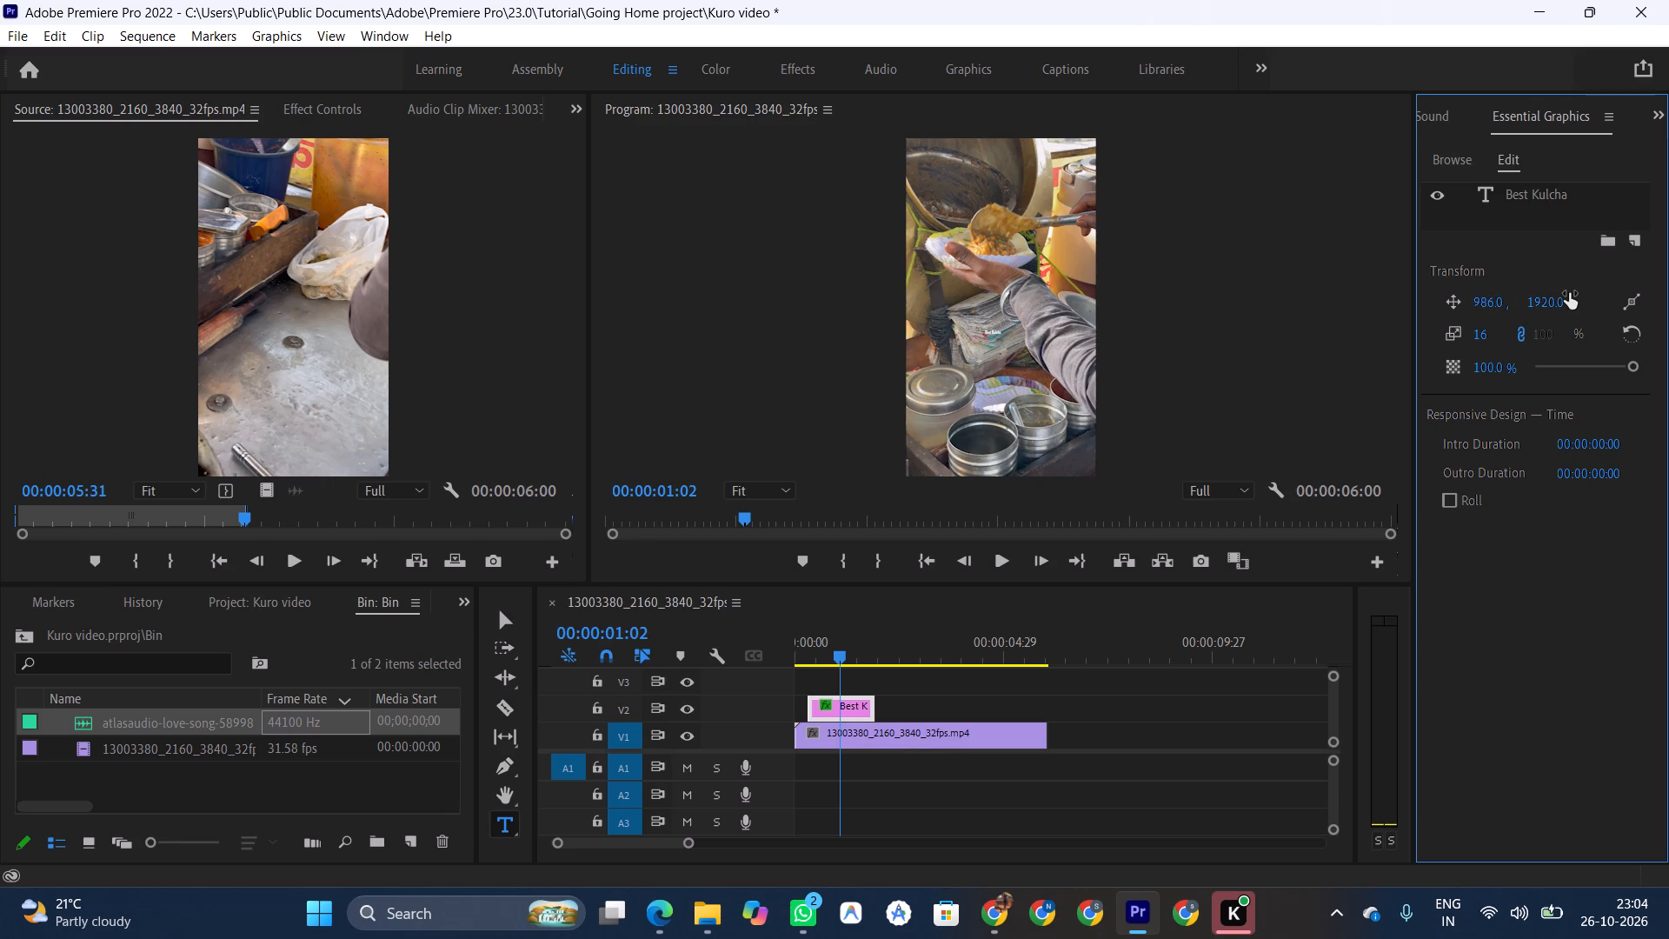
left_click_drag(1546, 310, 1200, 381)
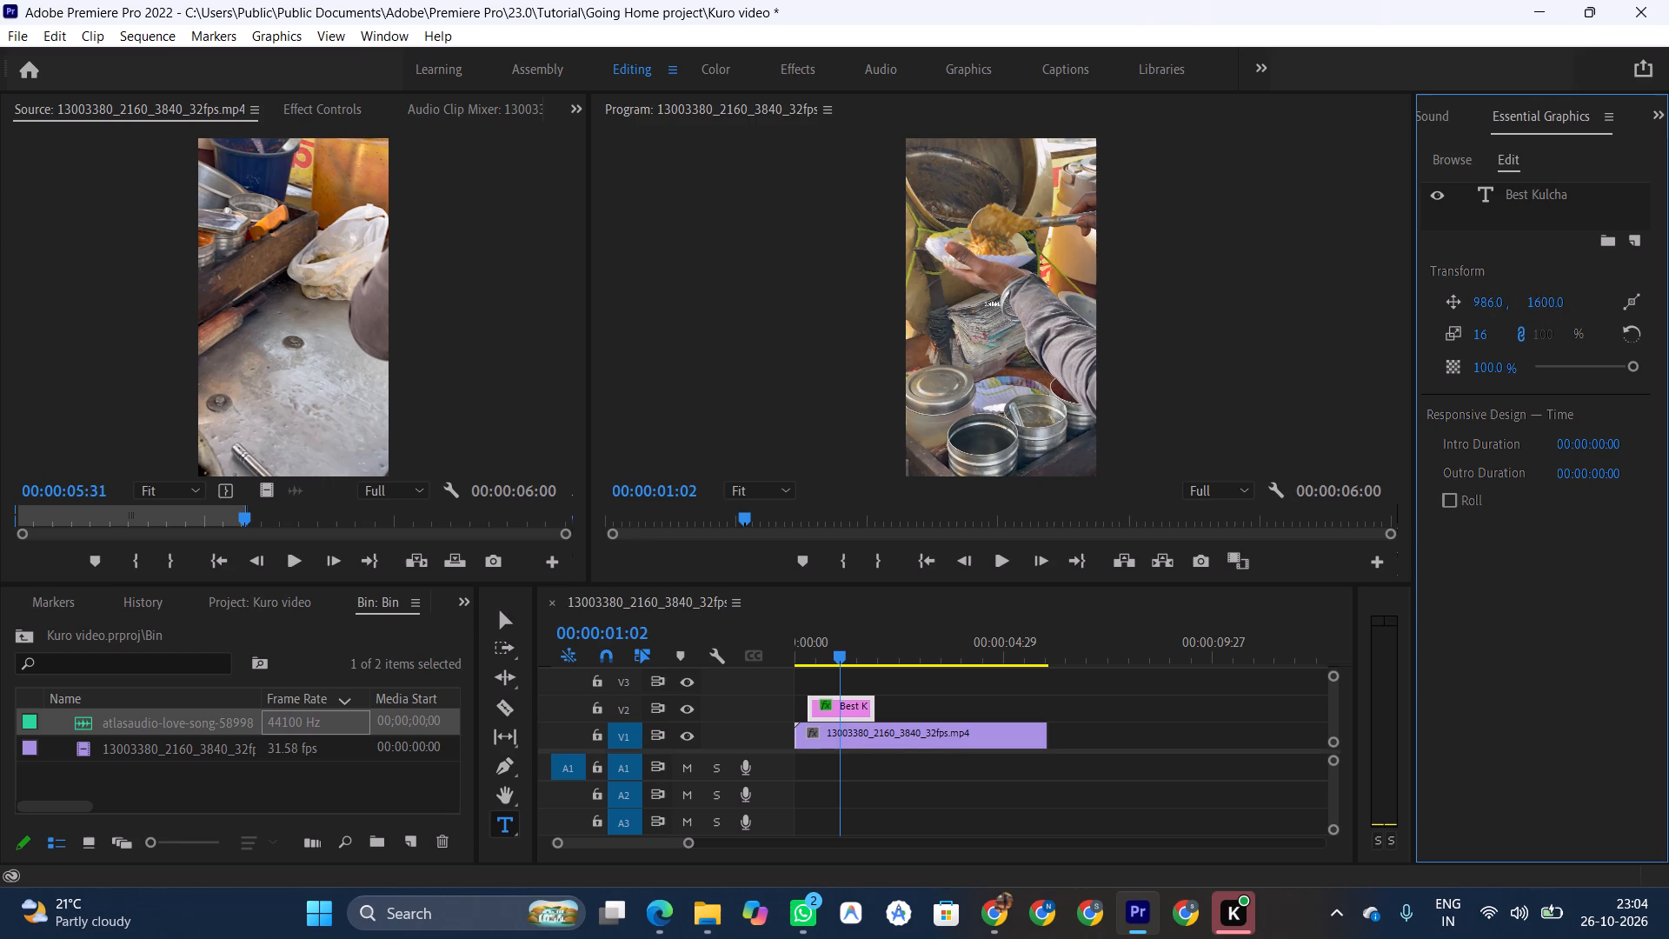
left_click_drag(1200, 381, 1016, 468)
left_click_drag(1016, 468, 1086, 430)
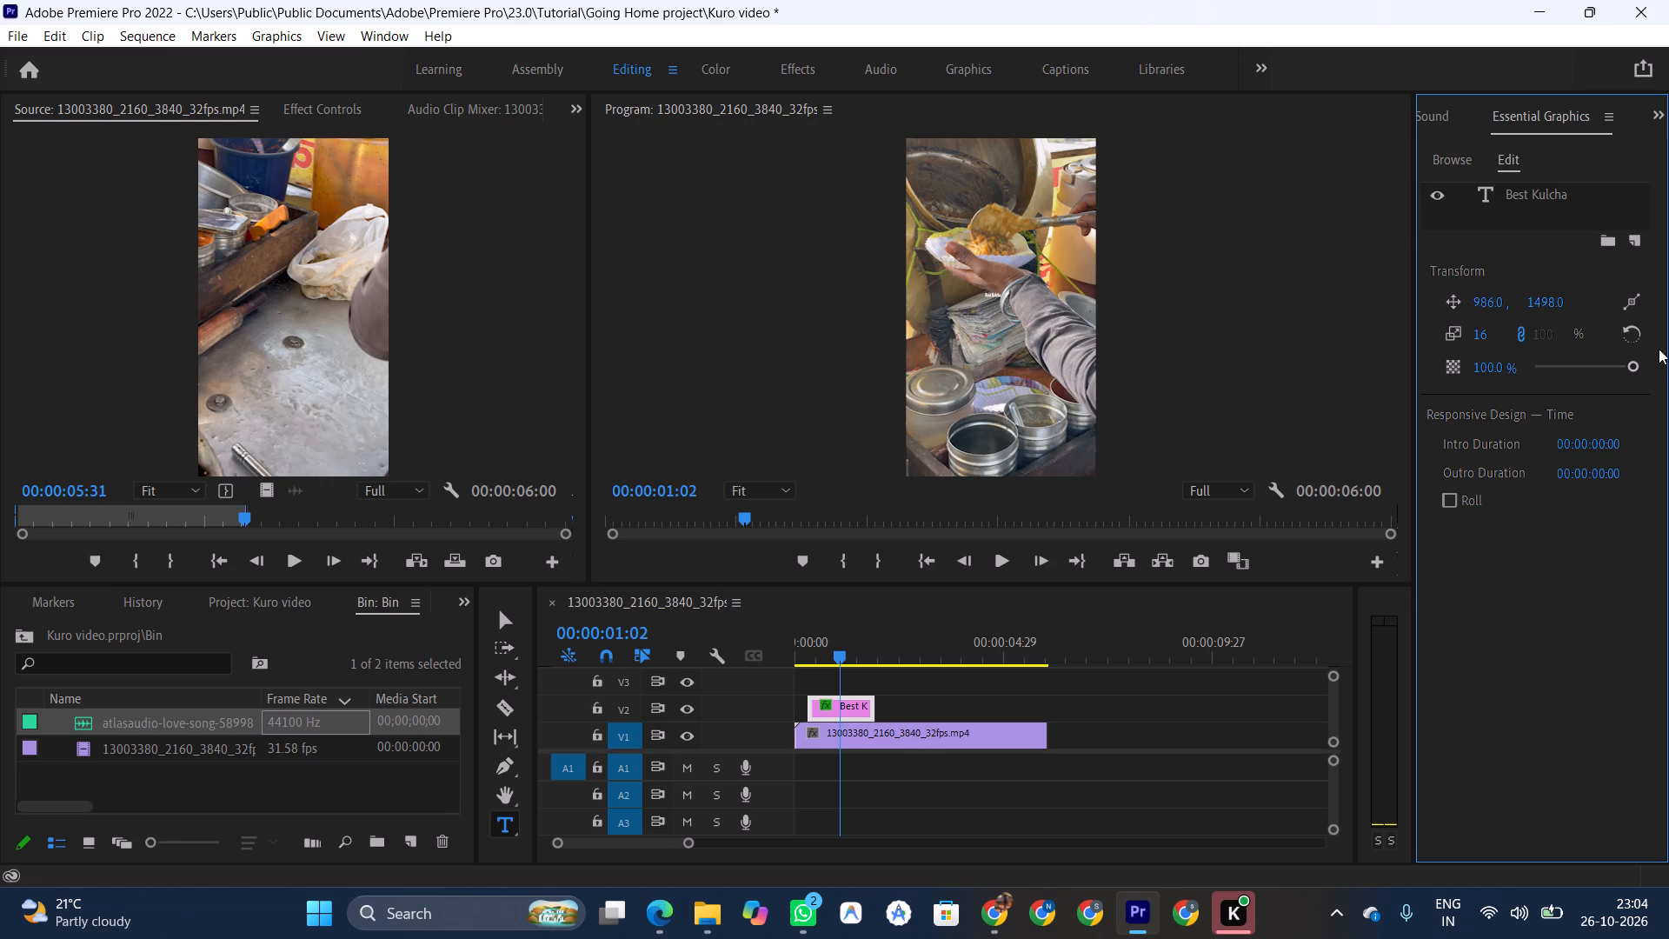
Set the whole Best Kulcha graphic's overall scale to 0.
left_click_drag(1478, 336, 1449, 341)
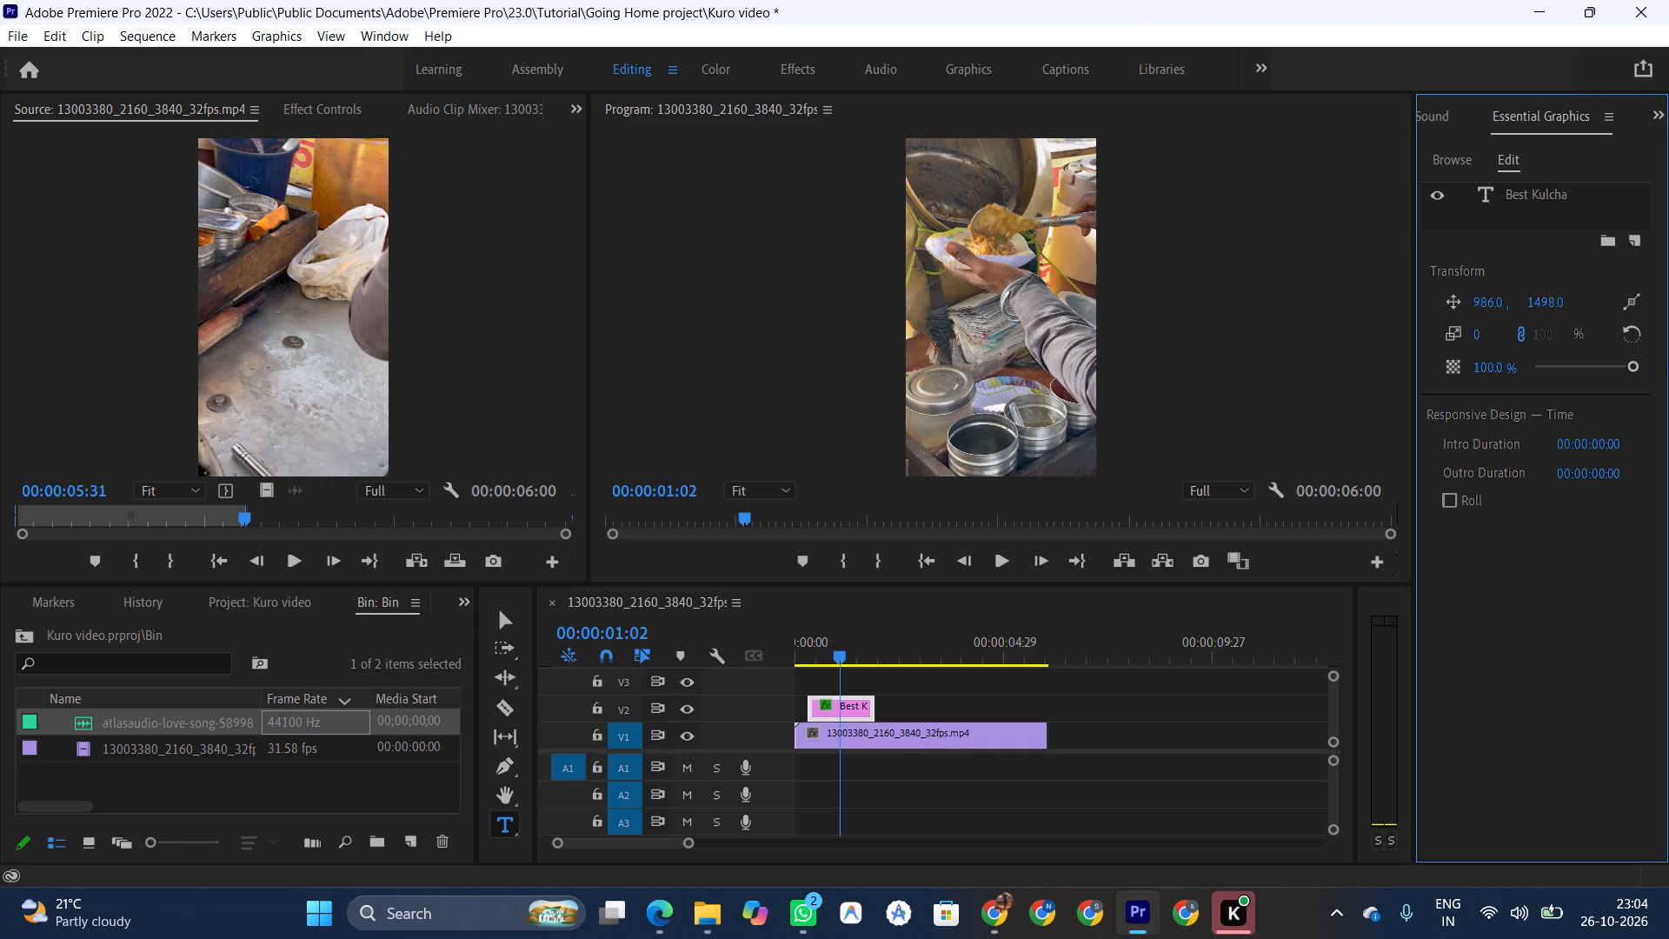
left_click_drag(1449, 341, 1443, 342)
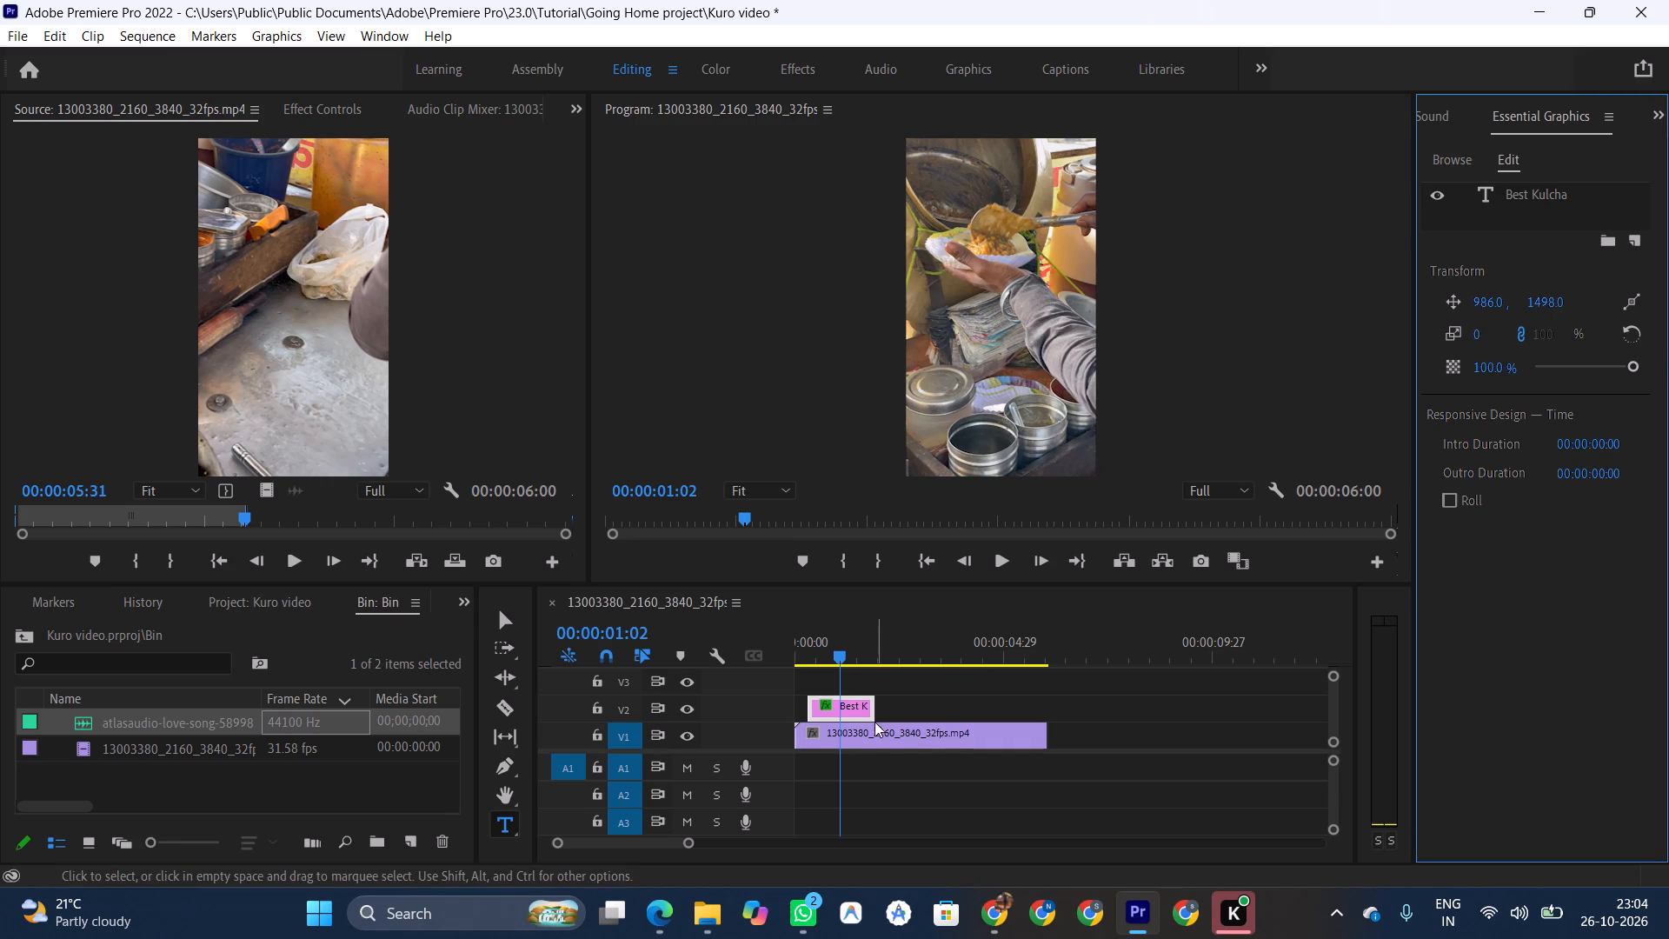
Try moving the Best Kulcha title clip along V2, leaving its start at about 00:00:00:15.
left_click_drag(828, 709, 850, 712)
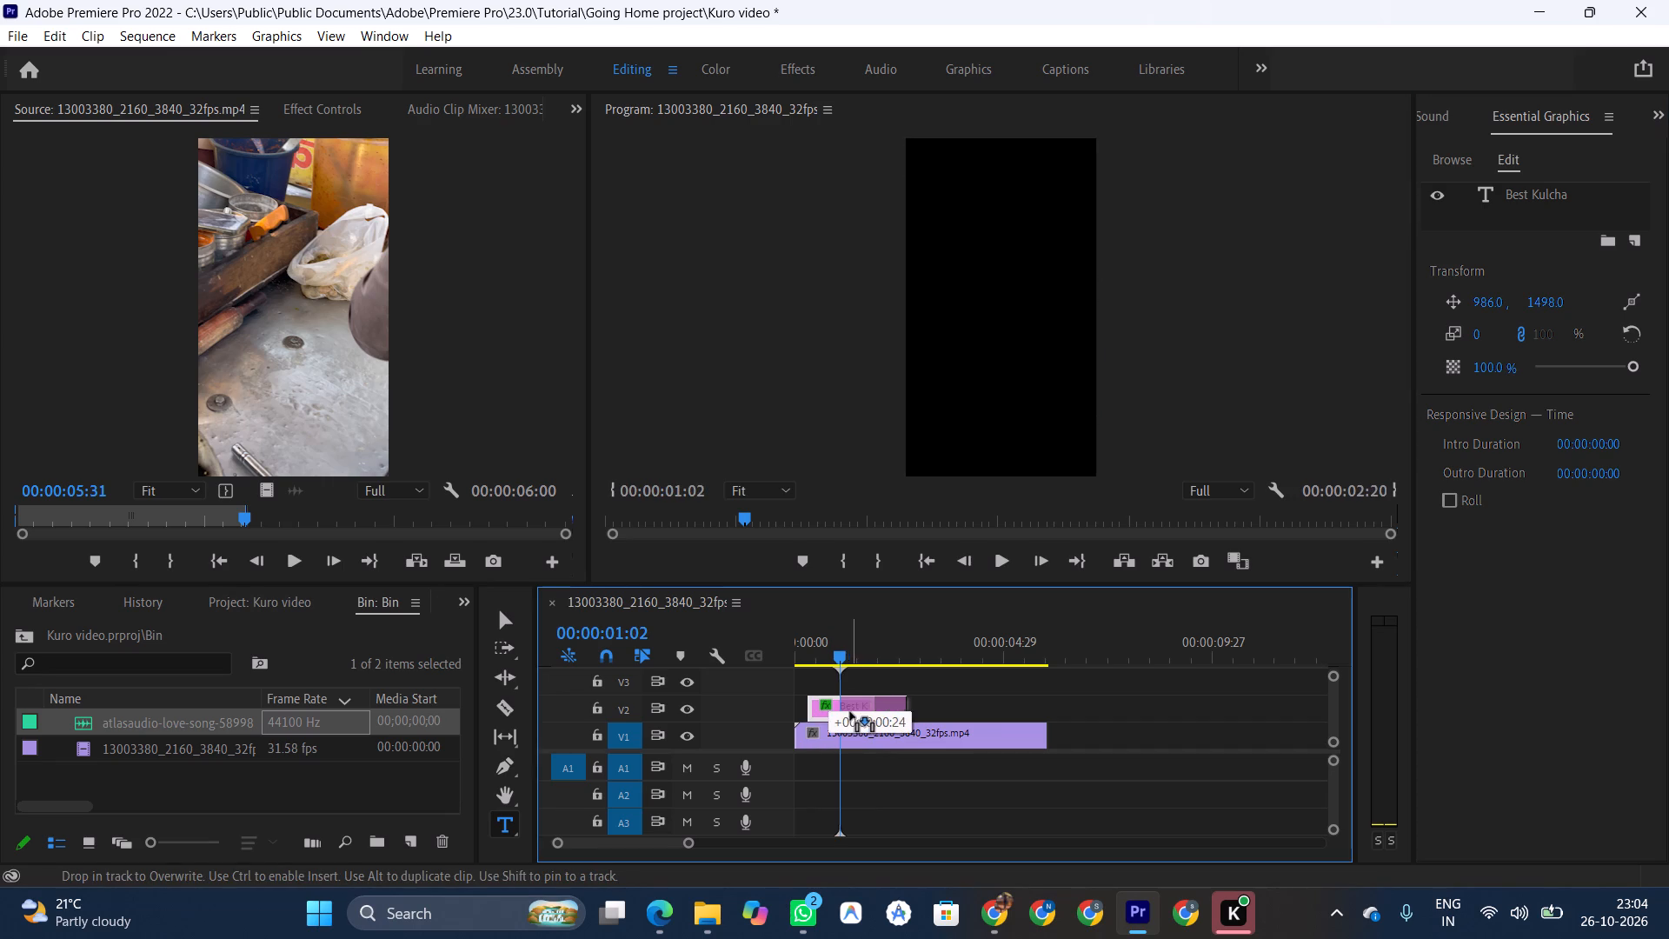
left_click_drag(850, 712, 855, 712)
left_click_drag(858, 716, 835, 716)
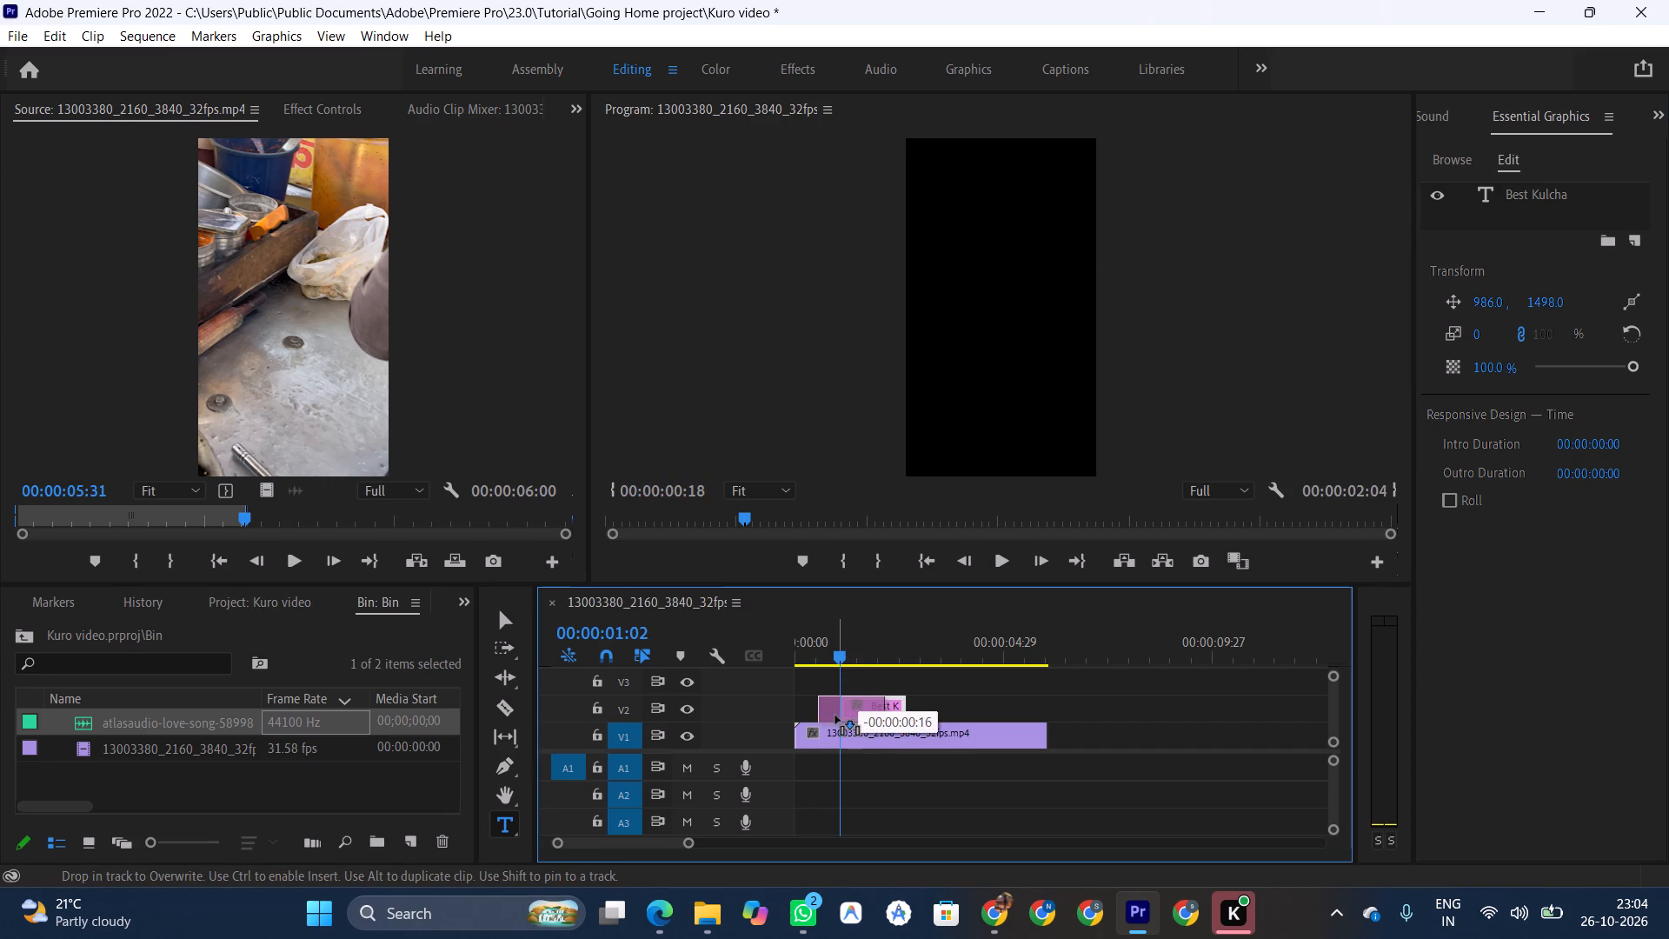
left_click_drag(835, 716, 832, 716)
Play the sequence from its beginning in short bursts to check where the Best Kulcha title comes in.
left_click(797, 660)
key("space")
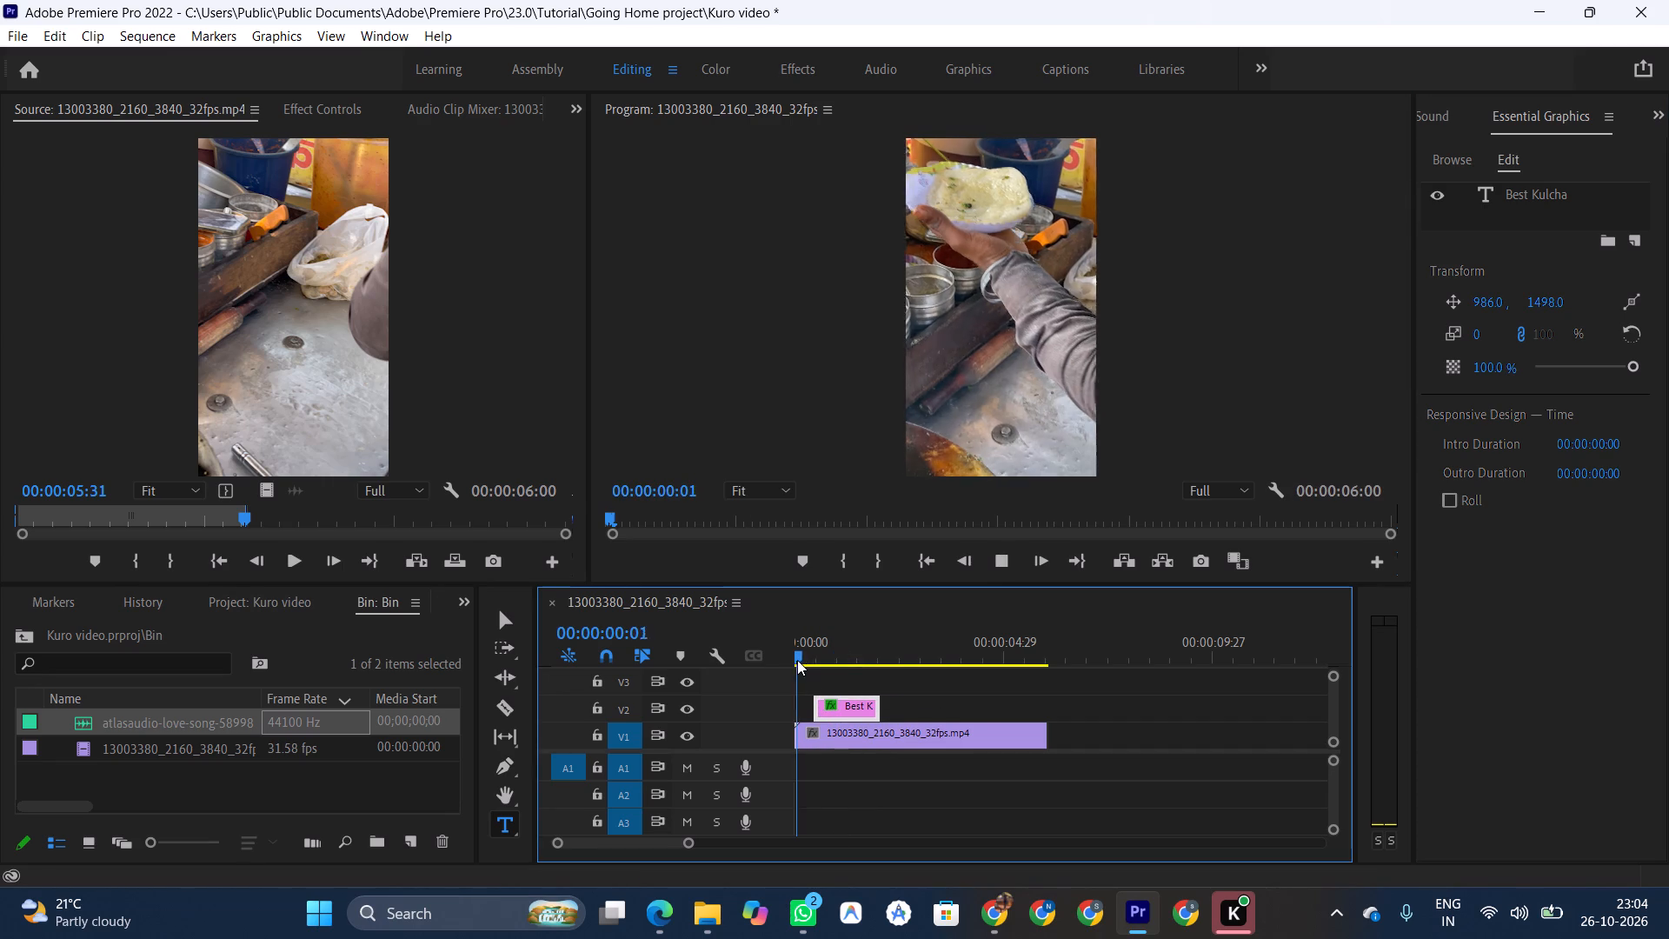
key("space")
key("space")
key("space")
key("space")
key("space")
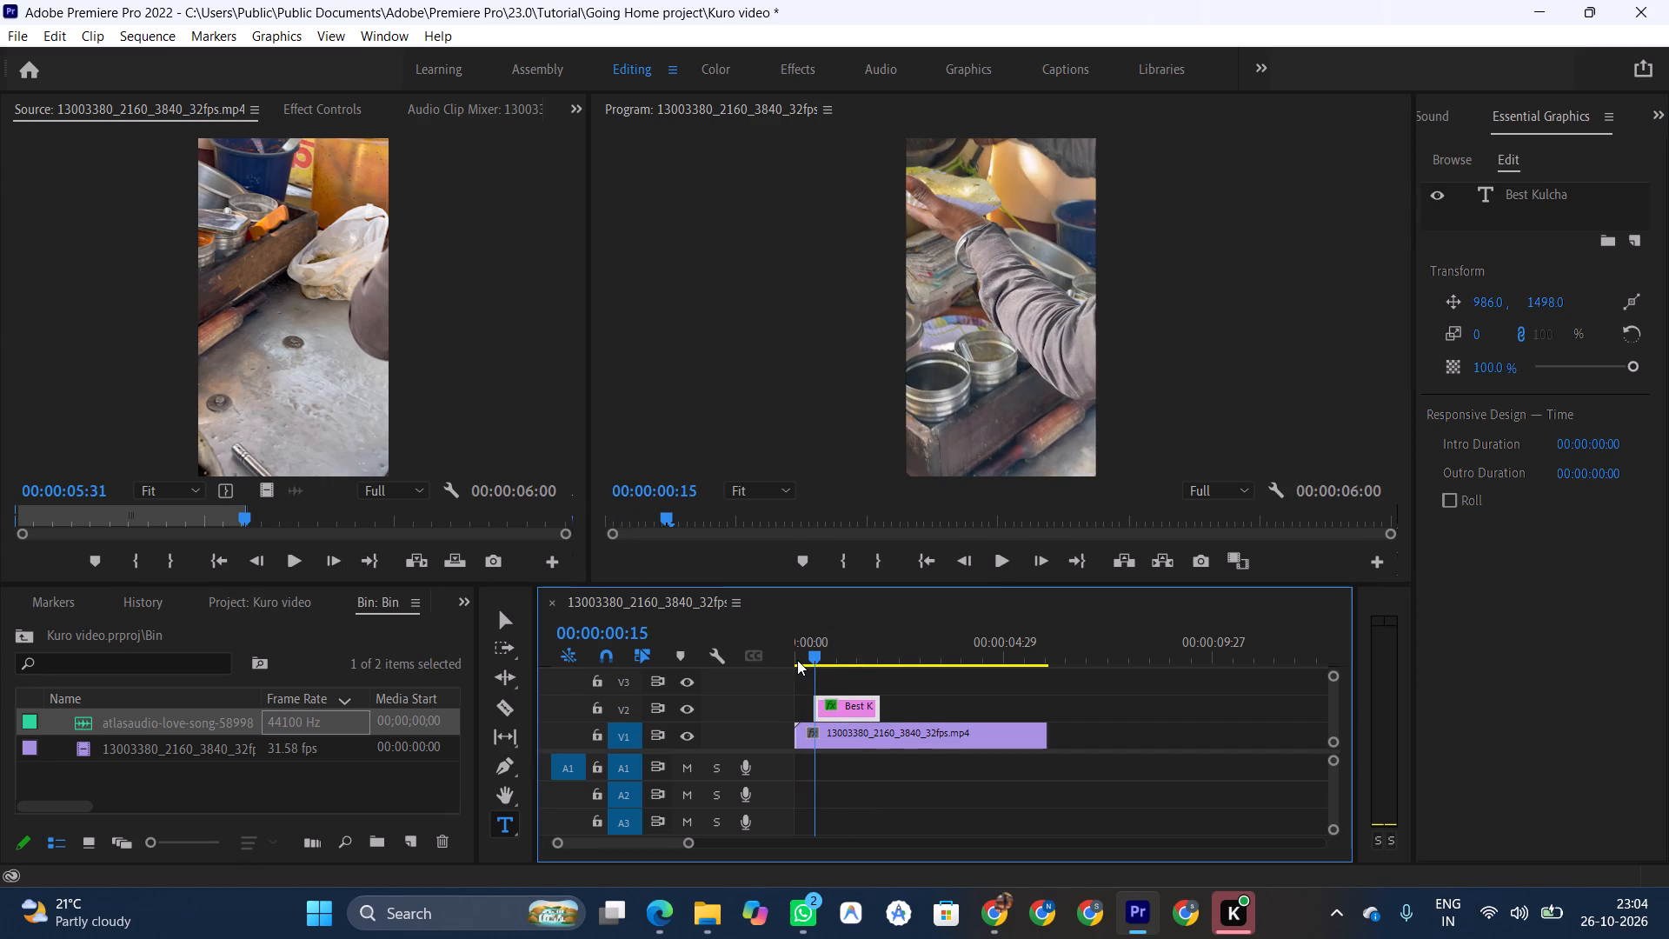
key("space")
key("space")
key("space")
key("space")
key("space")
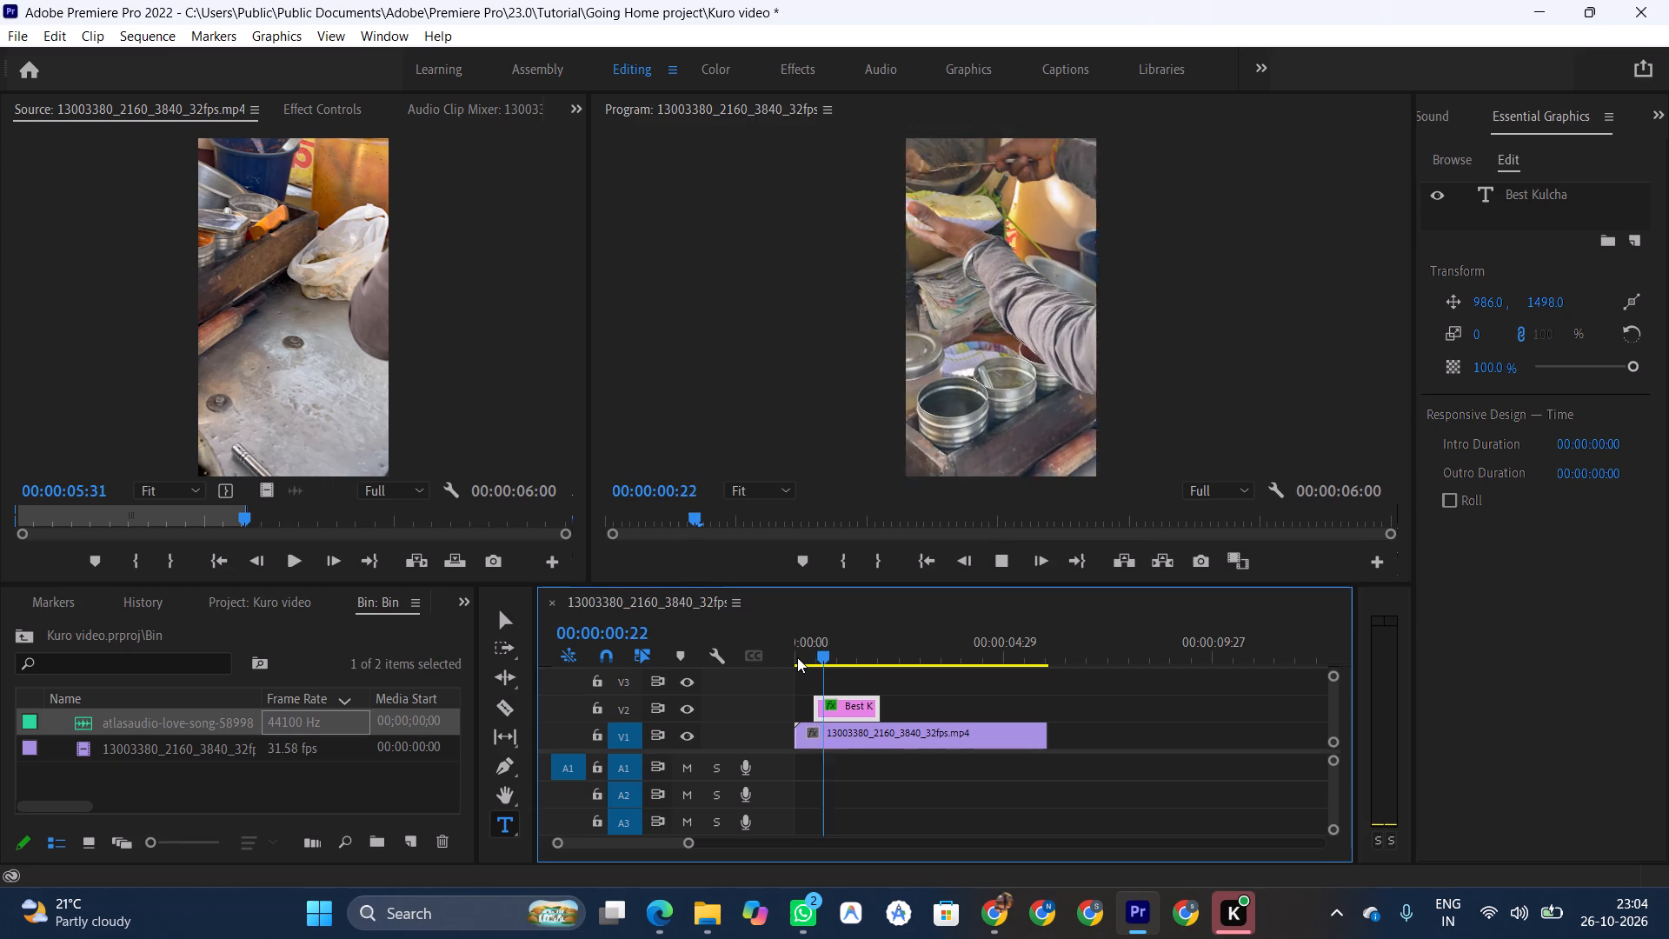
key("space")
Move the Best Kulcha title clip on V2 so it starts at the playhead, 00:00:01:03.
left_click_drag(868, 712, 888, 712)
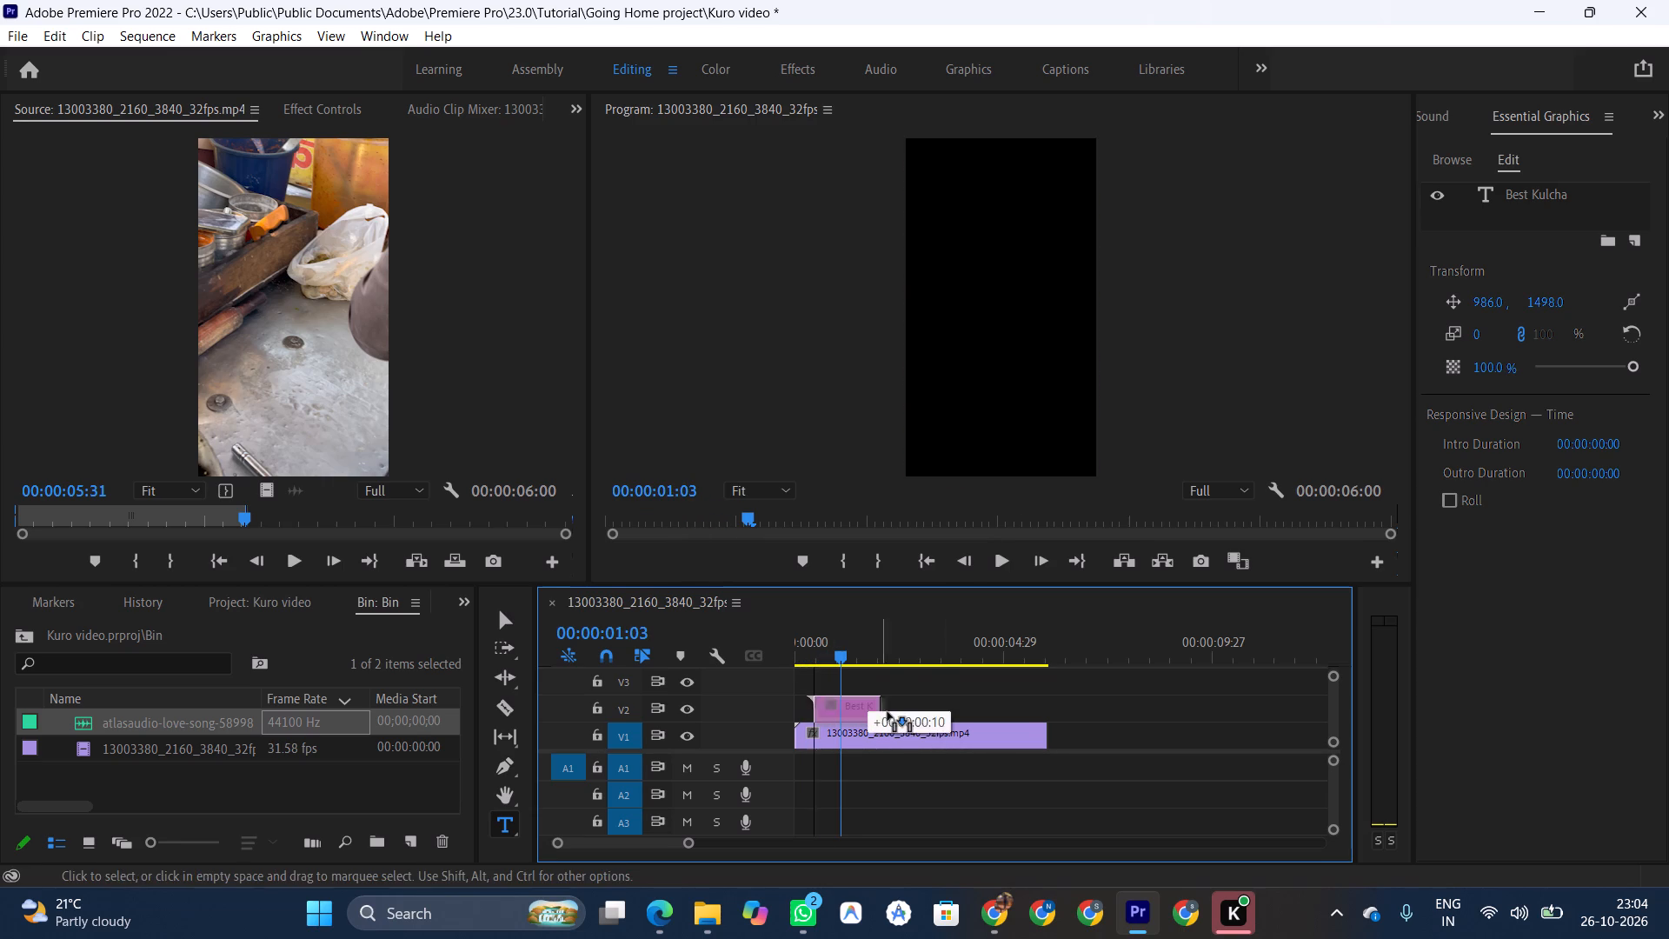
left_click_drag(888, 712, 901, 712)
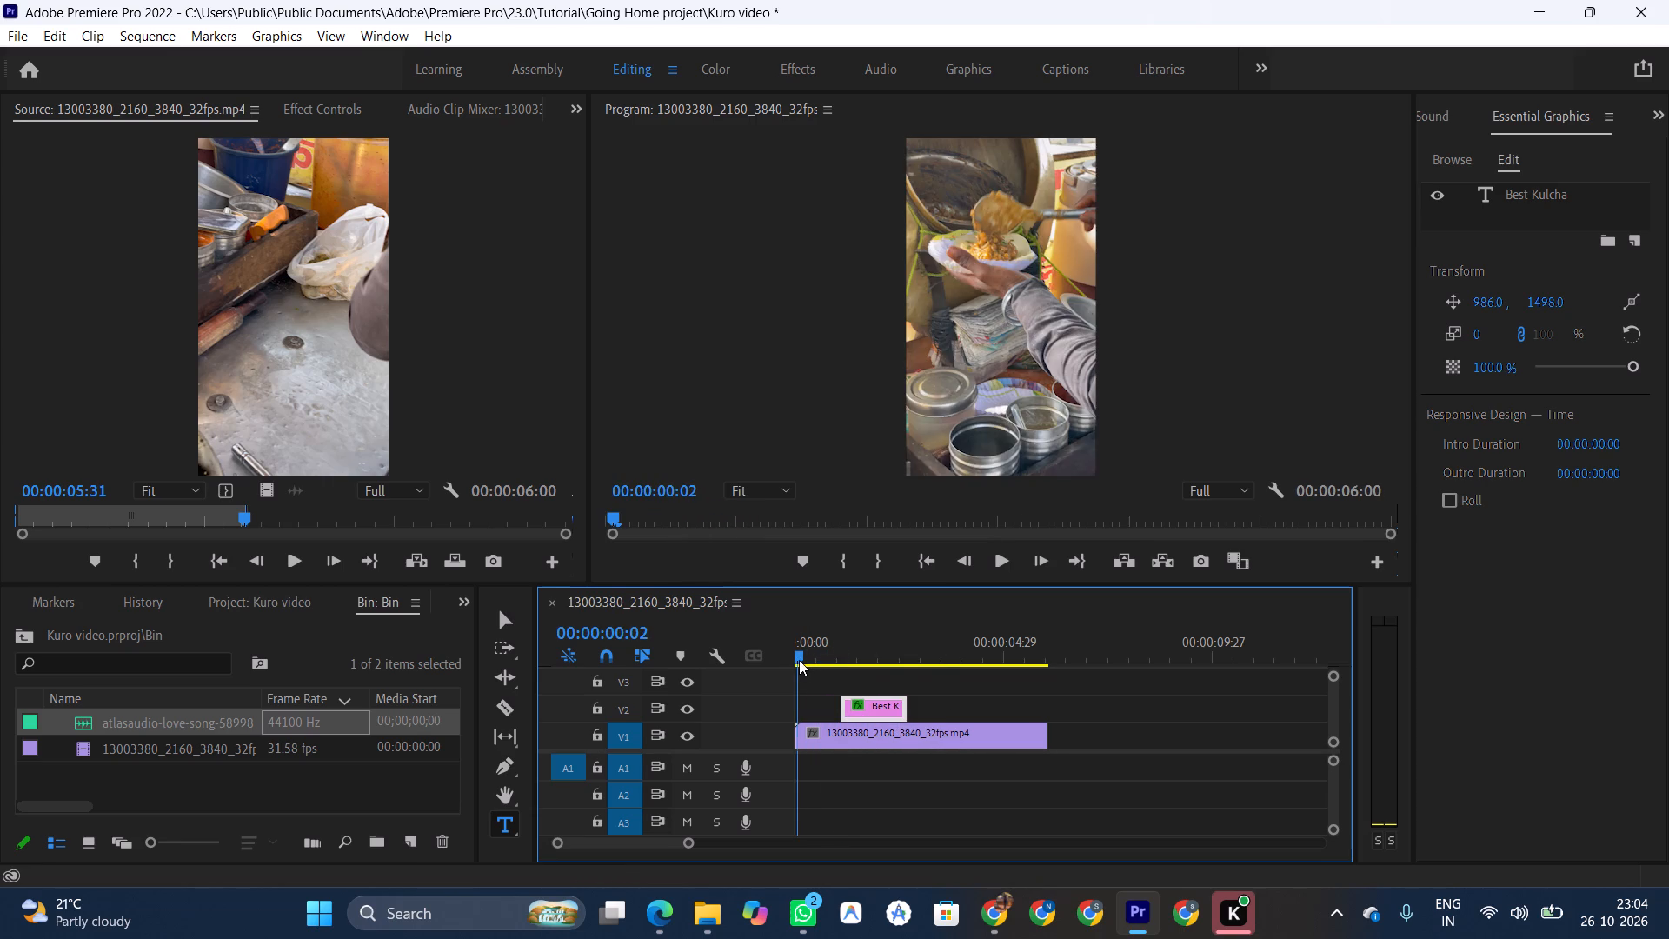
Play the sequence from near its beginning in short bursts to check the moved Best Kulcha title's timing.
left_click(799, 660)
key("space")
key("space")
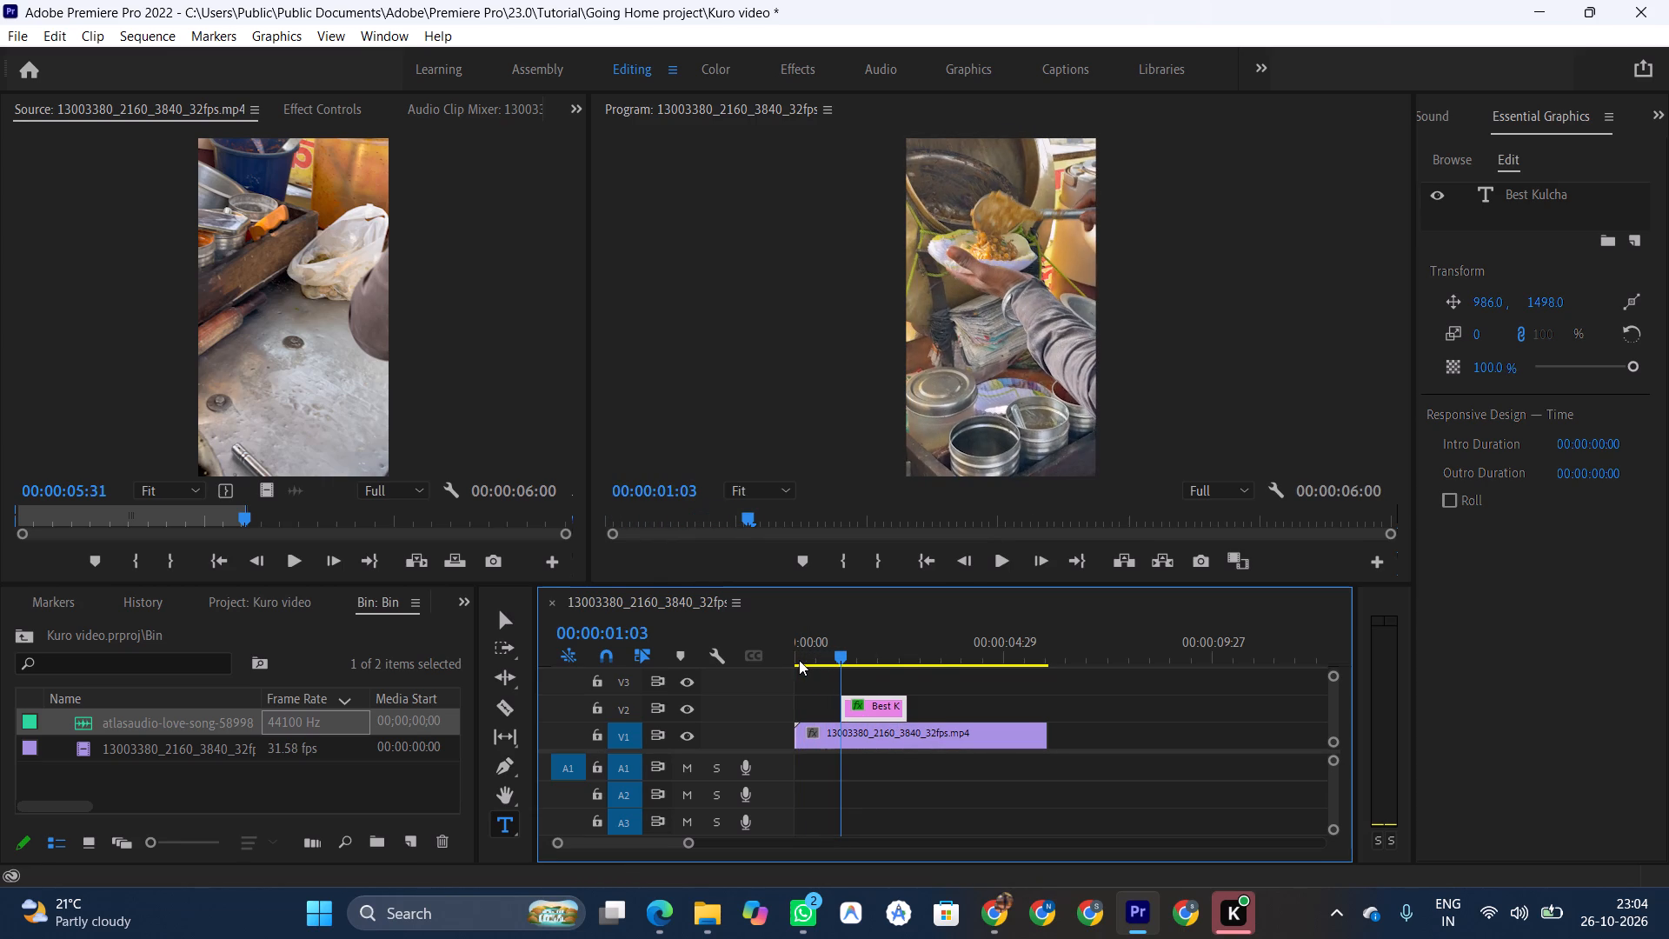
key("space")
key("space")
key("space")
key("space")
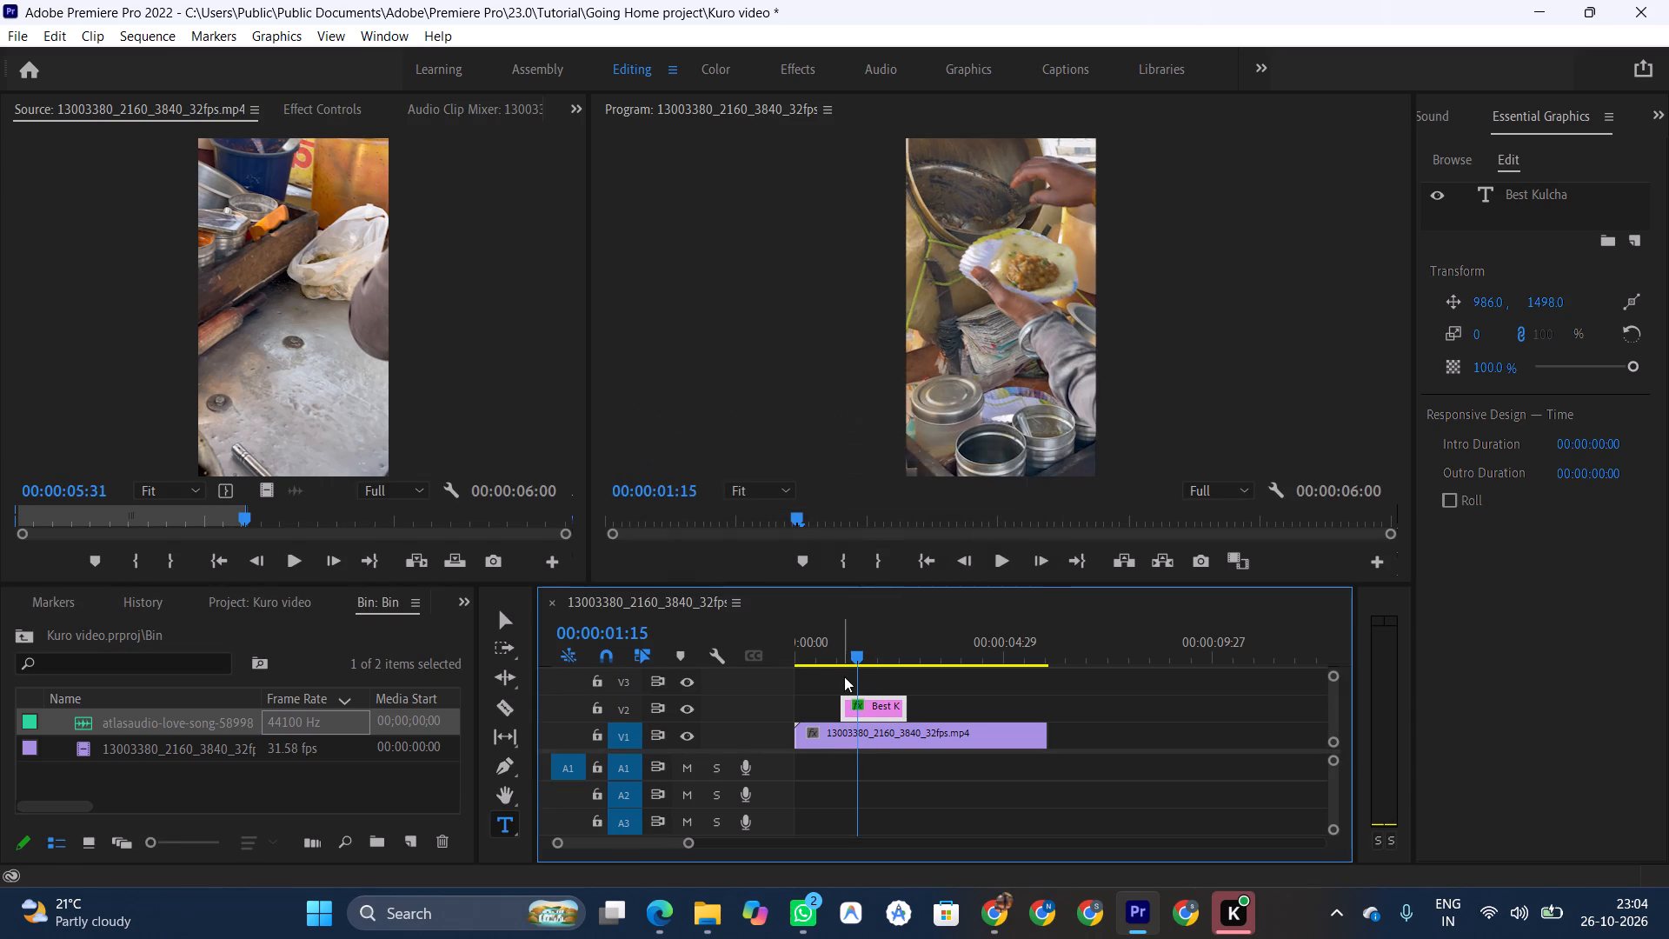
Set the playhead at 00:00:01:02, at the start of the Best Kulcha title clip, and select that clip on V2.
left_click_drag(856, 650, 841, 656)
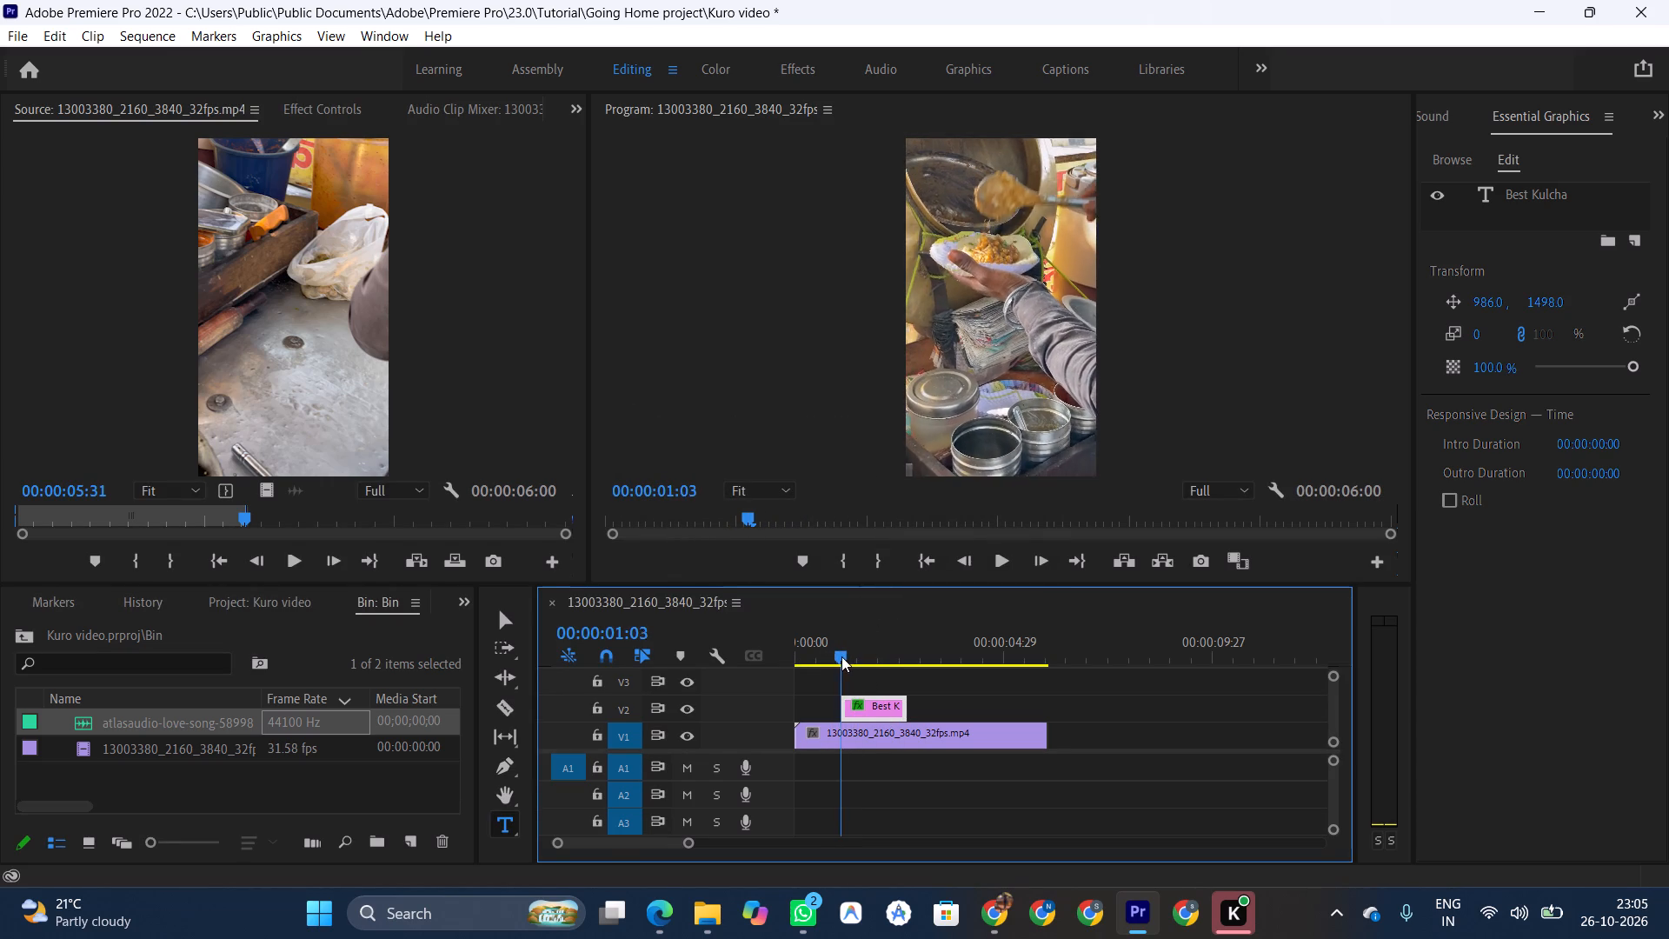
left_click_drag(841, 656, 841, 656)
left_click(891, 711)
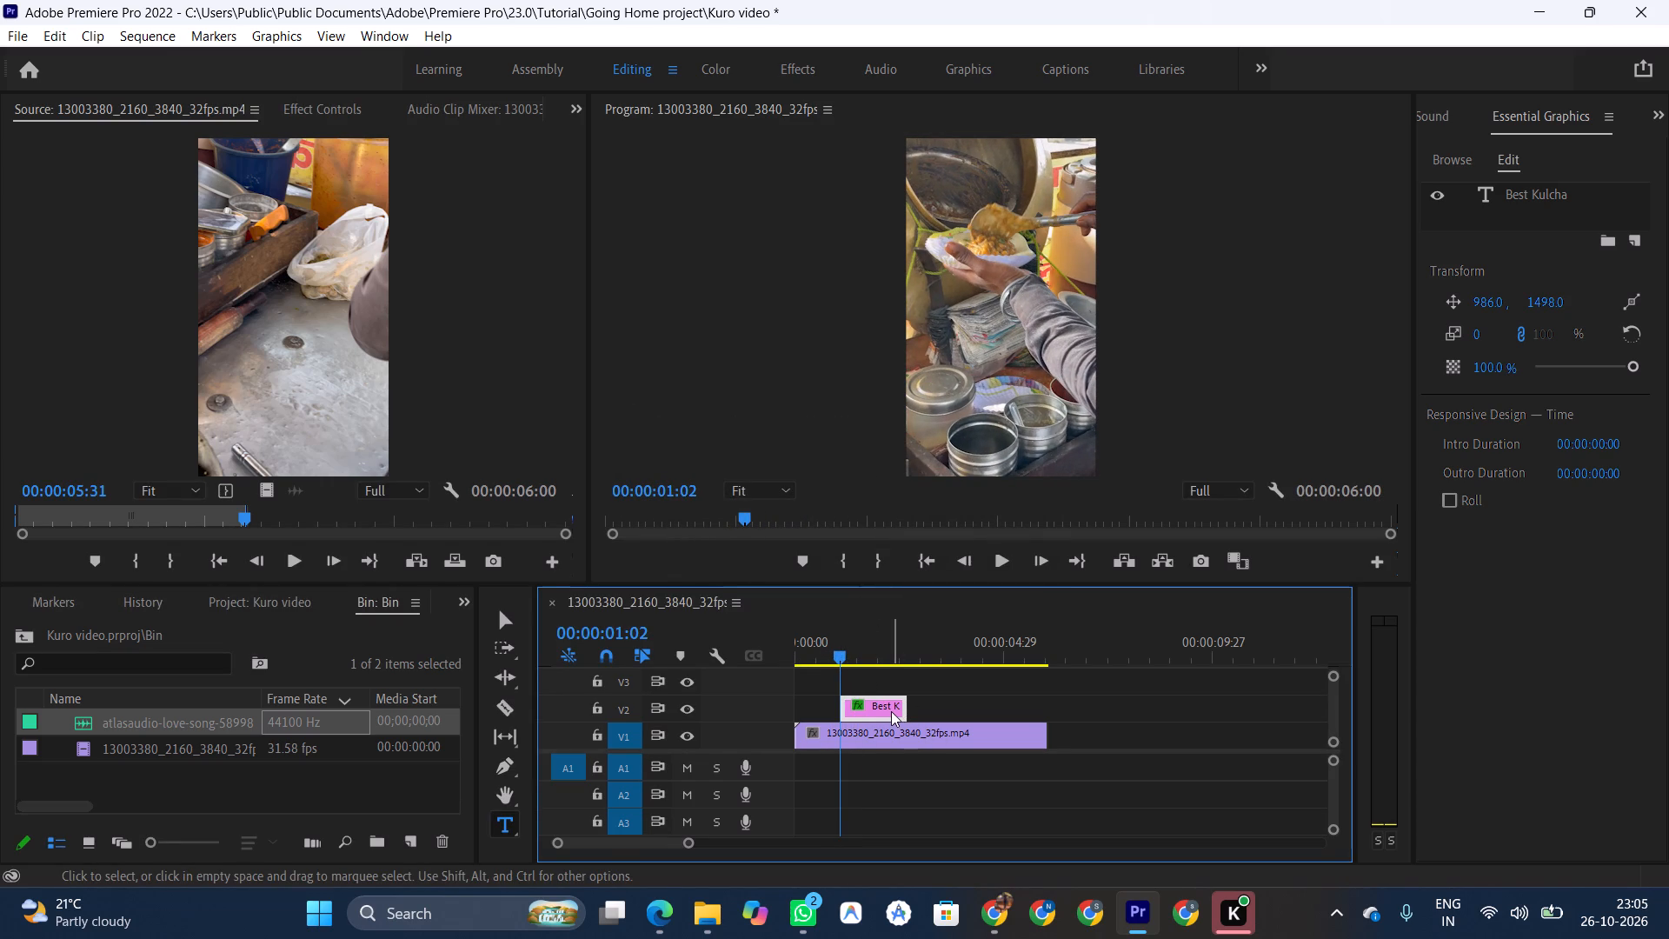
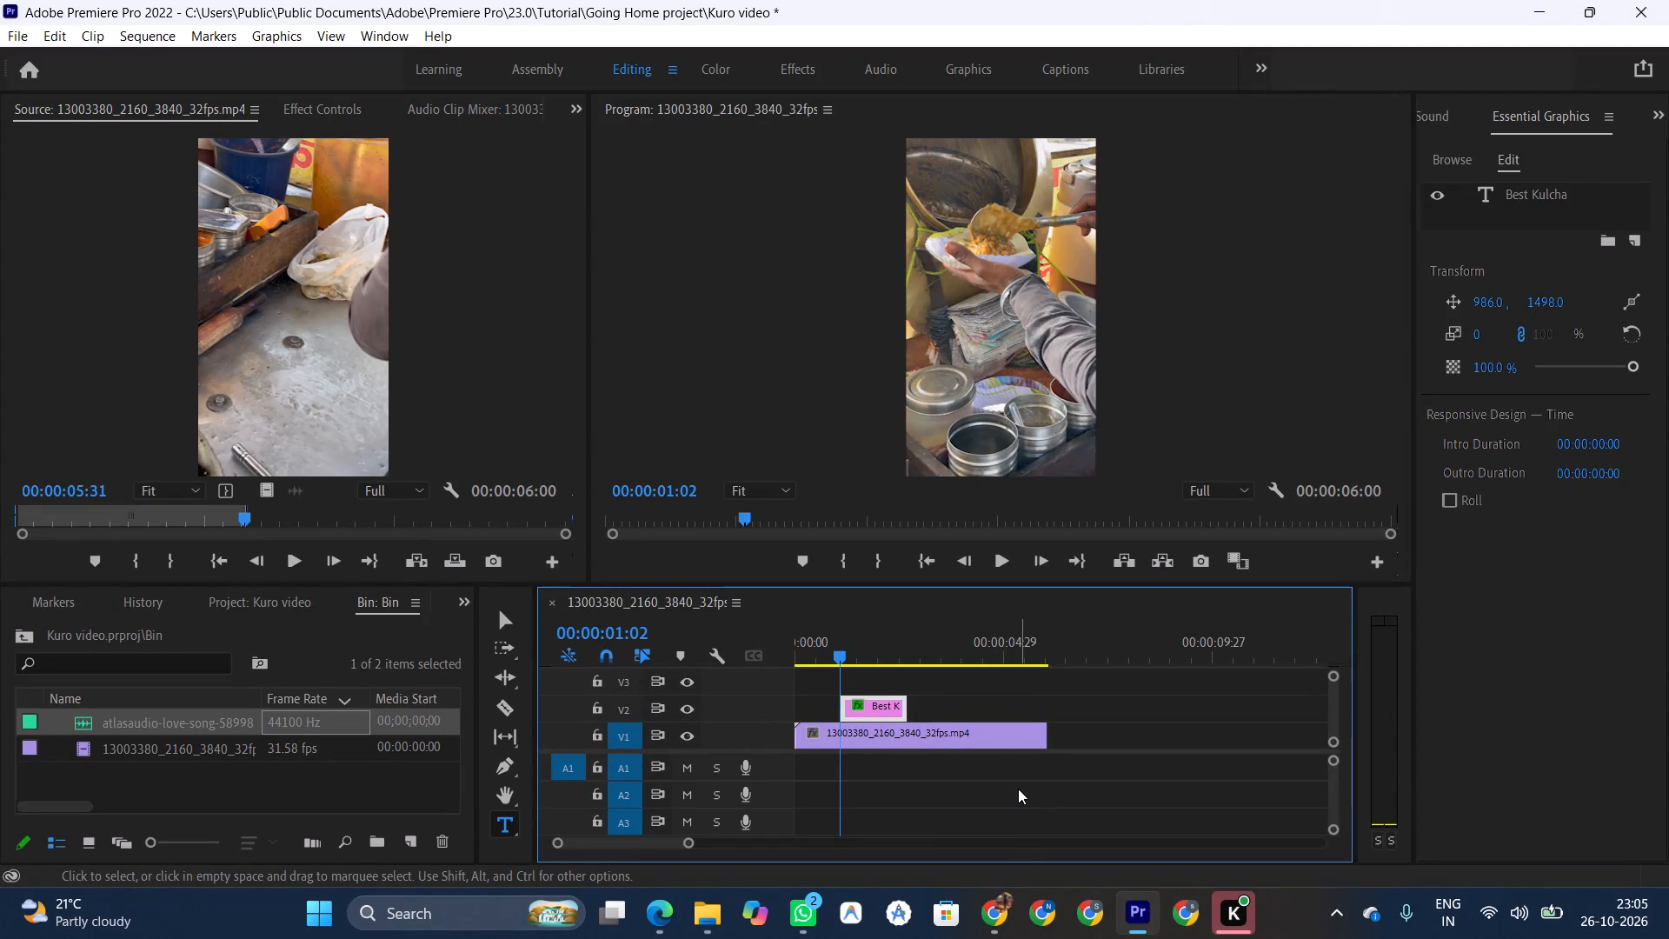
Switch to Chrome and bring up the open Groww page with the PNB SIP Calculator.
left_click(986, 935)
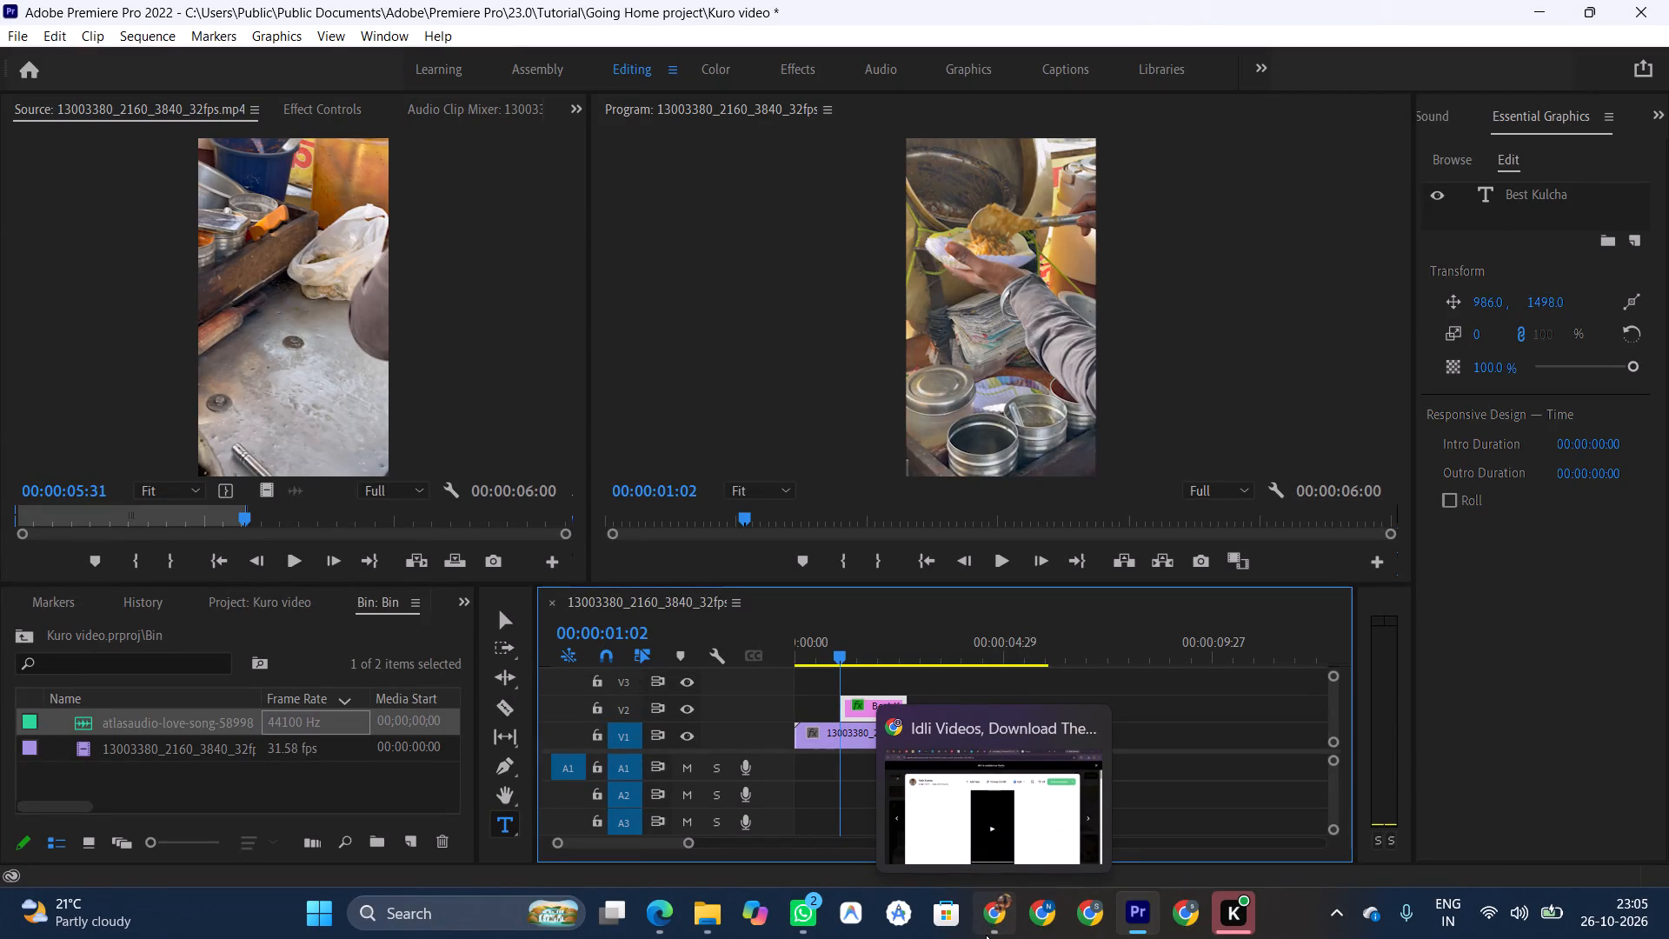
left_click(655, 0)
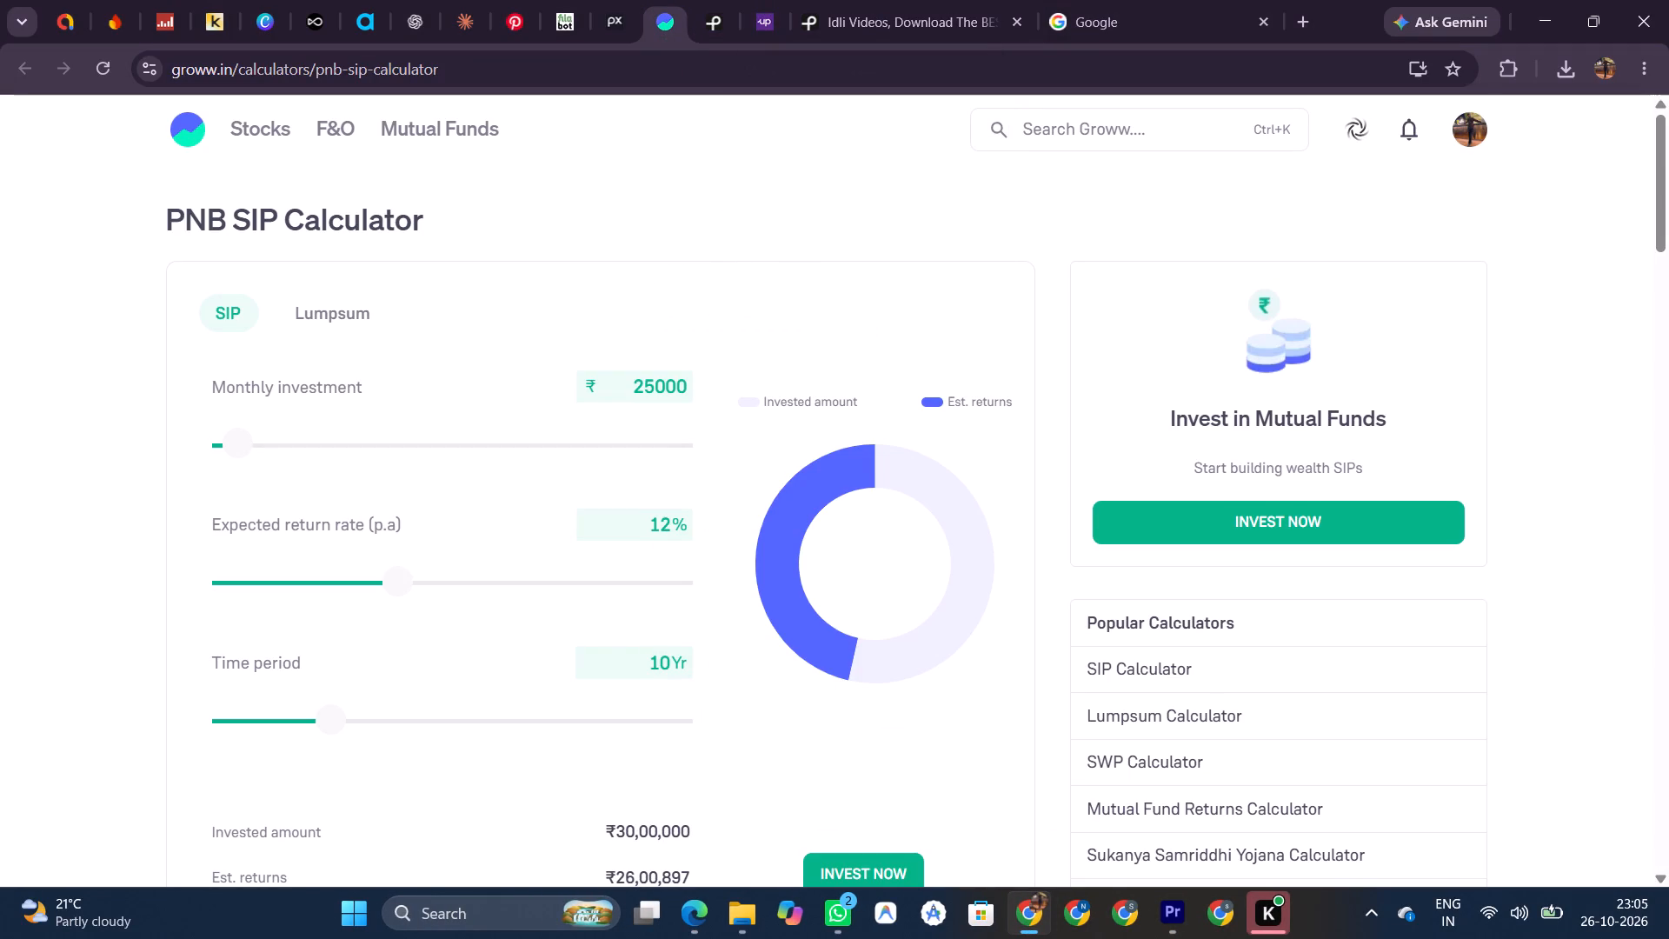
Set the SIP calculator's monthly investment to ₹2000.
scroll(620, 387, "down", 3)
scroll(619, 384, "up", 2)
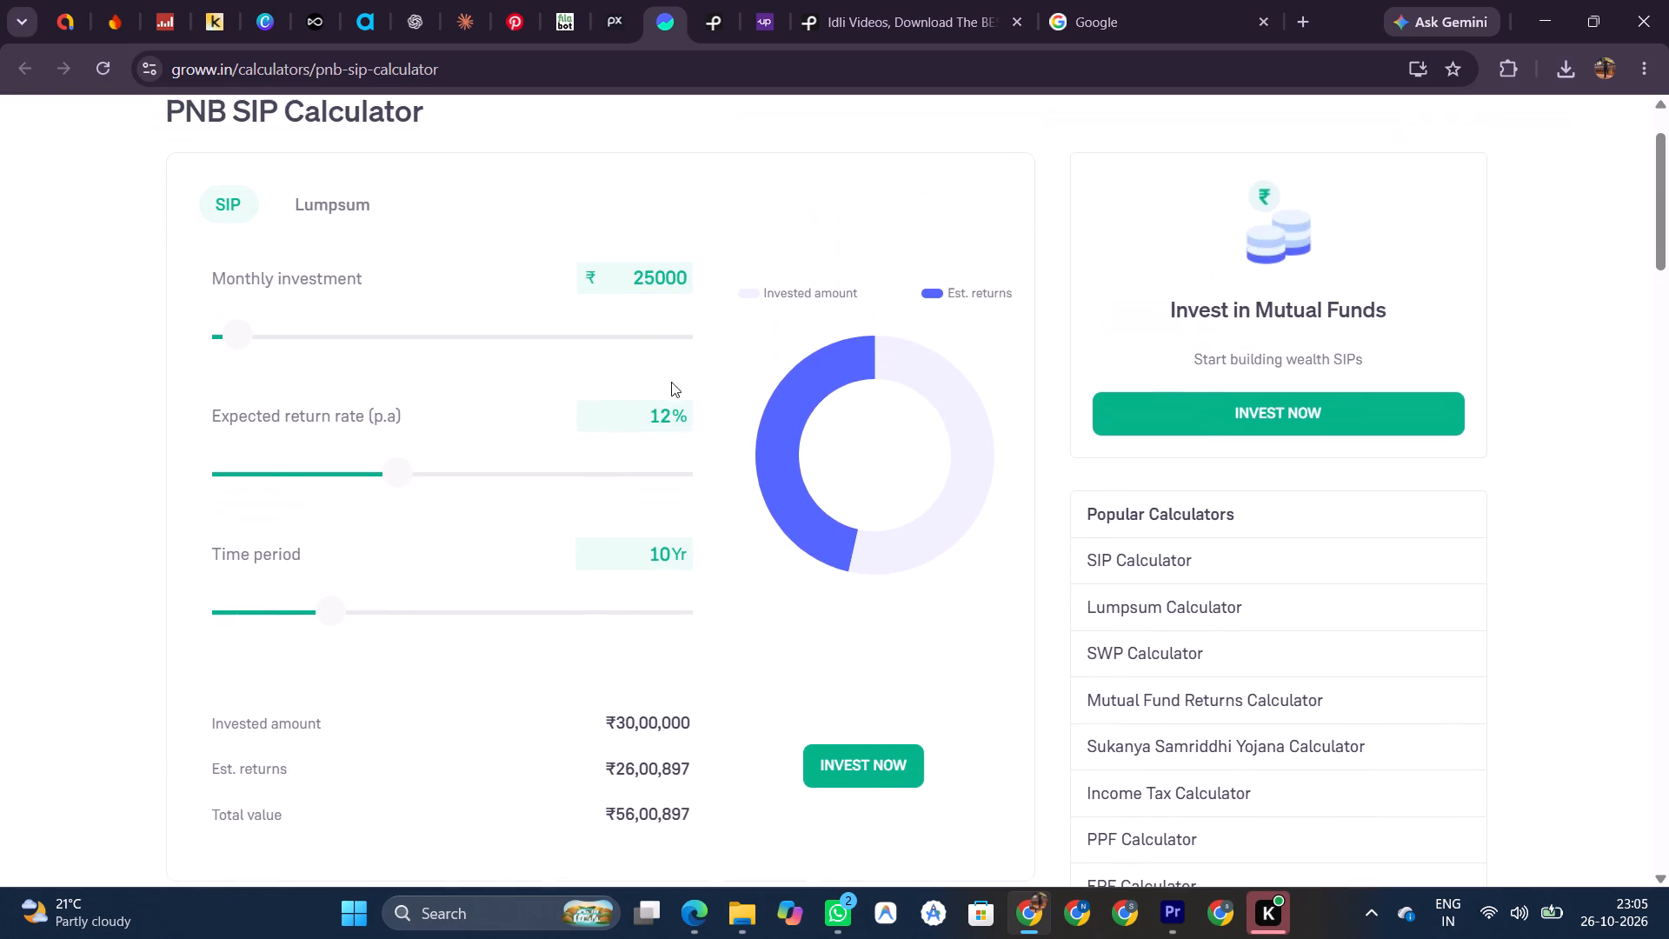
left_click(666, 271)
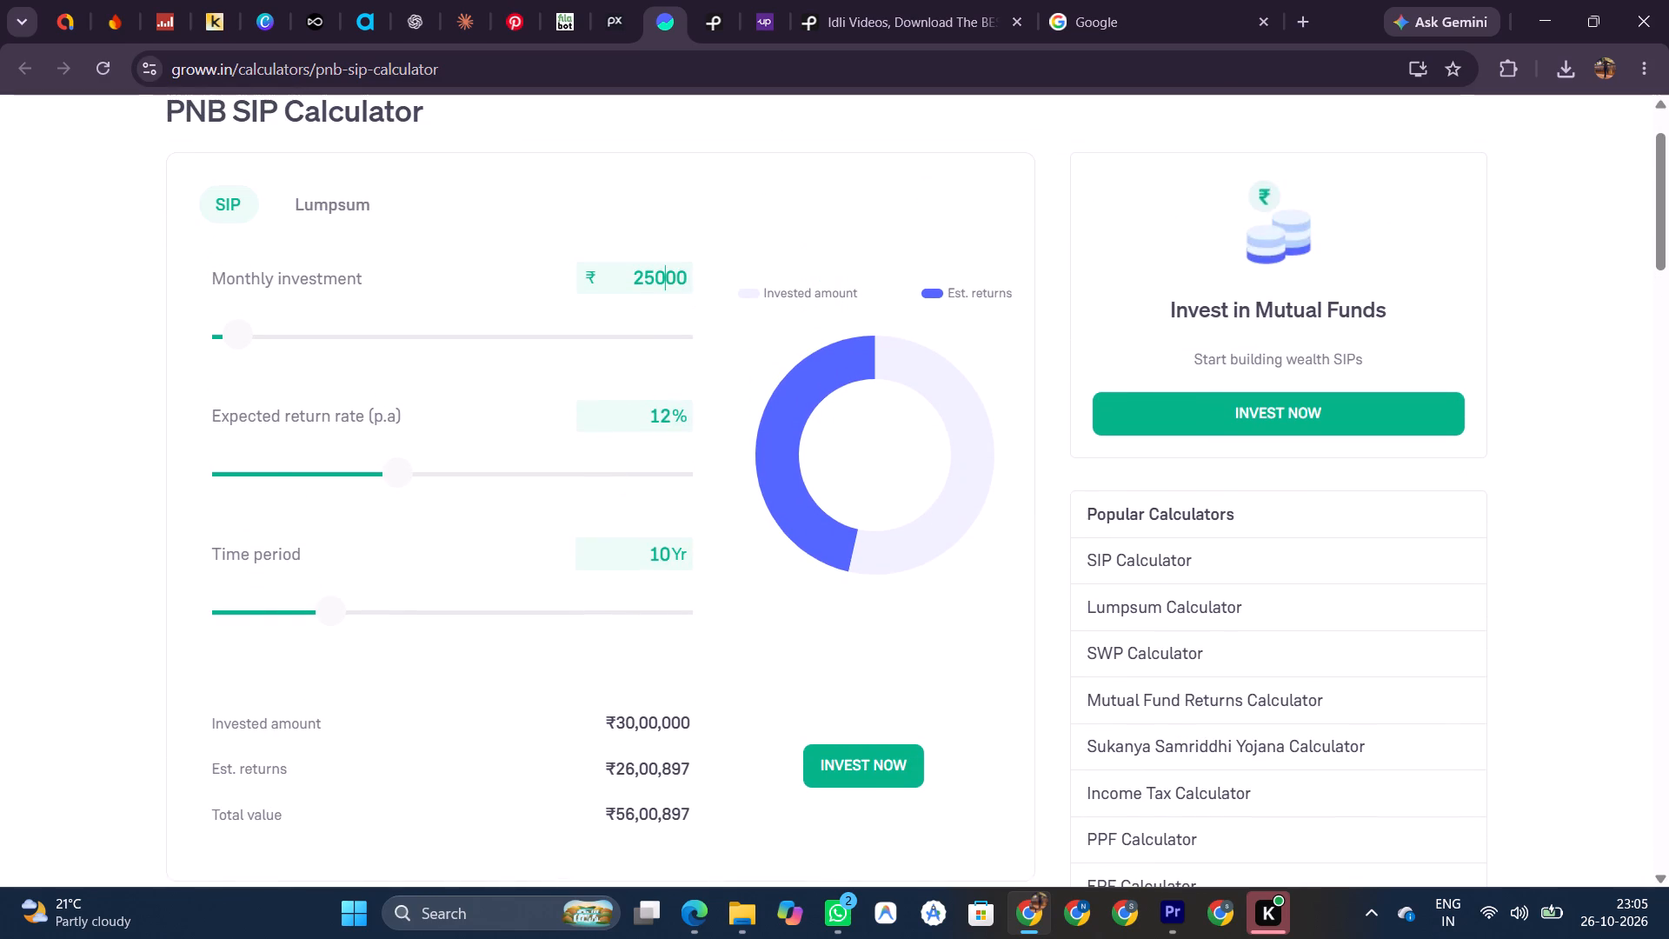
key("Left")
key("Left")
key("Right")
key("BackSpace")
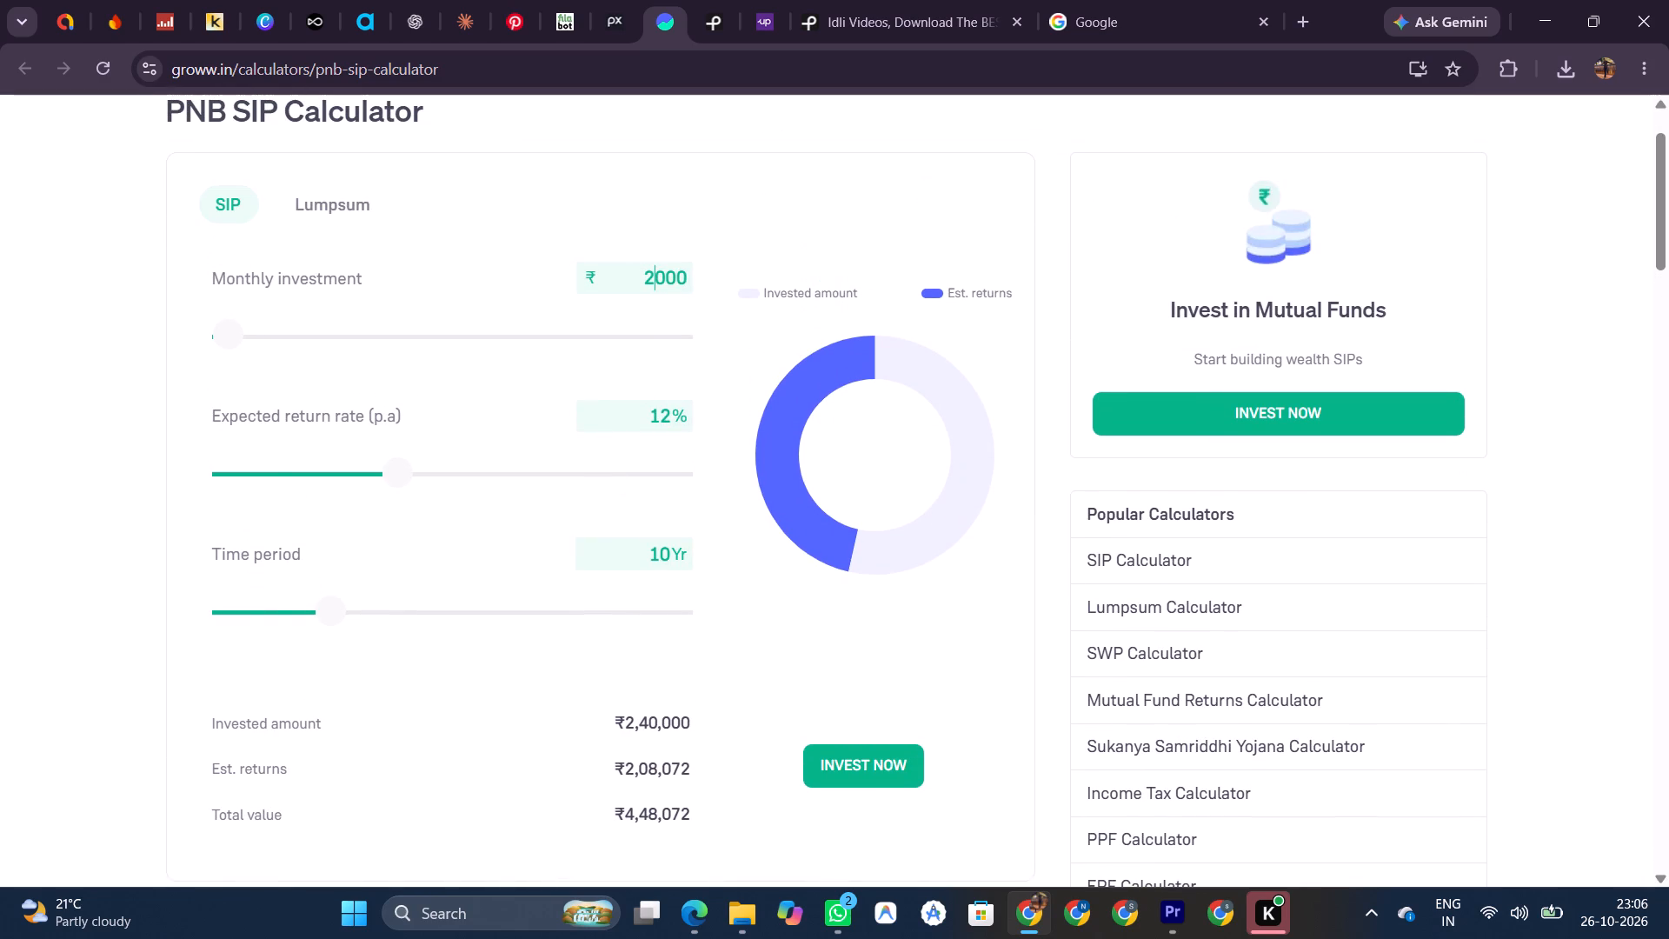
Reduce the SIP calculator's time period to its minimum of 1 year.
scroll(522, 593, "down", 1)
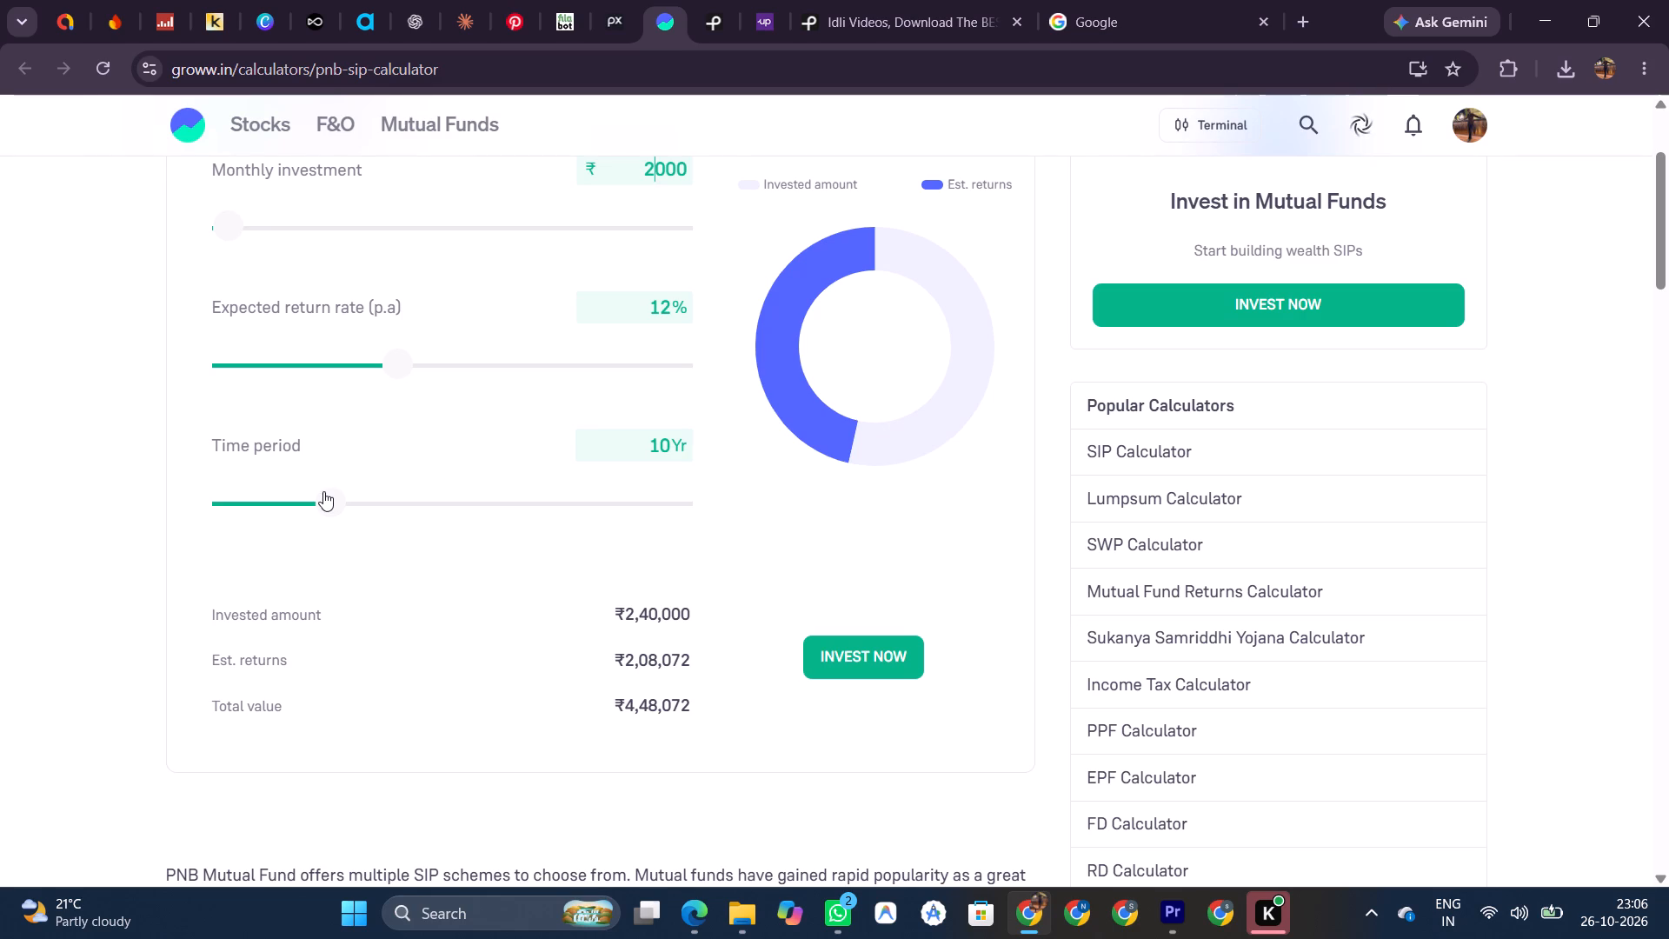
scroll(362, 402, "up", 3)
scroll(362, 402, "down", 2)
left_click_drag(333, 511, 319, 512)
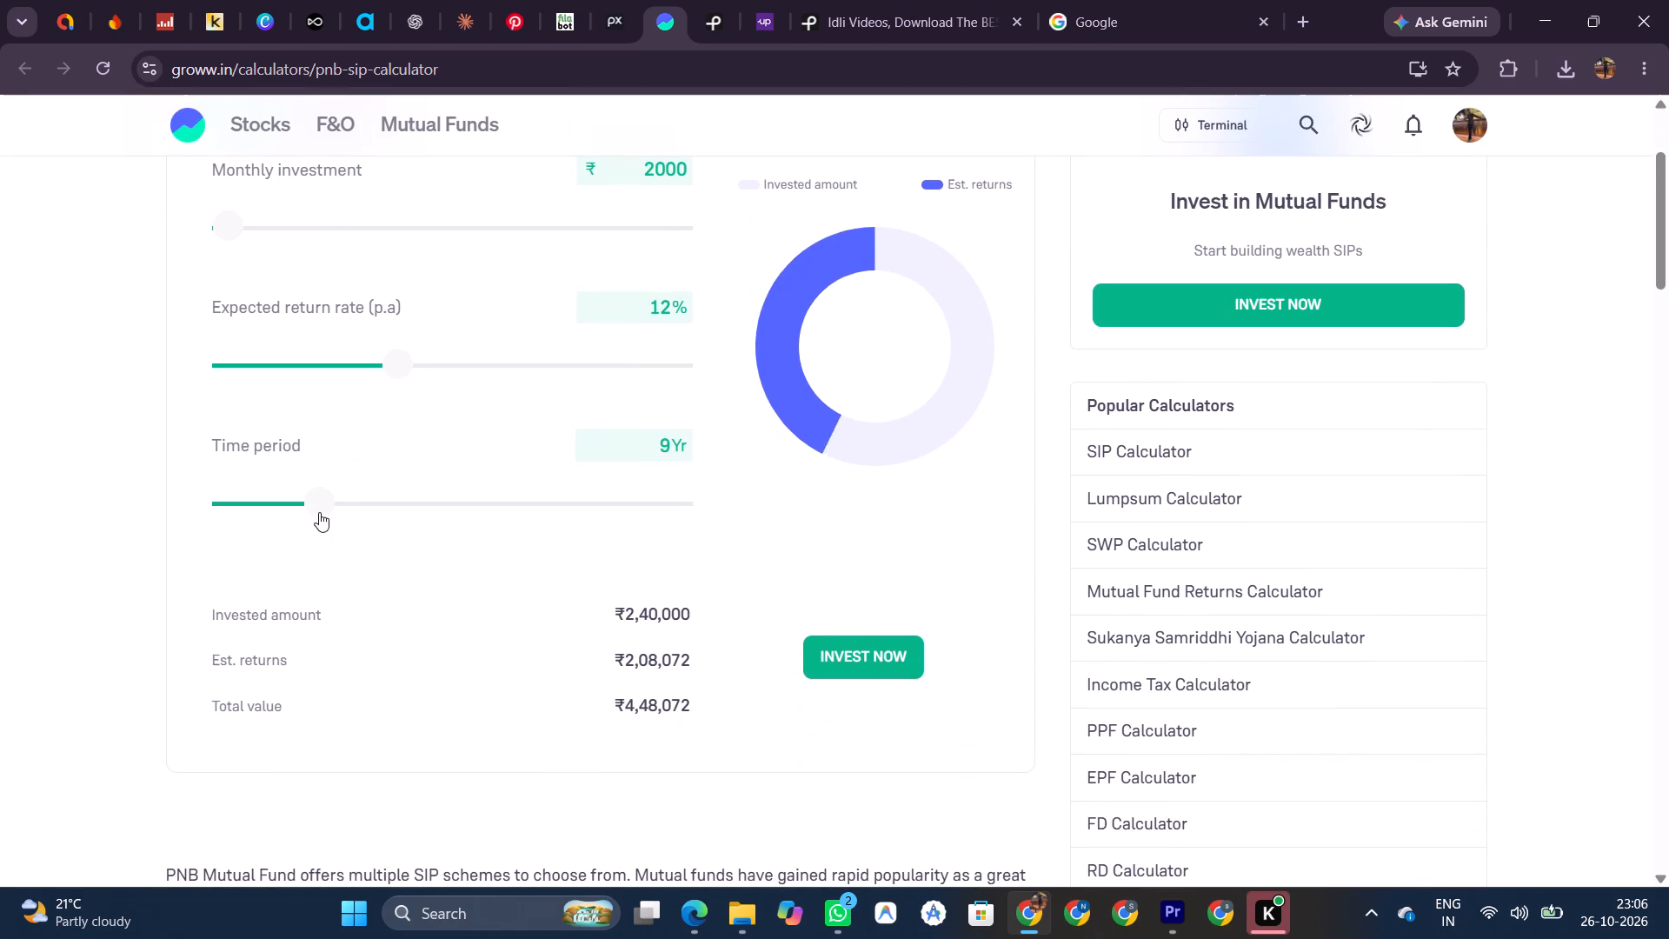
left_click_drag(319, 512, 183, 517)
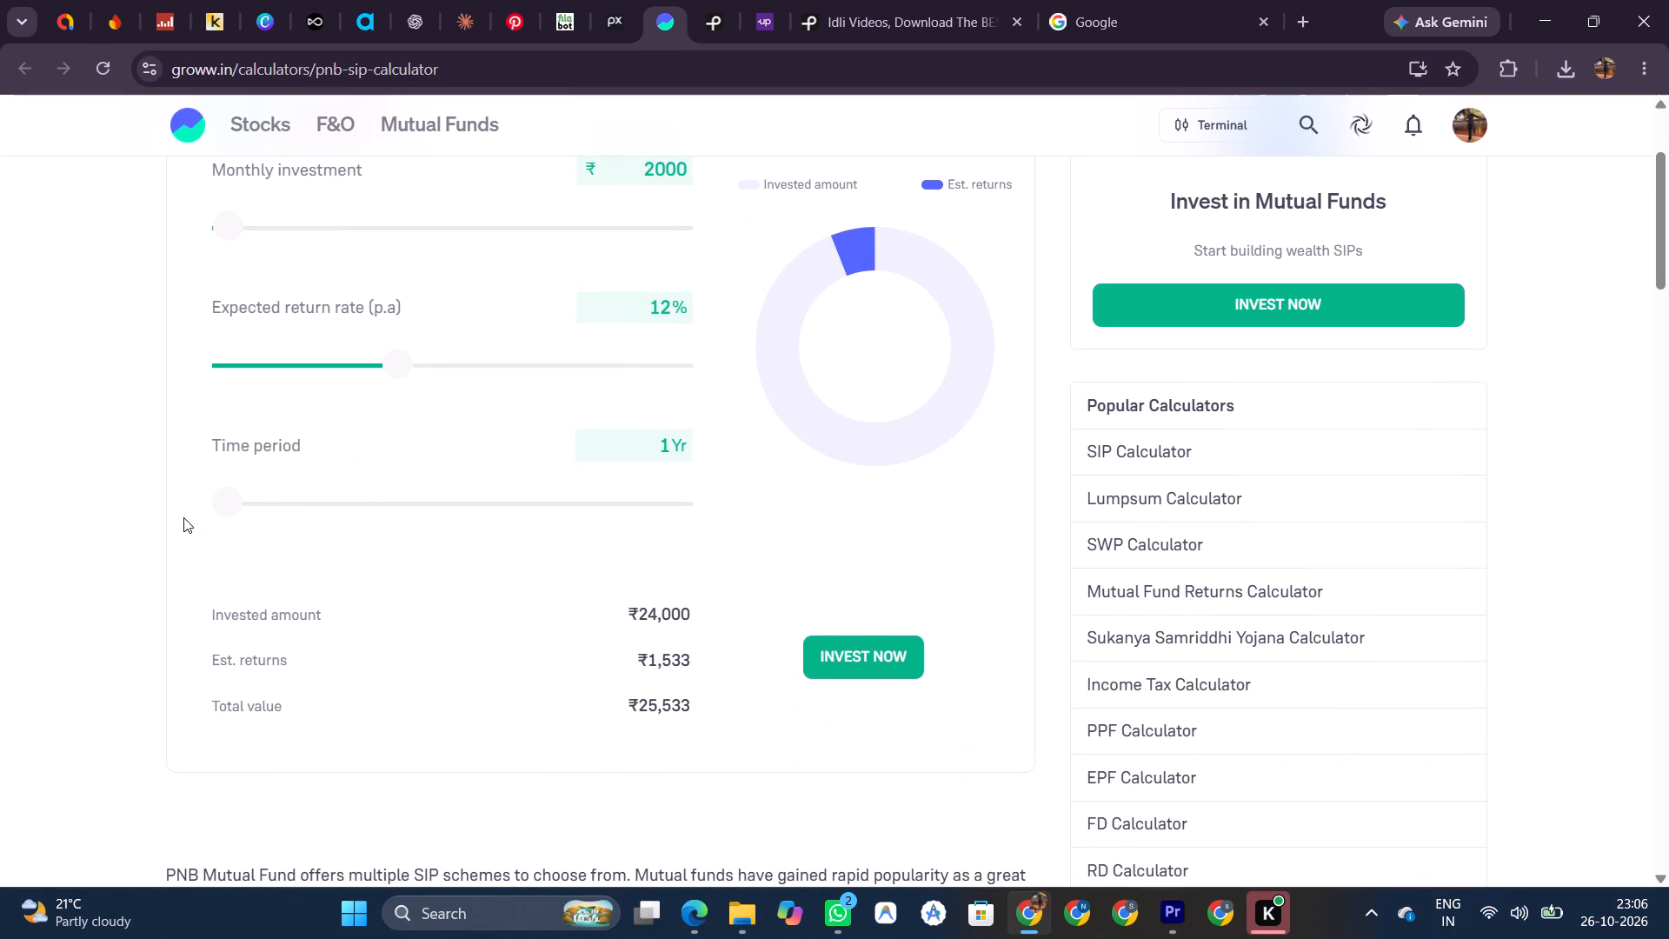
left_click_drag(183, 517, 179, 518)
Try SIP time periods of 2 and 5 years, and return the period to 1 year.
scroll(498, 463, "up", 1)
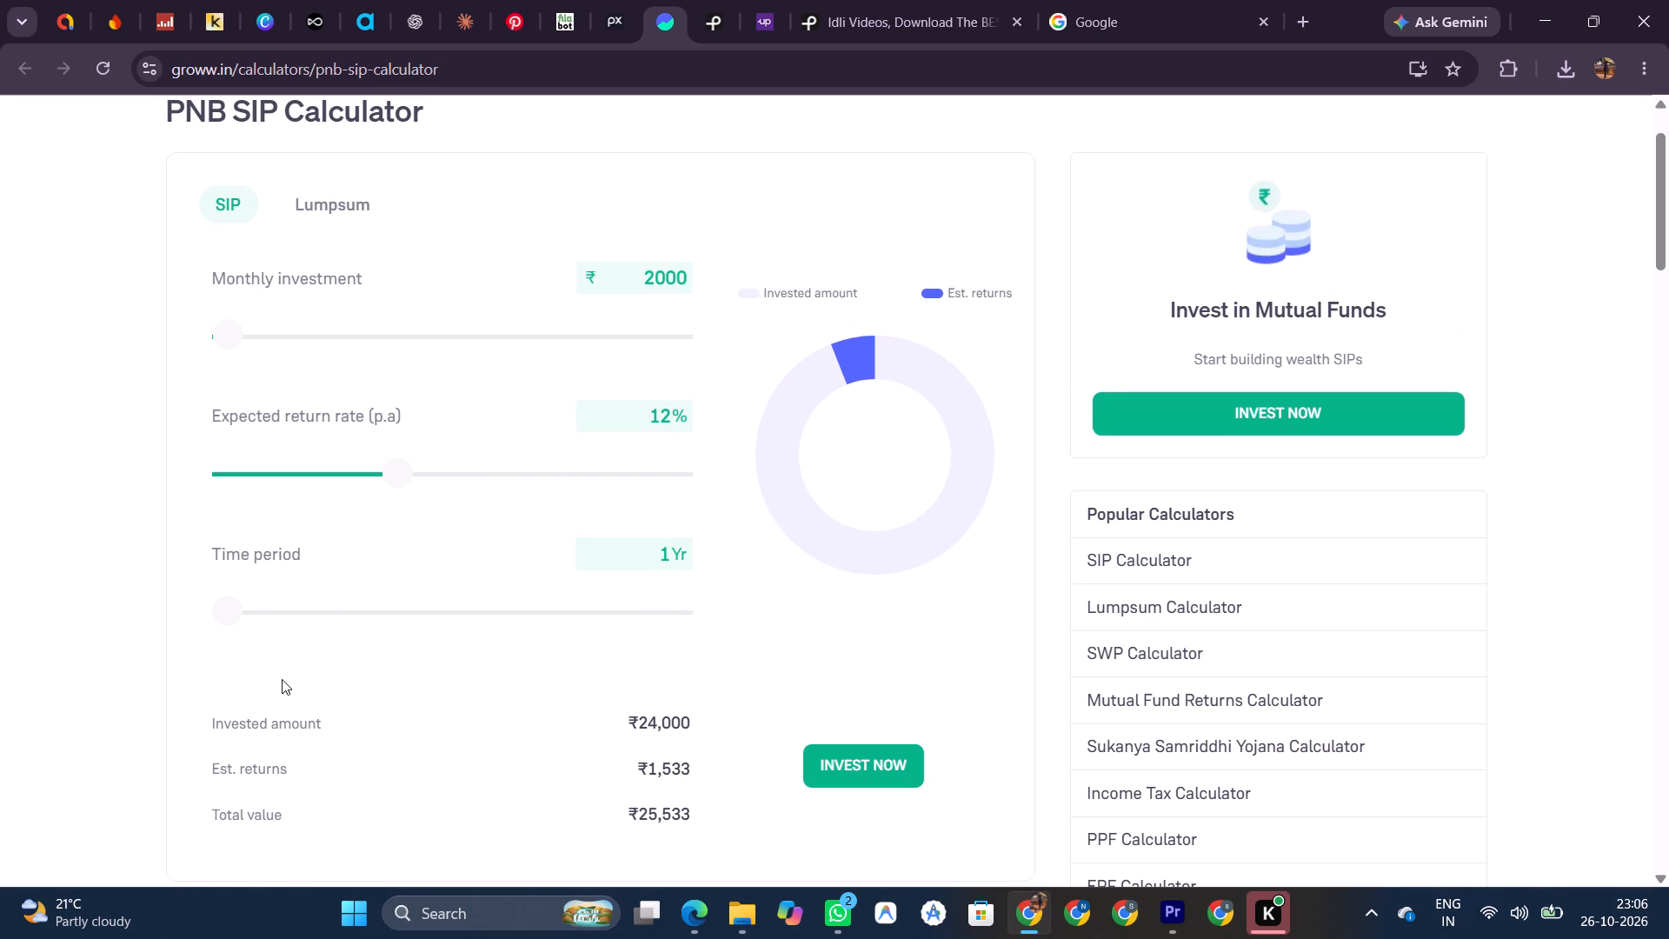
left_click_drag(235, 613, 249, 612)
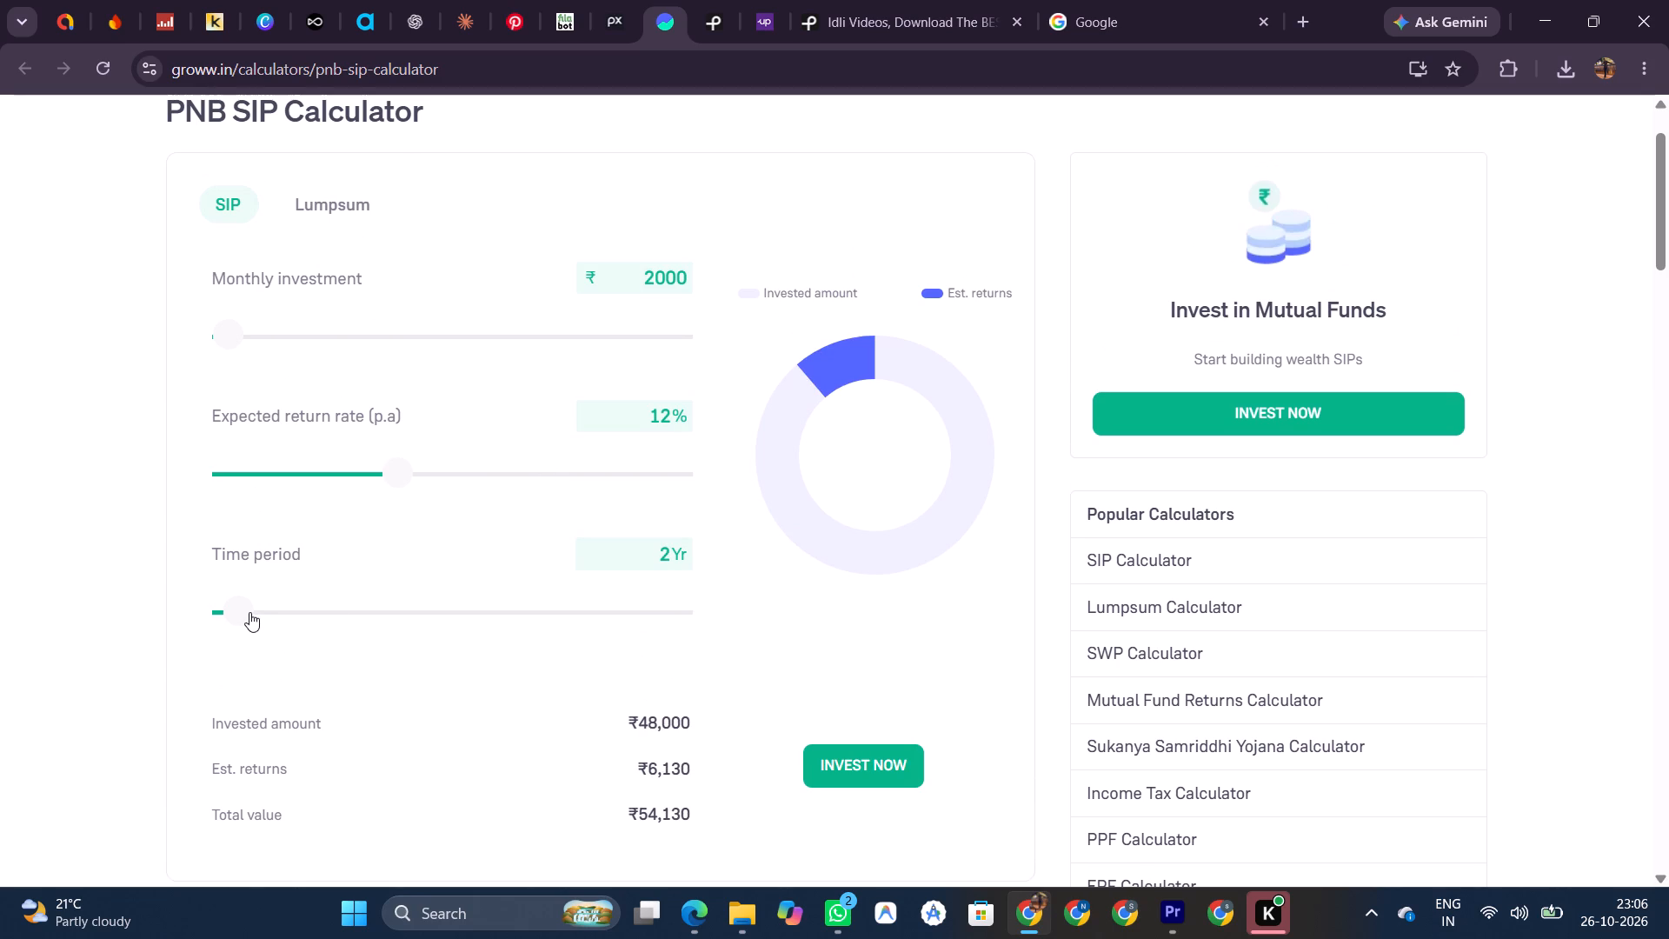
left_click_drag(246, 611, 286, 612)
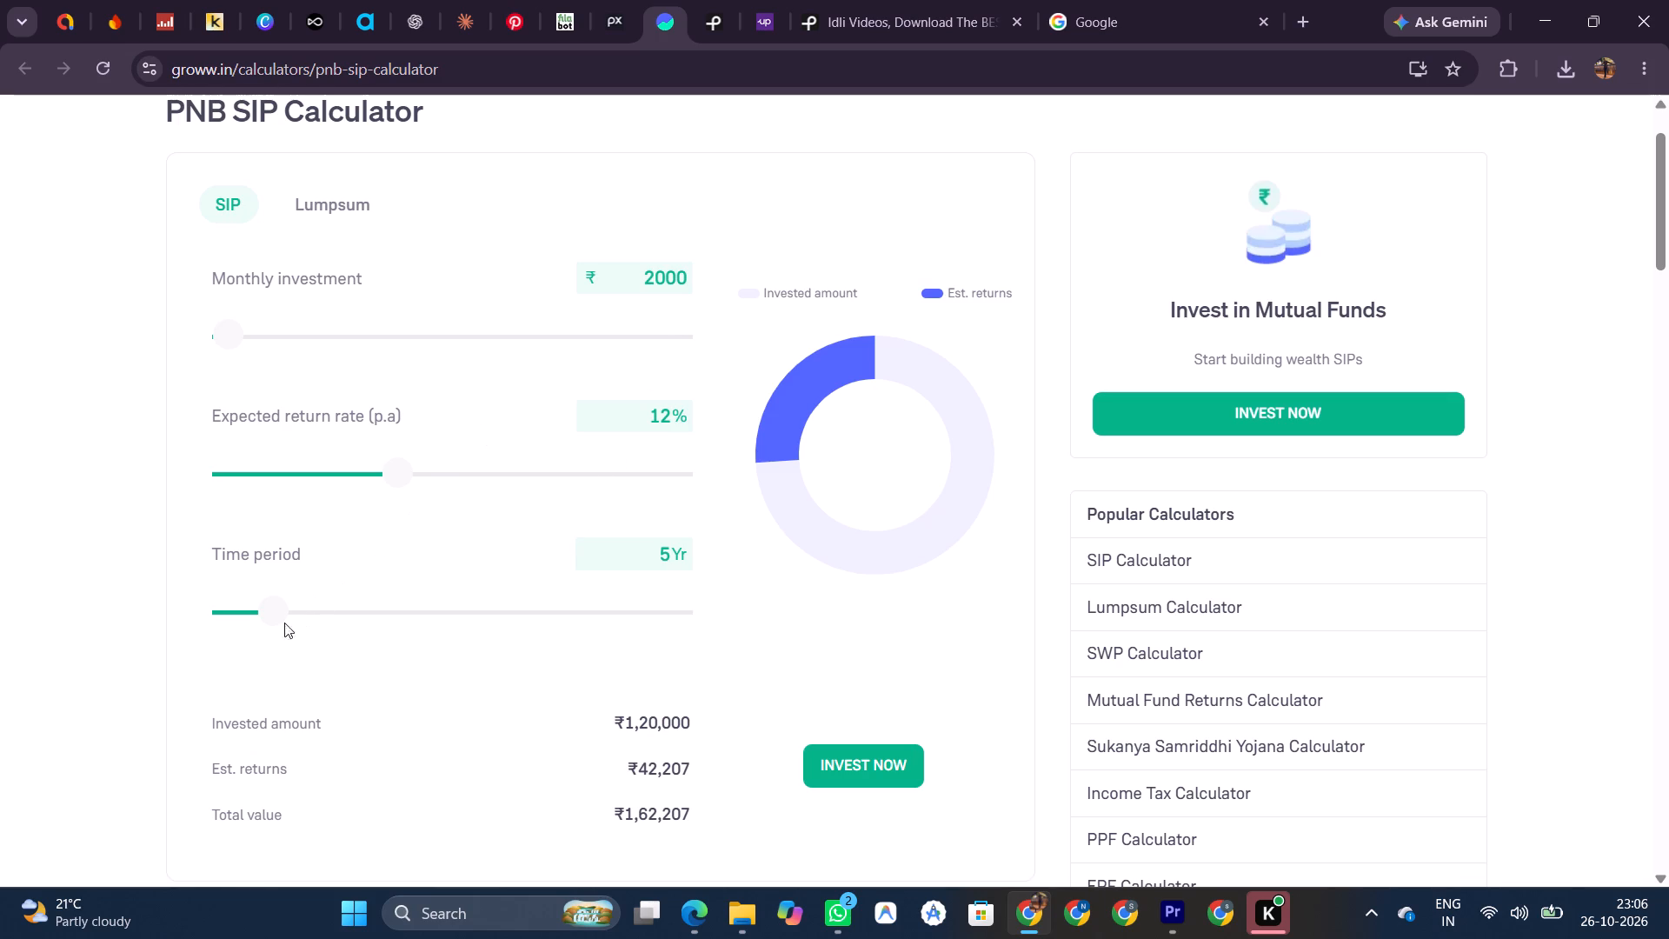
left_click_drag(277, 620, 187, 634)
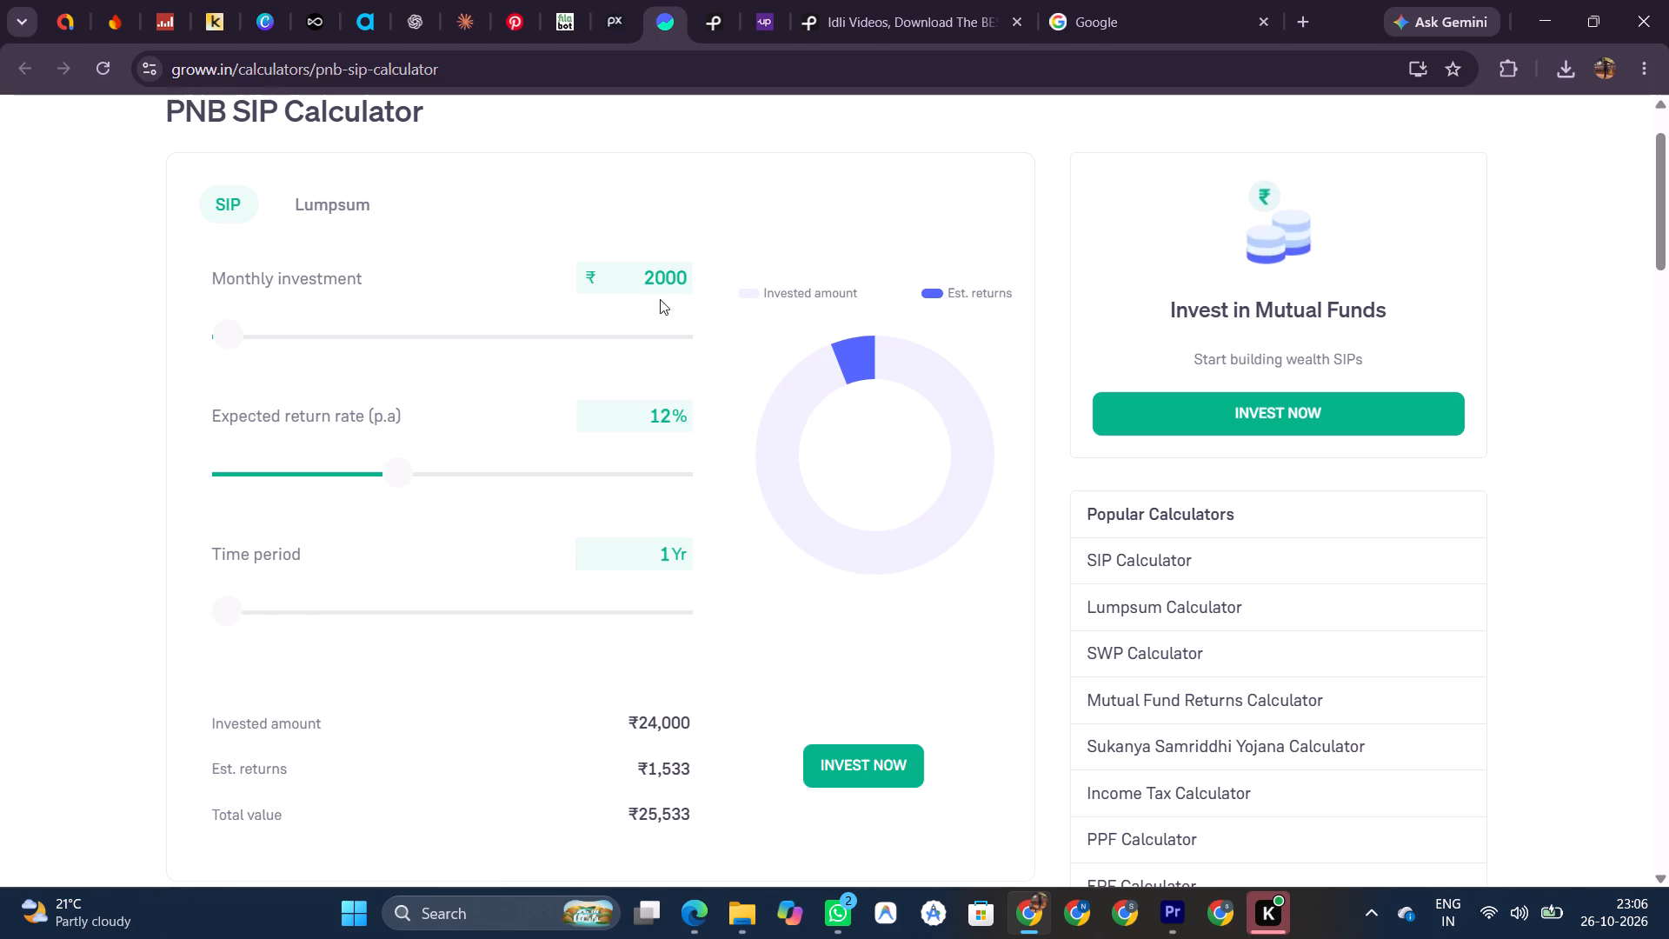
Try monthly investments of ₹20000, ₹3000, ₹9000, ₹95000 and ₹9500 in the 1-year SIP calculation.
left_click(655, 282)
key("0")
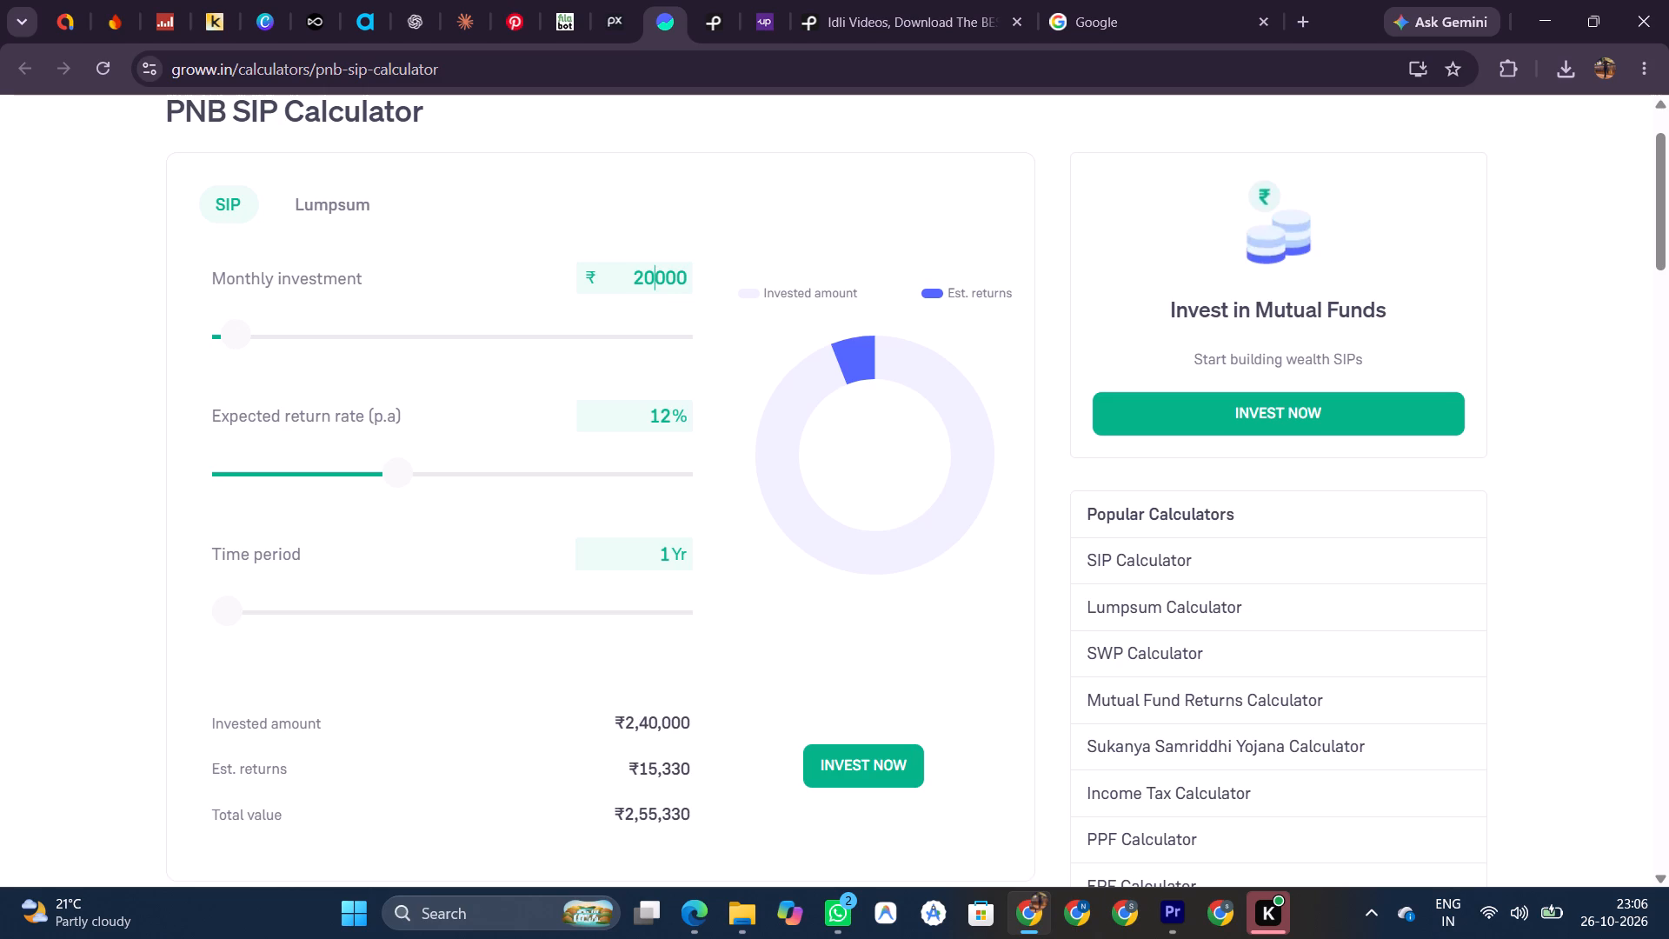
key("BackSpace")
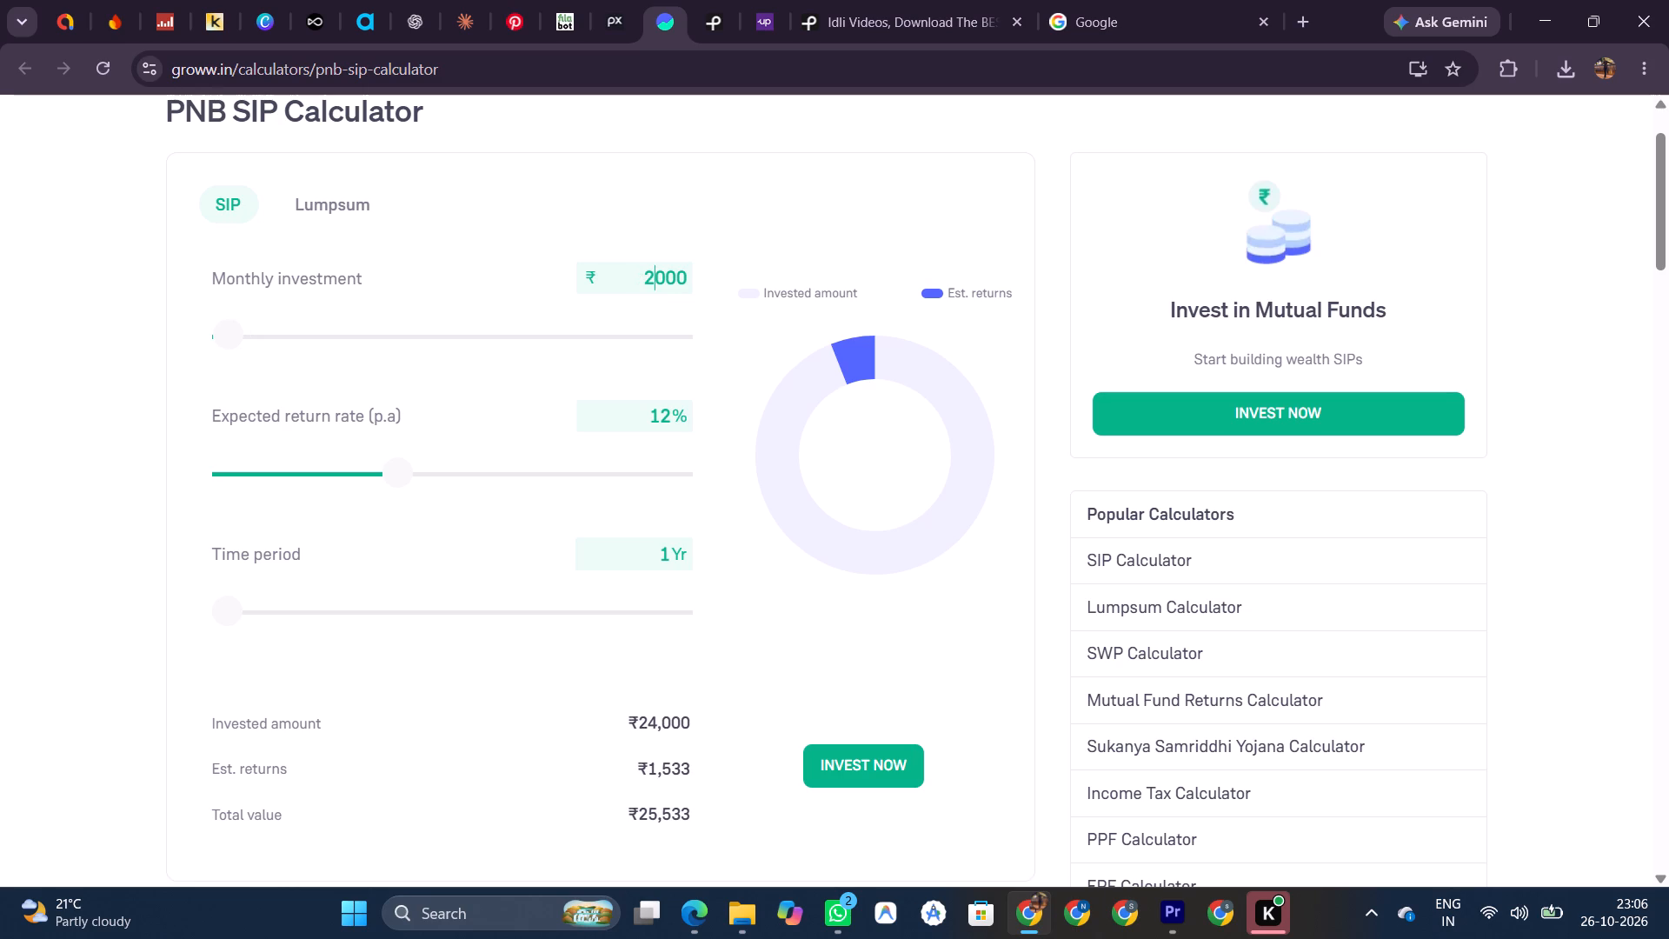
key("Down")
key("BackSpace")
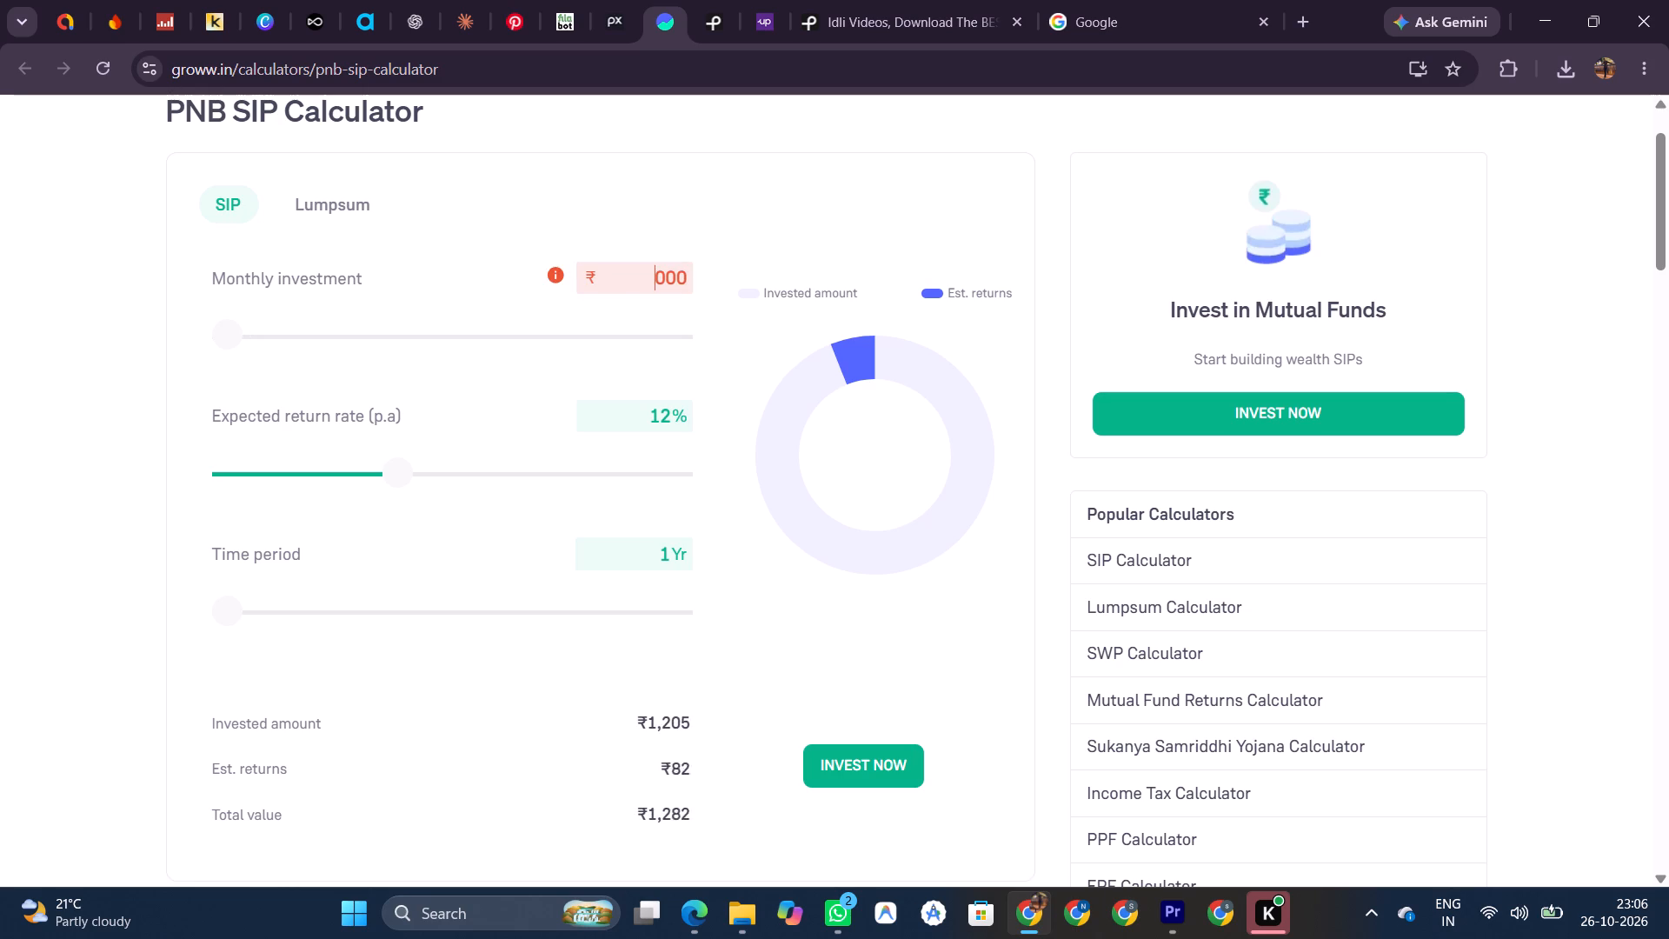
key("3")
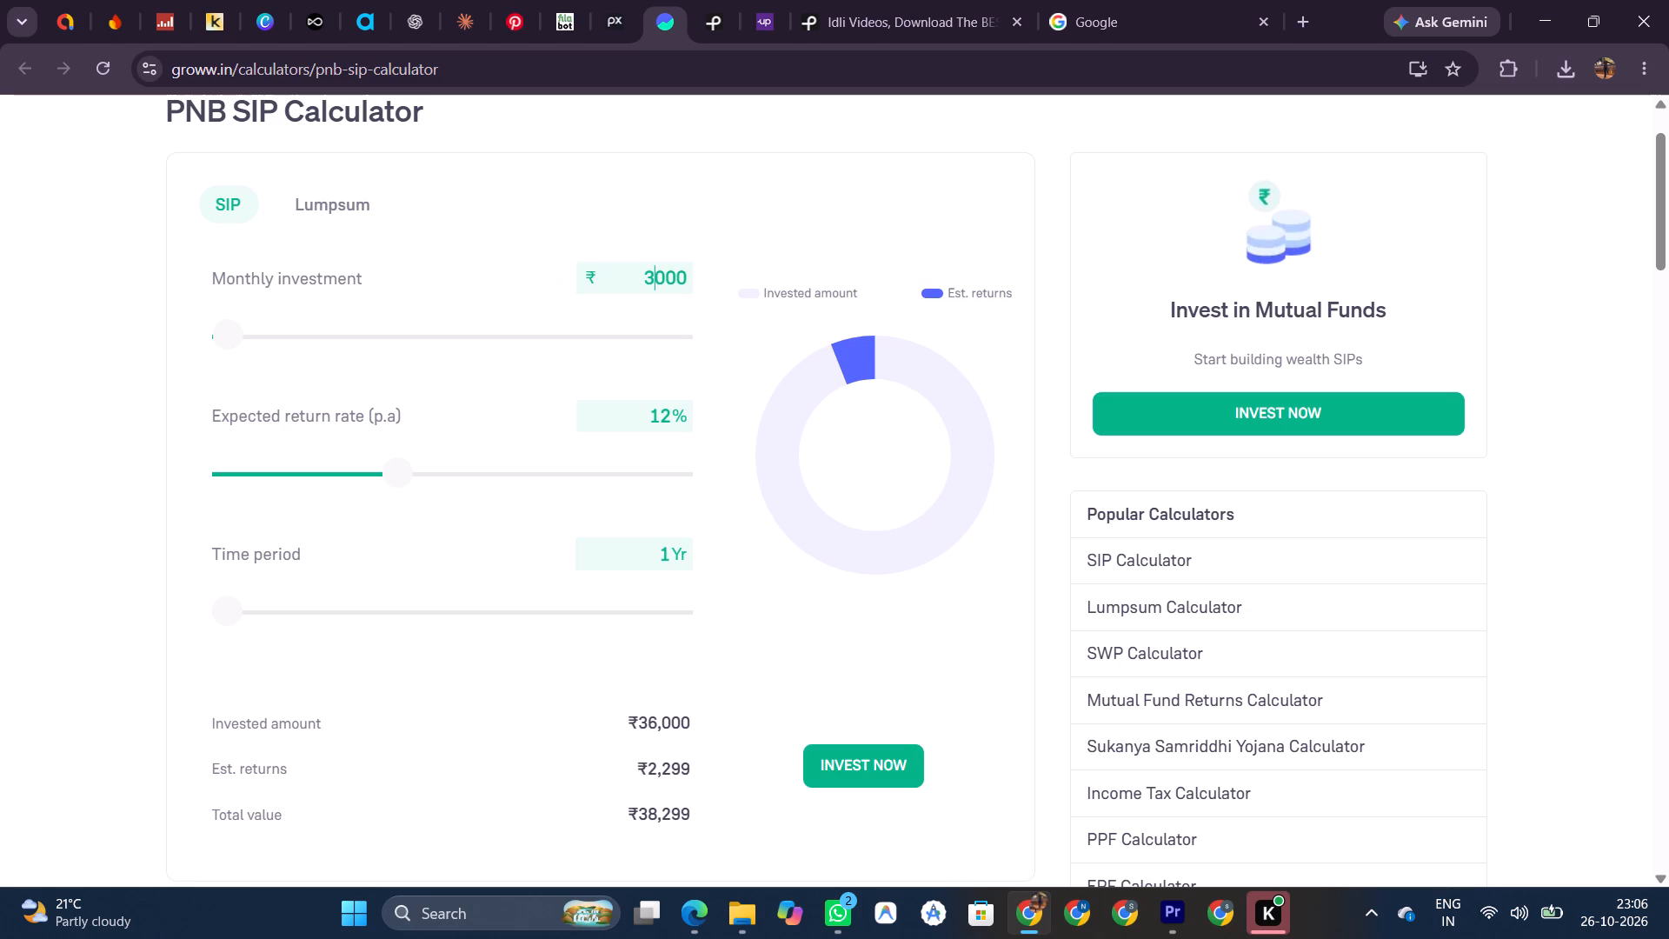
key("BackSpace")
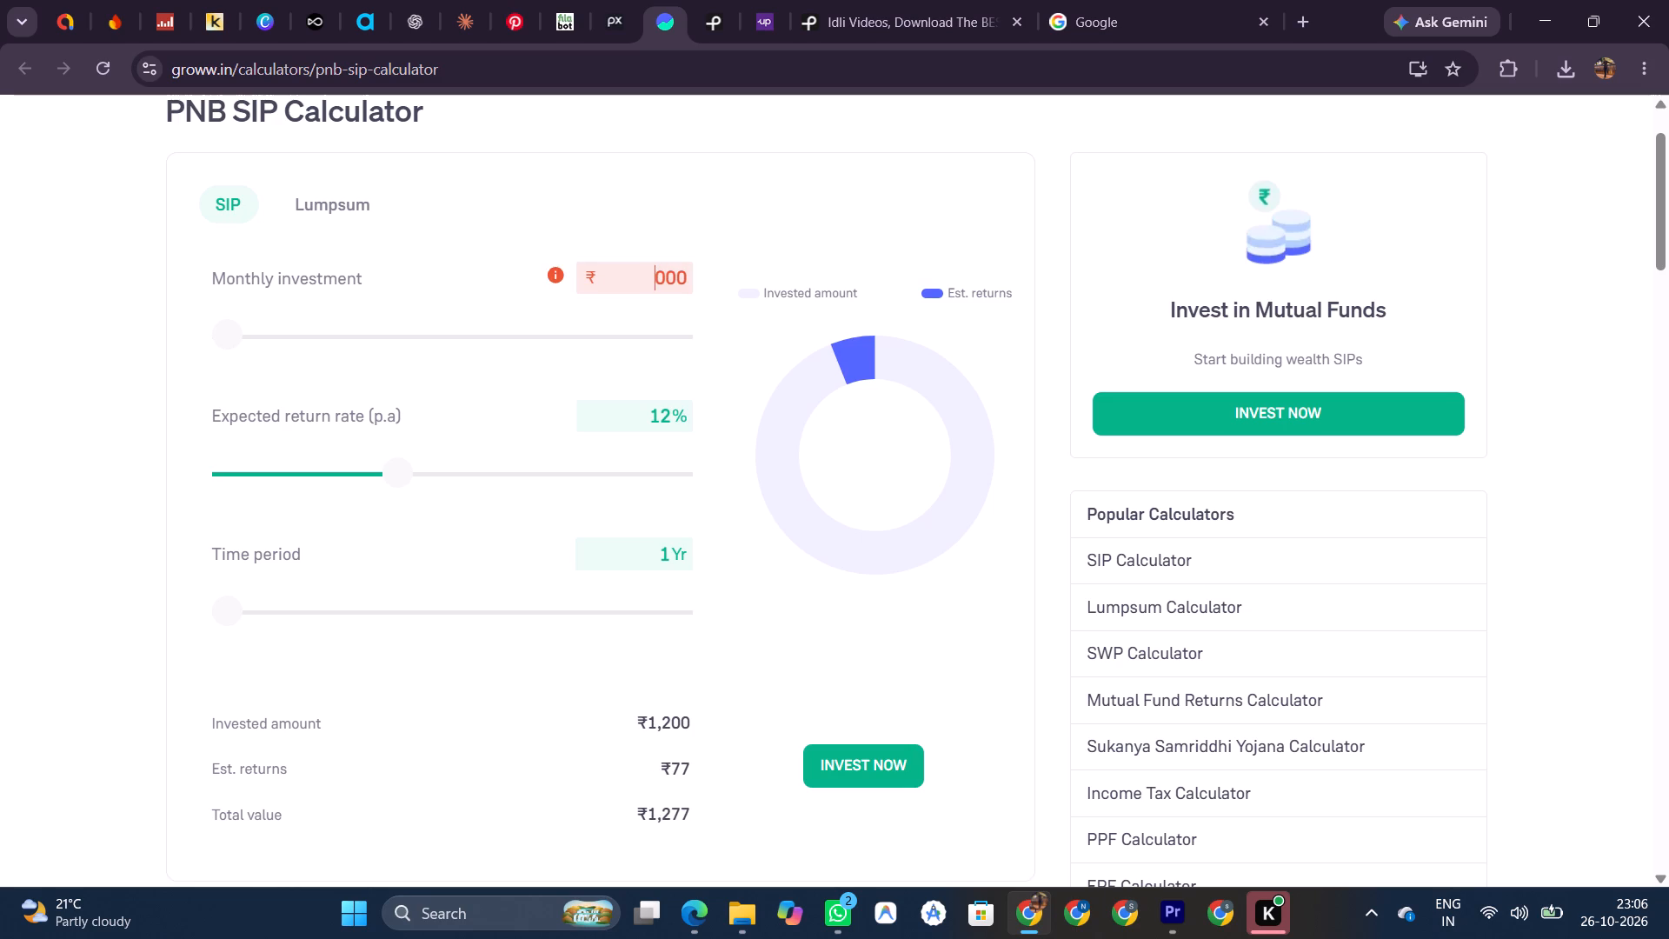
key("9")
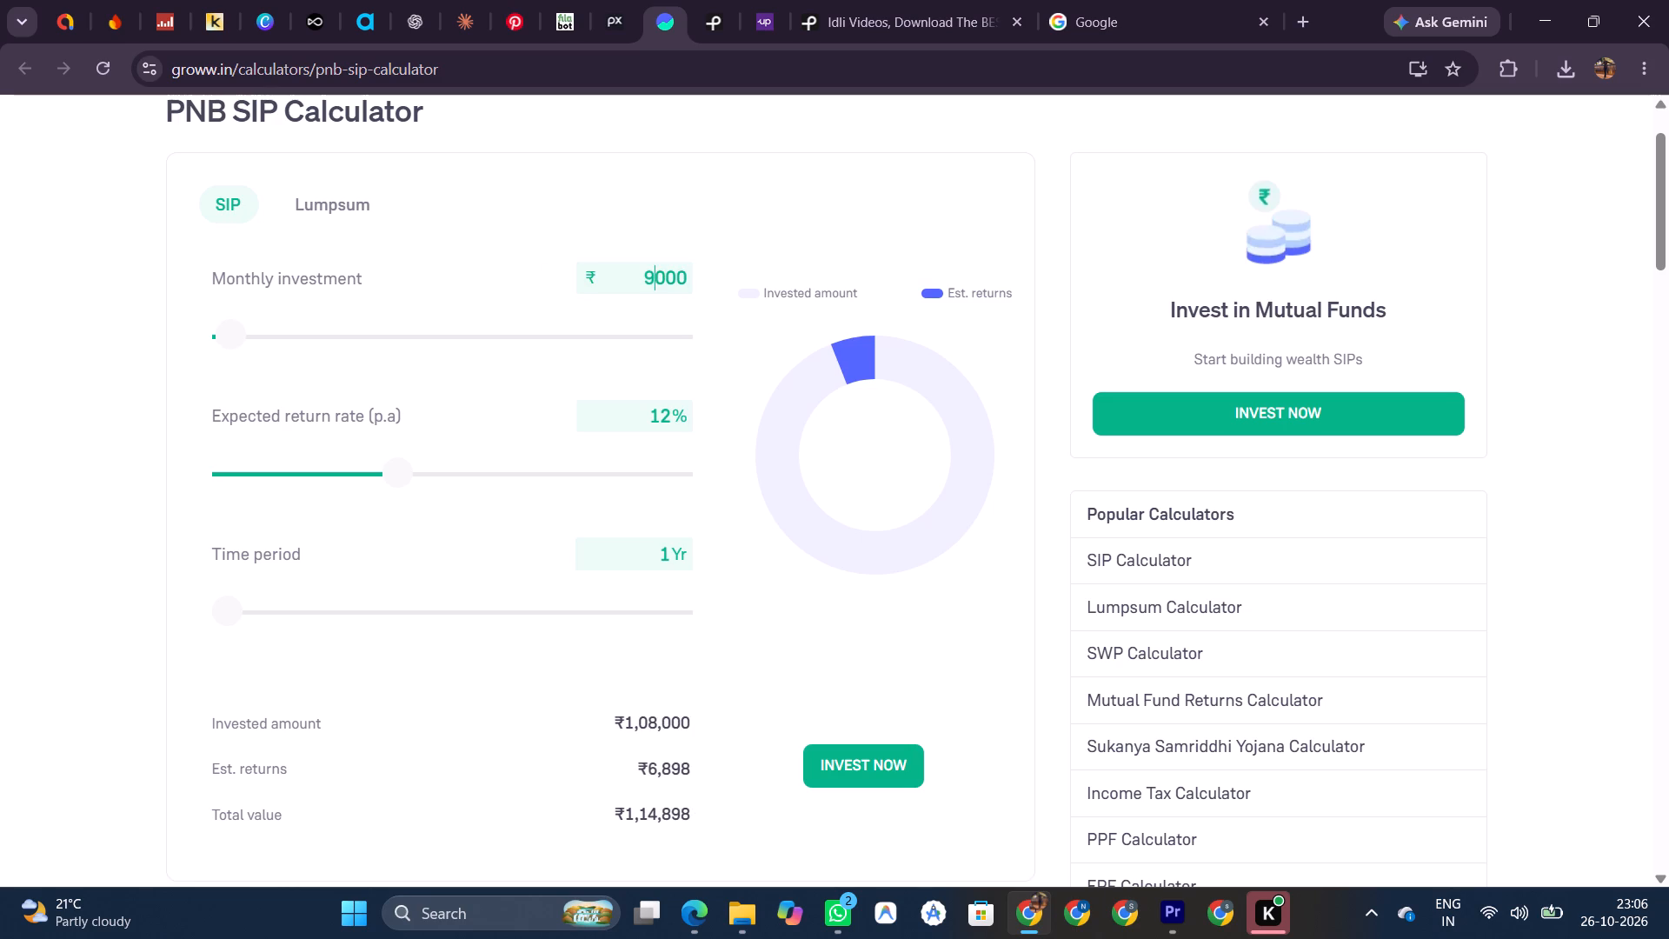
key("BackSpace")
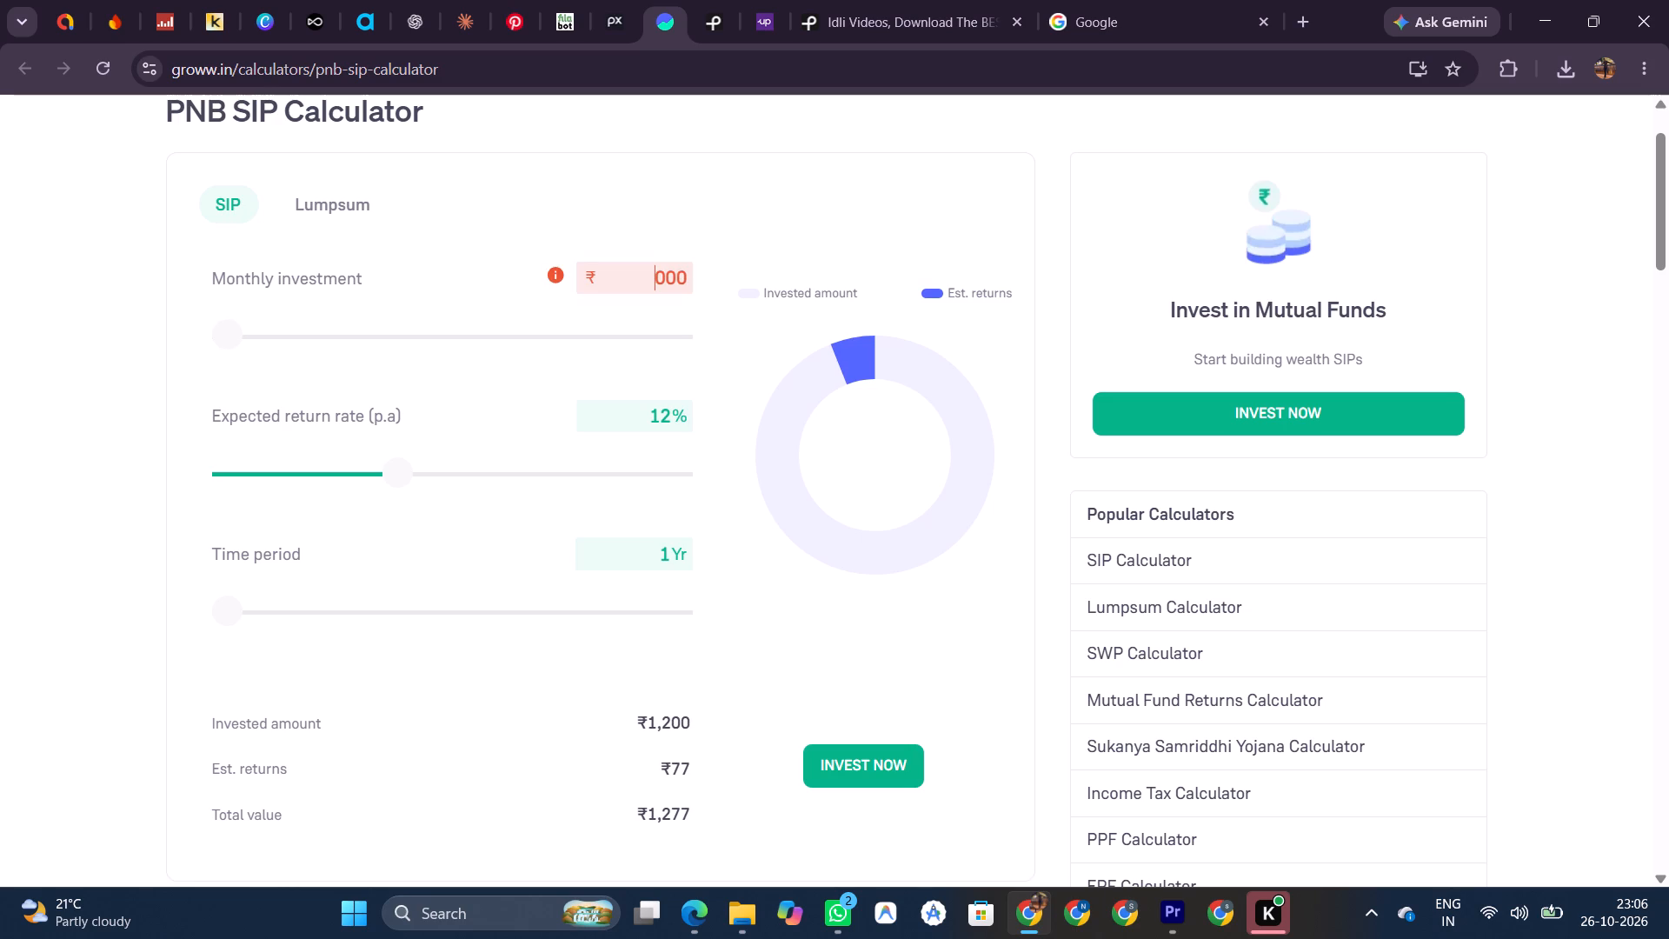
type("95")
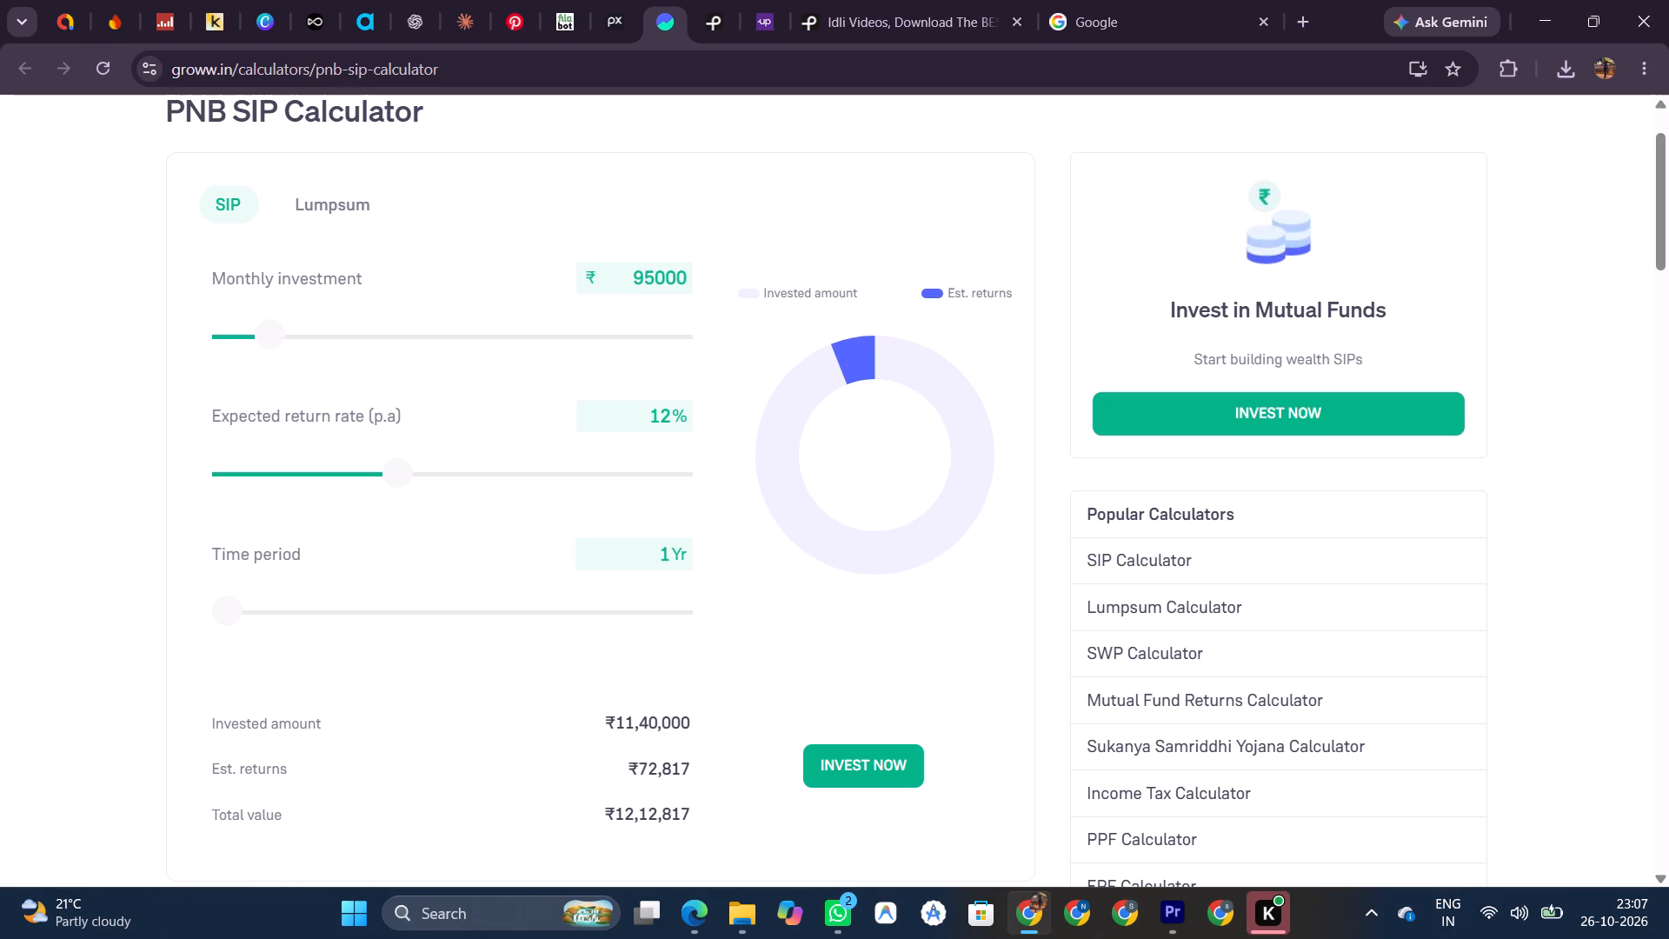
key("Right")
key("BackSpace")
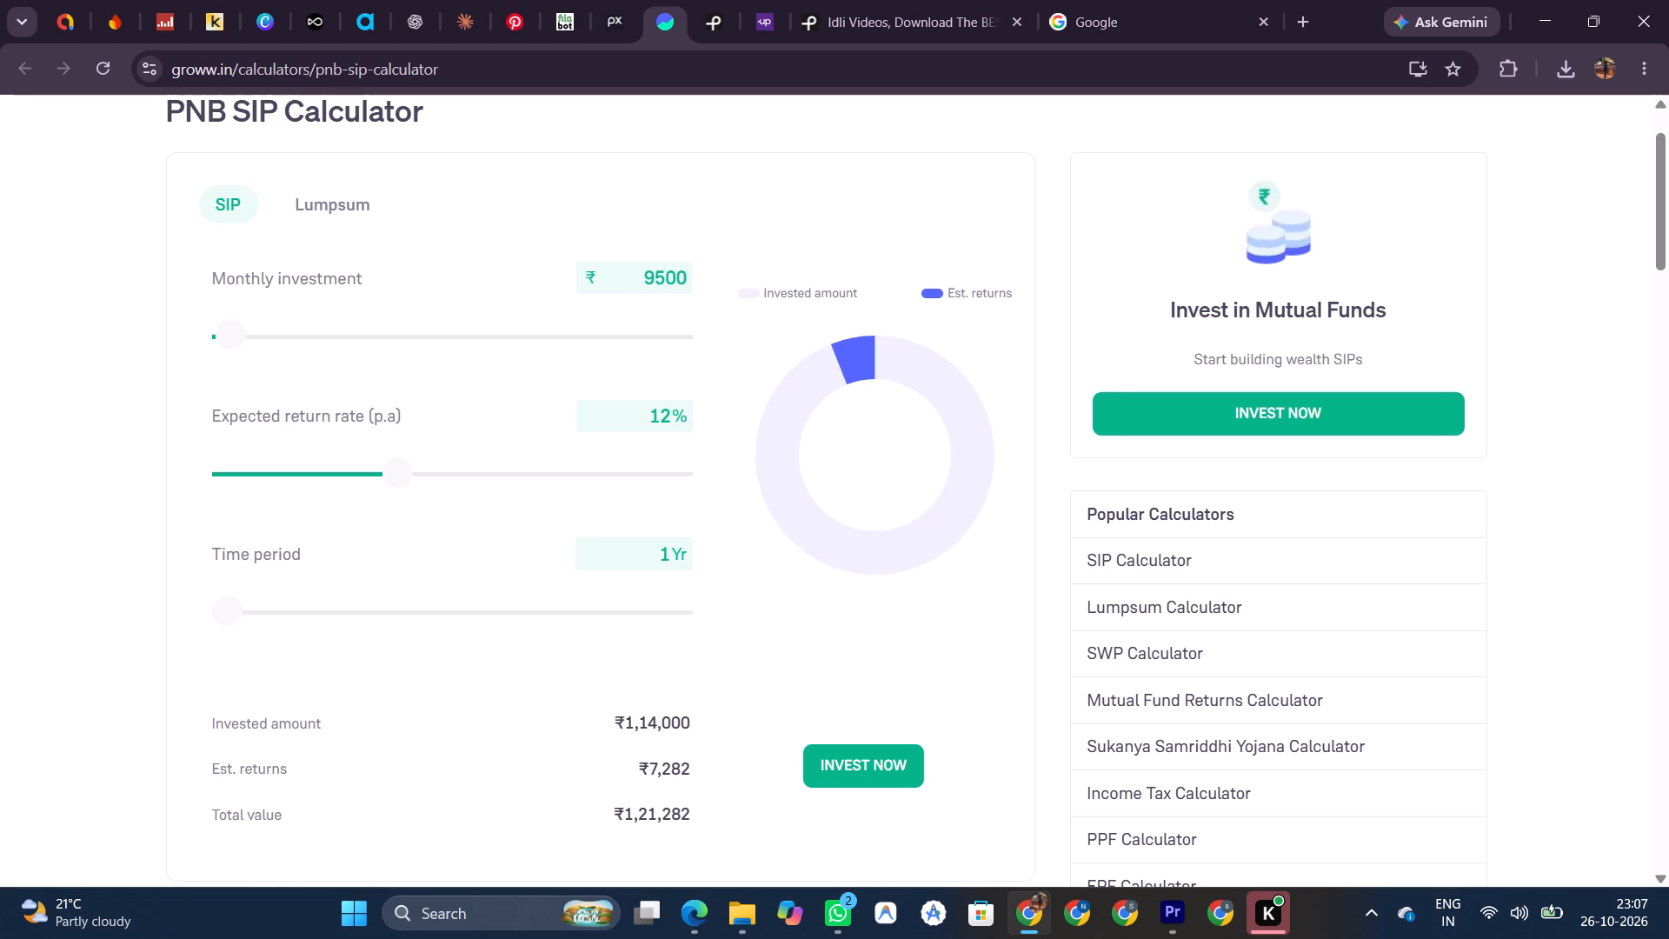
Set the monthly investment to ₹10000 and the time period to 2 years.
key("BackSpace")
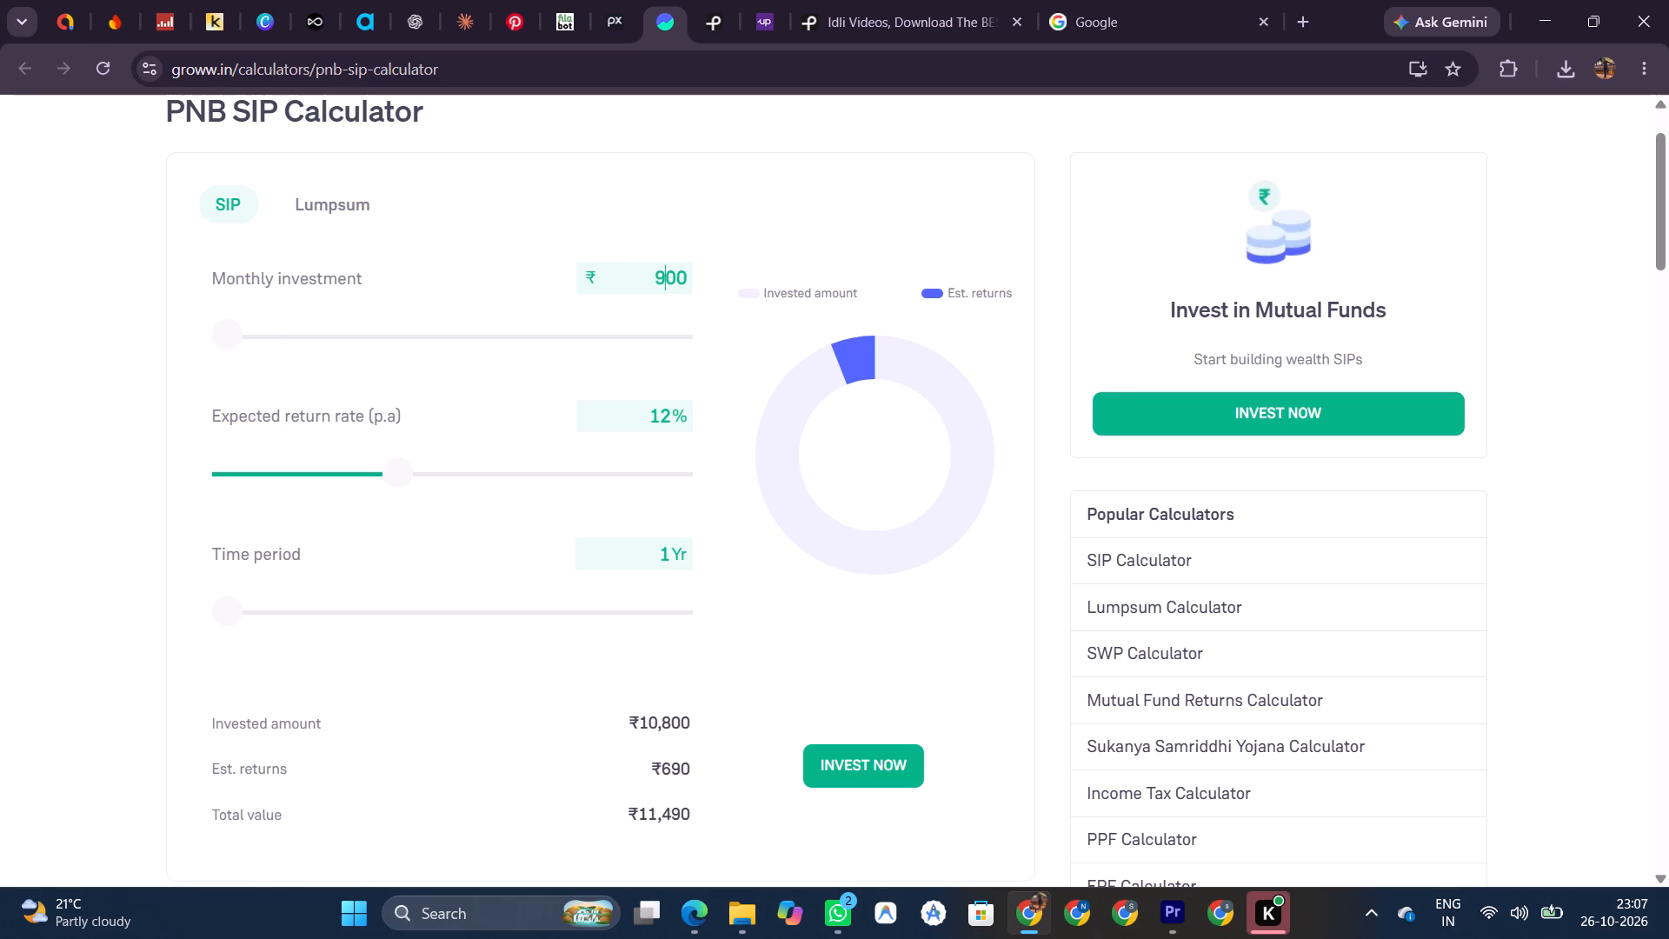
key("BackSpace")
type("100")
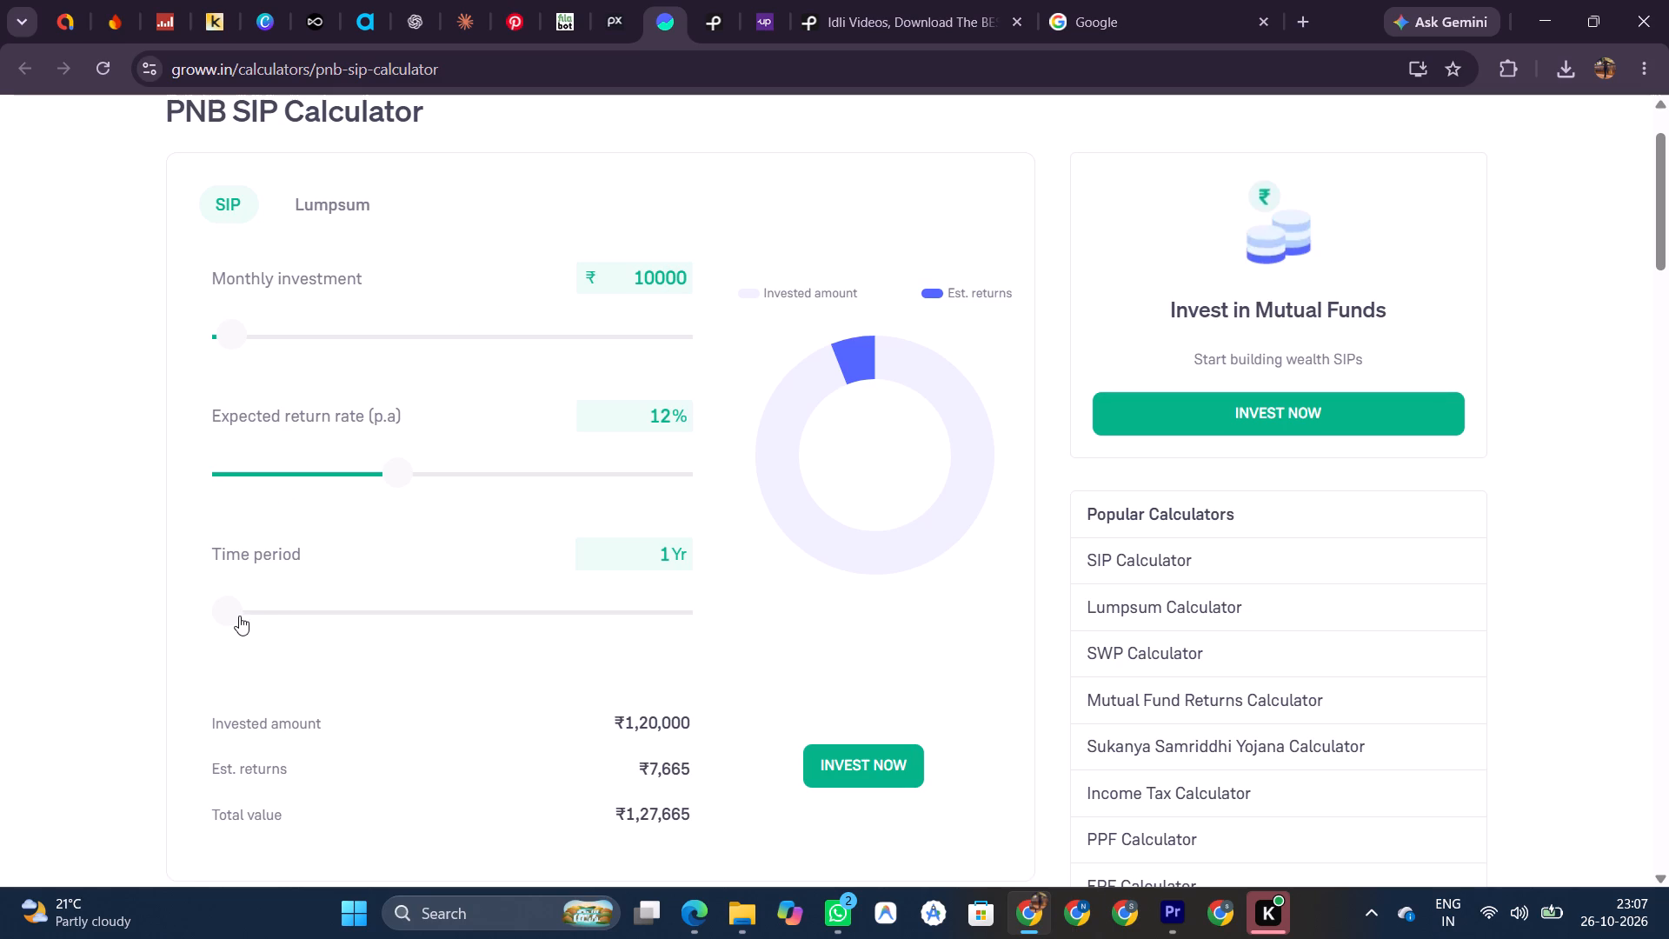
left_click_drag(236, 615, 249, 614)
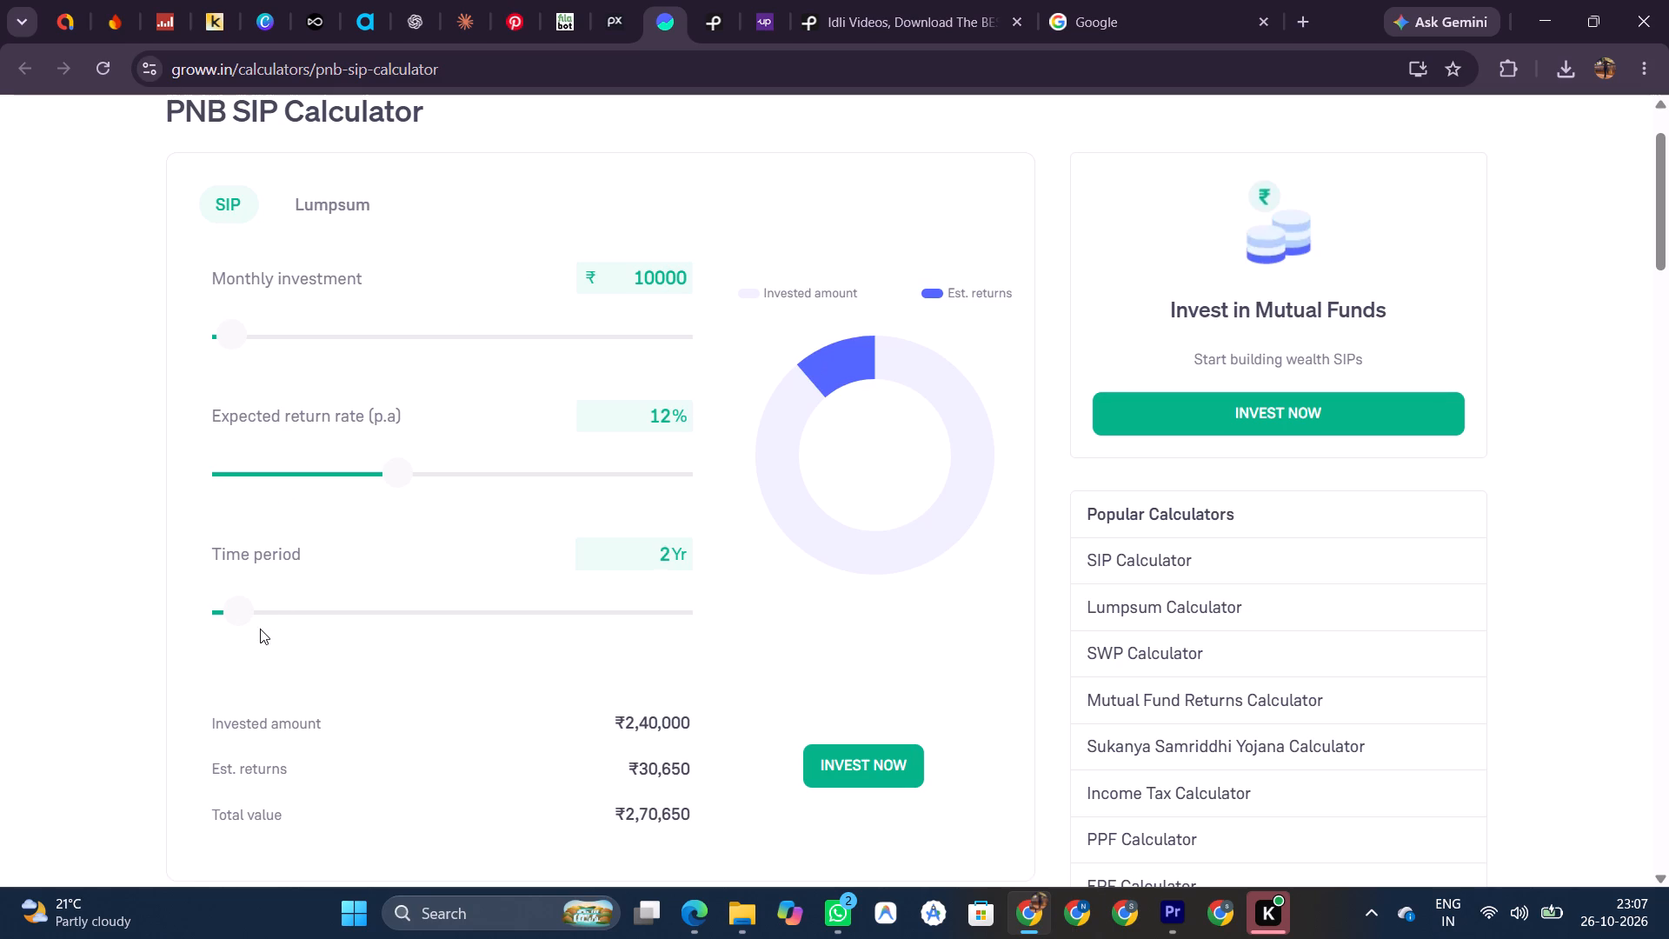
Set the SIP calculator's monthly investment to ₹5000.
left_click(653, 278)
key("BackSpace")
key("BackSpace")
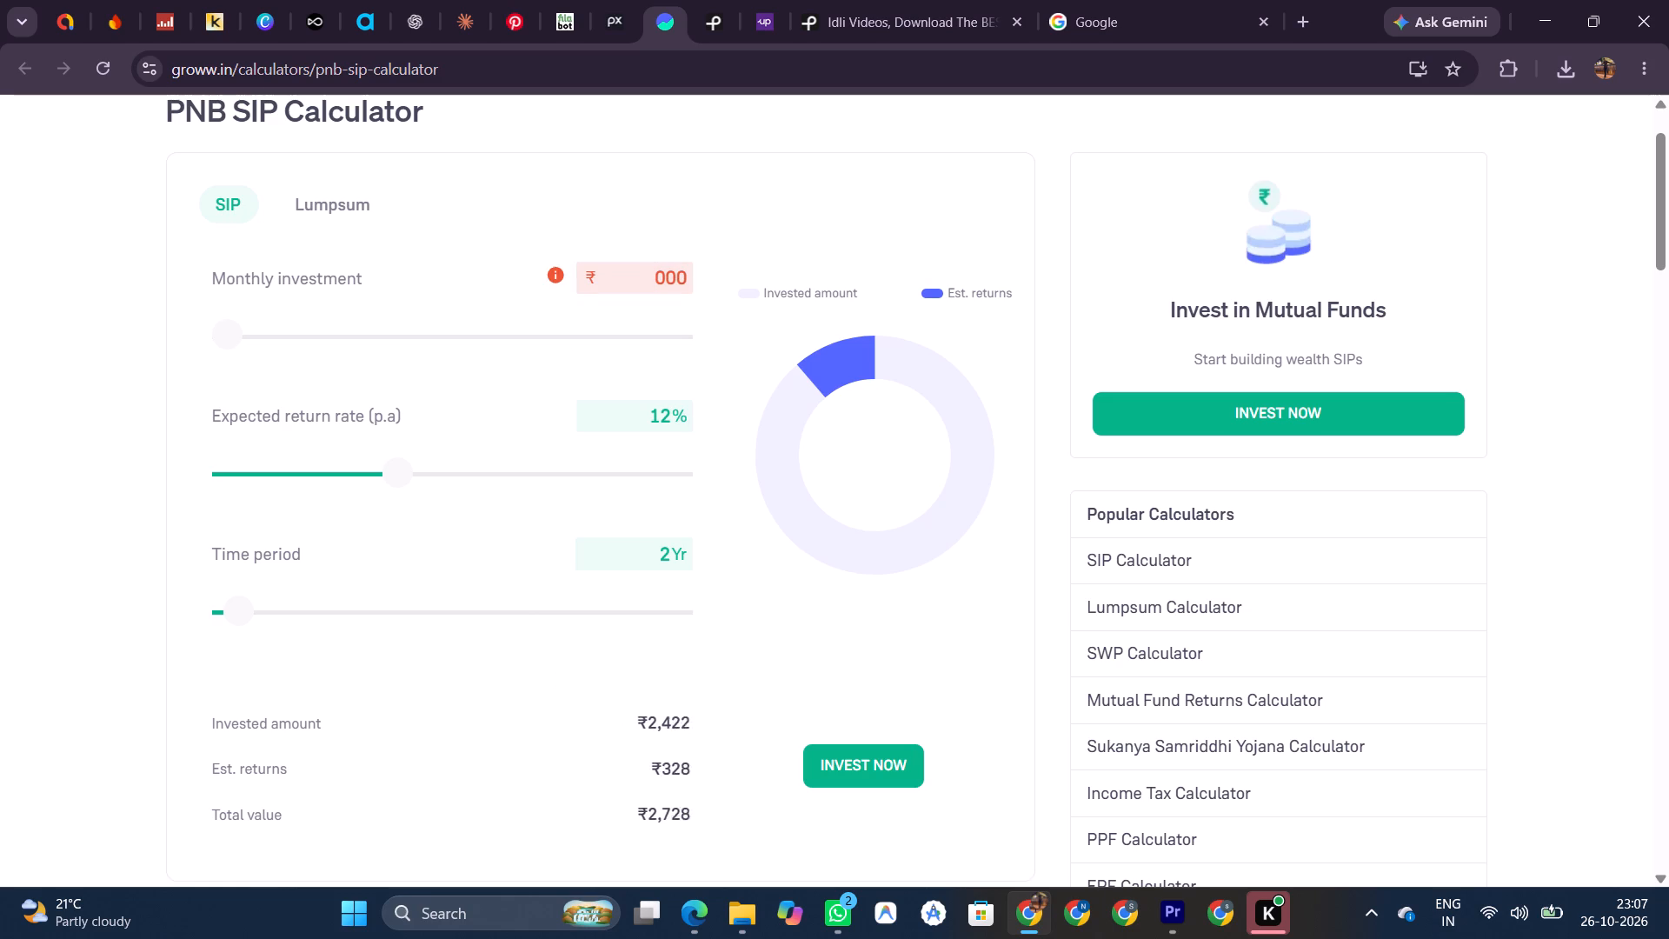
key("5")
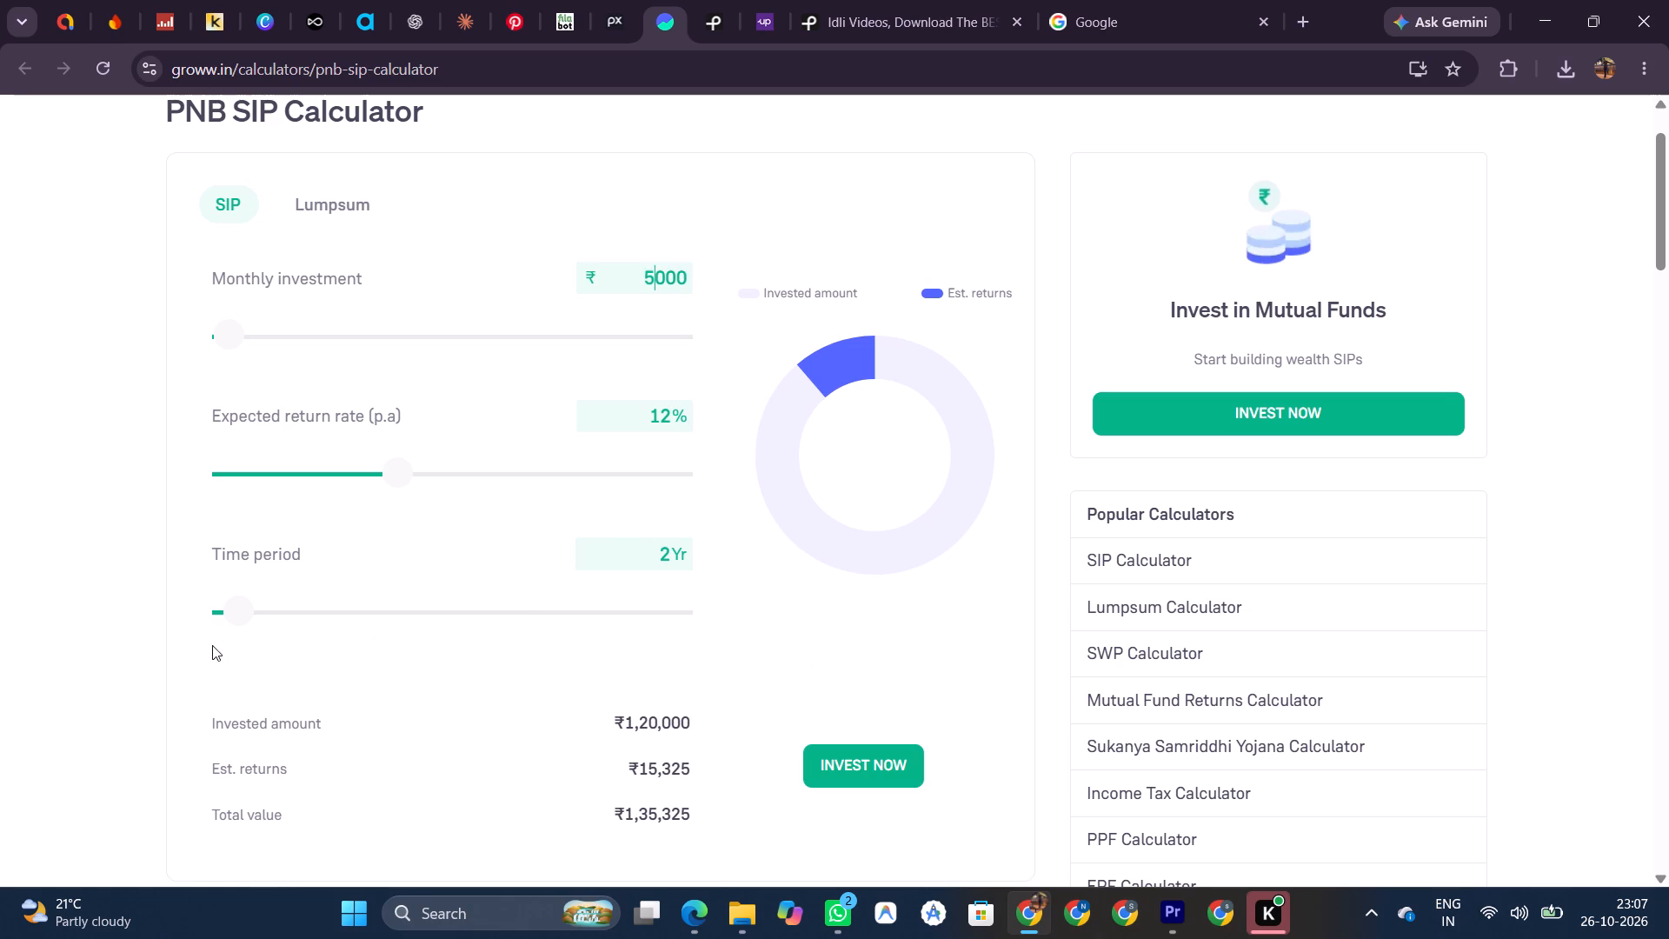
Try the ₹5000 SIP at 1, 2 and 4 years, and set the time period to 5 years.
left_click_drag(231, 616, 219, 618)
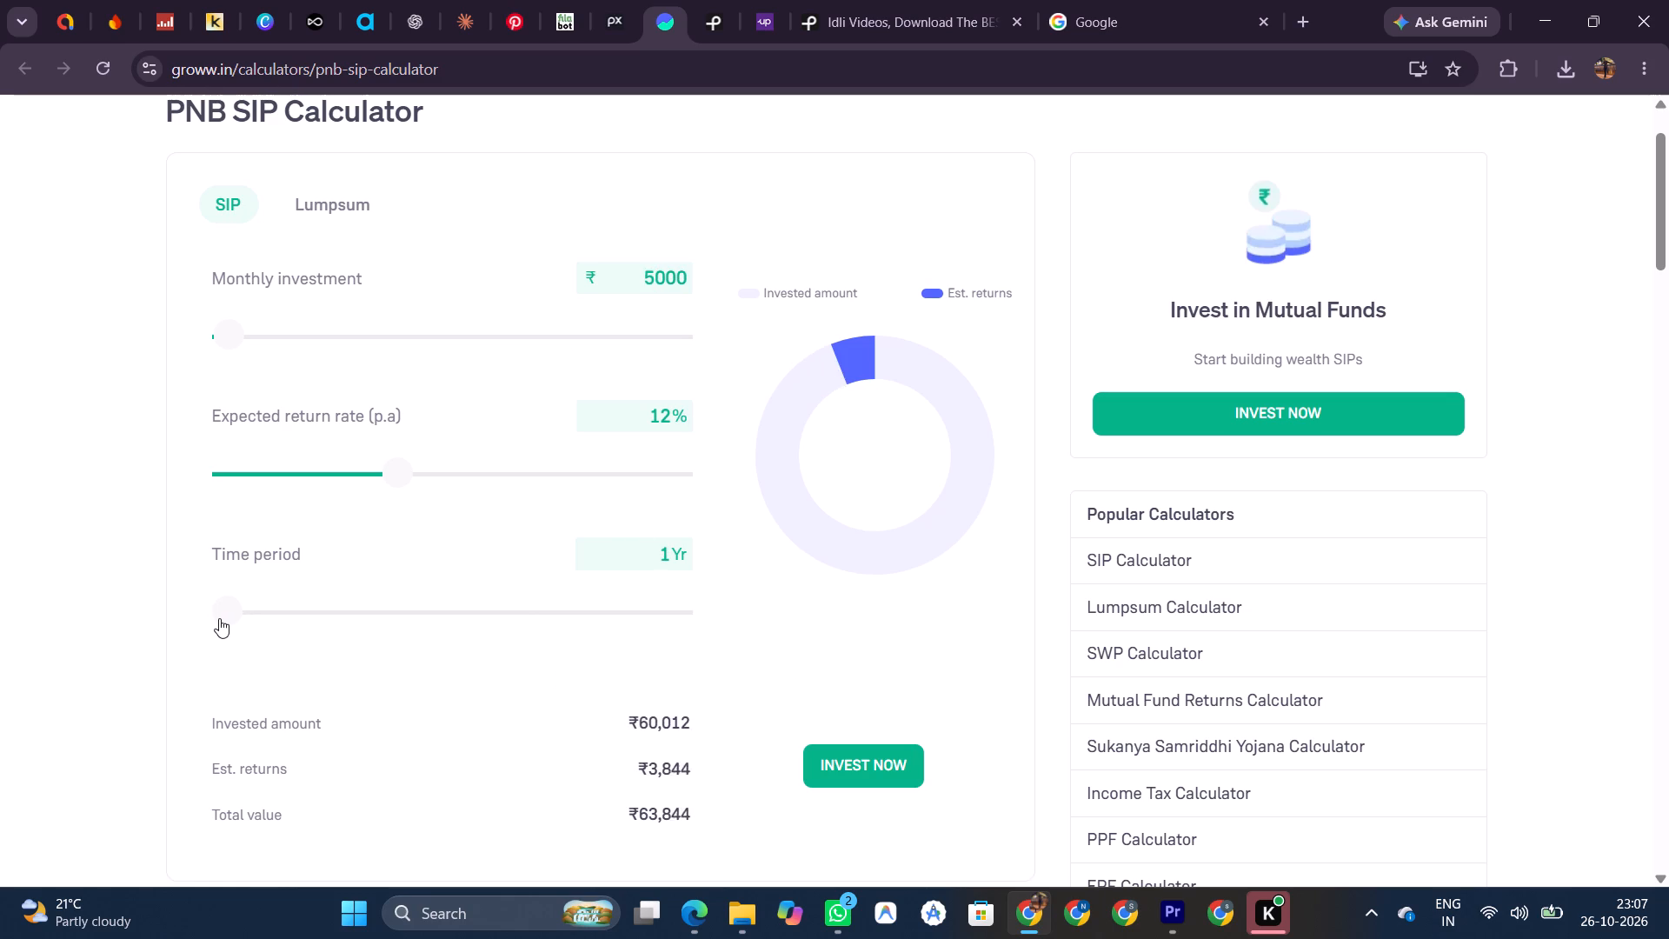
left_click_drag(219, 618, 210, 623)
left_click_drag(233, 617, 239, 617)
left_click_drag(239, 617, 247, 617)
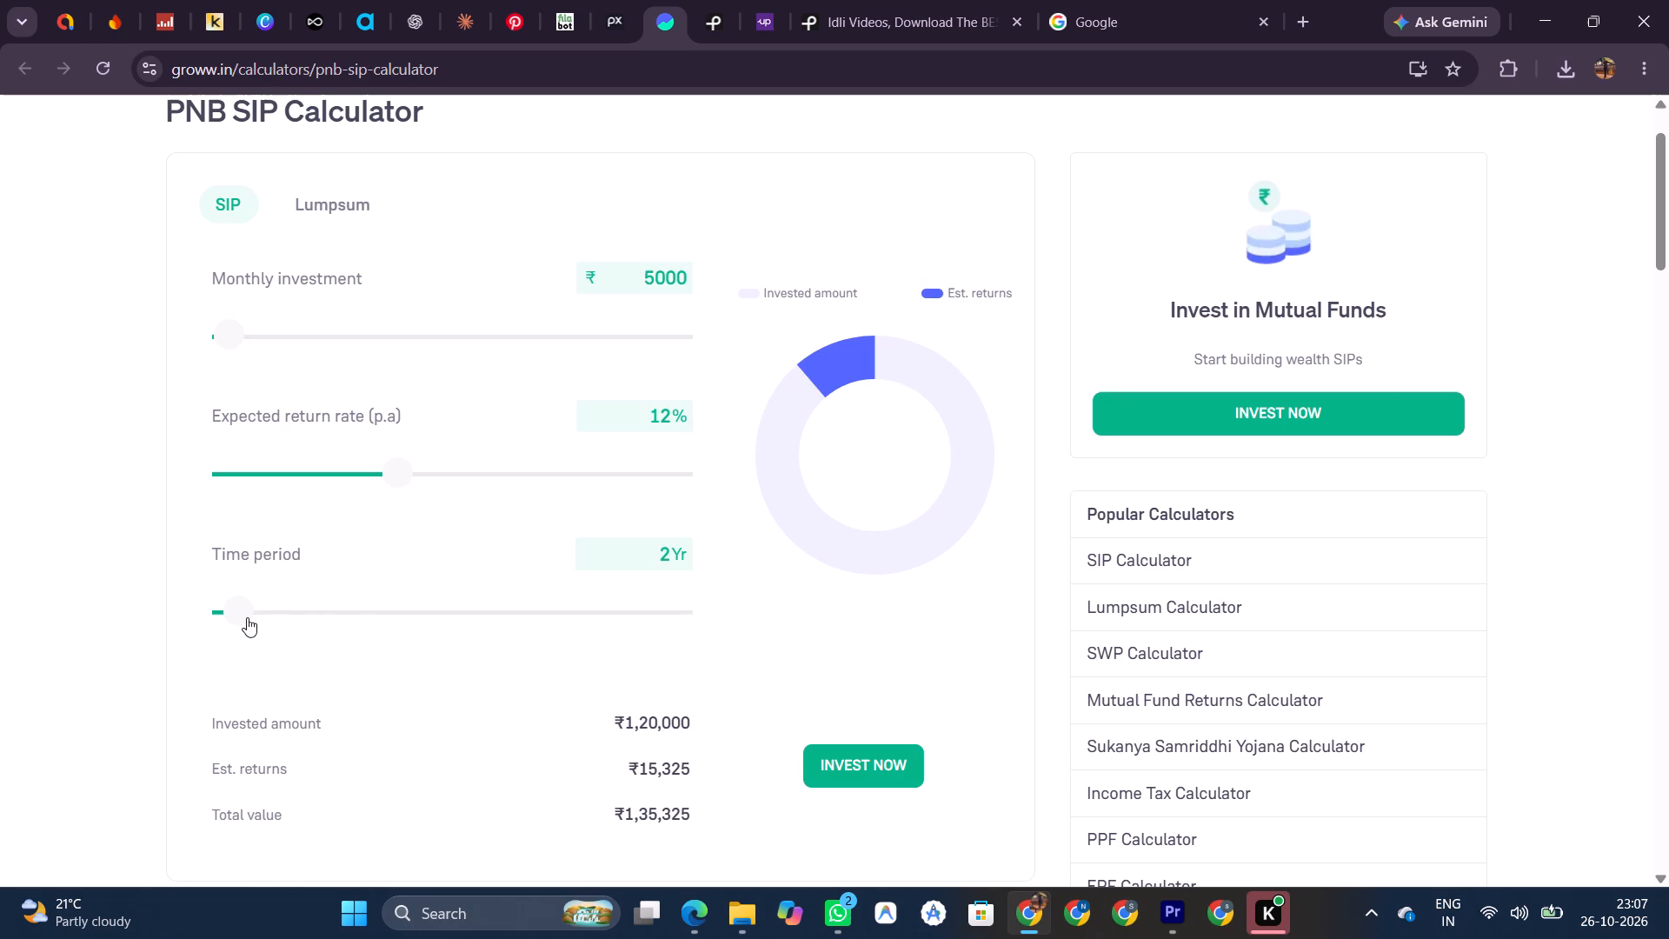
left_click_drag(247, 617, 269, 626)
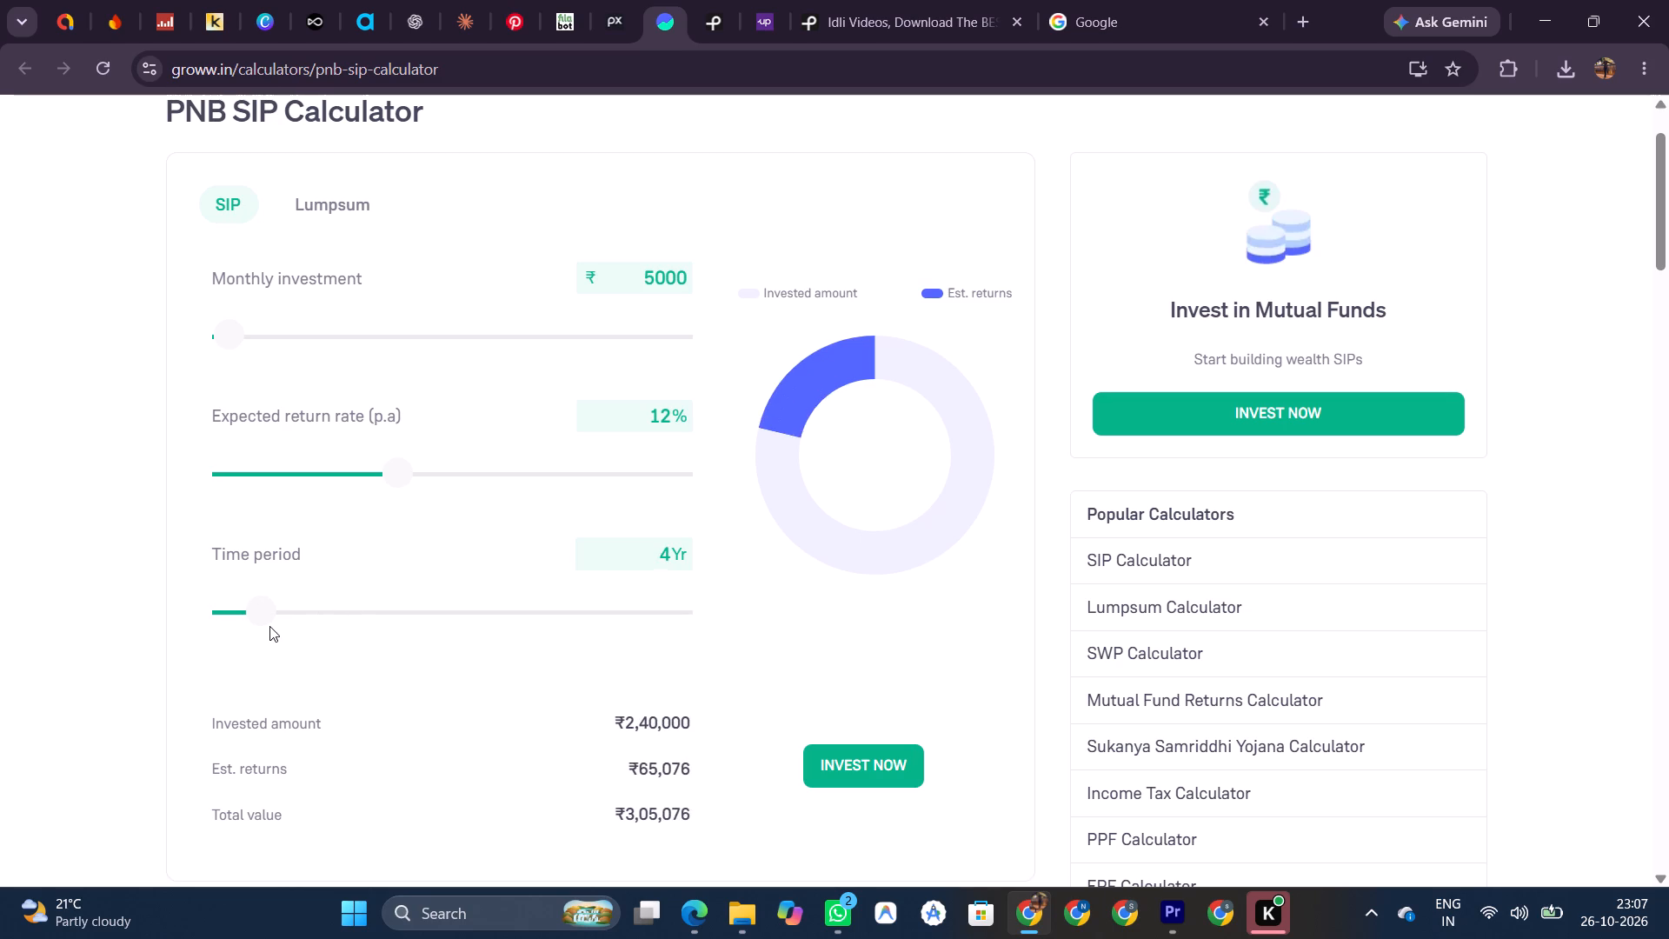
left_click_drag(269, 626, 286, 626)
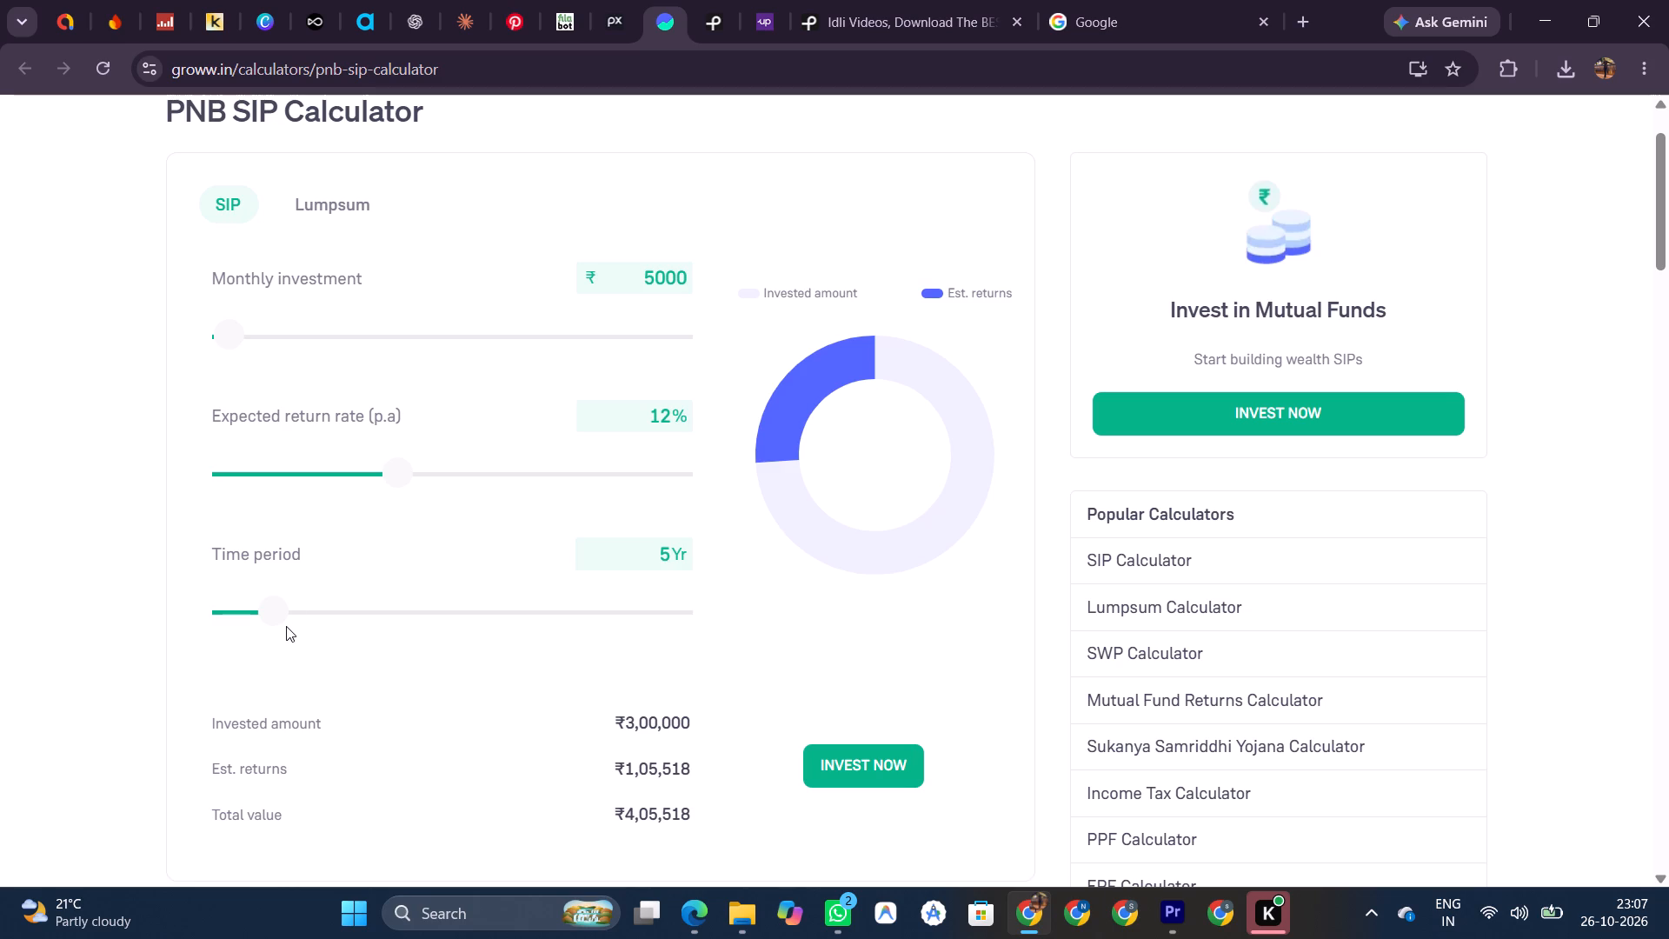
Set the monthly investment to ₹10000 in the 5-year SIP calculation.
left_click(652, 278)
key("BackSpace")
type("10")
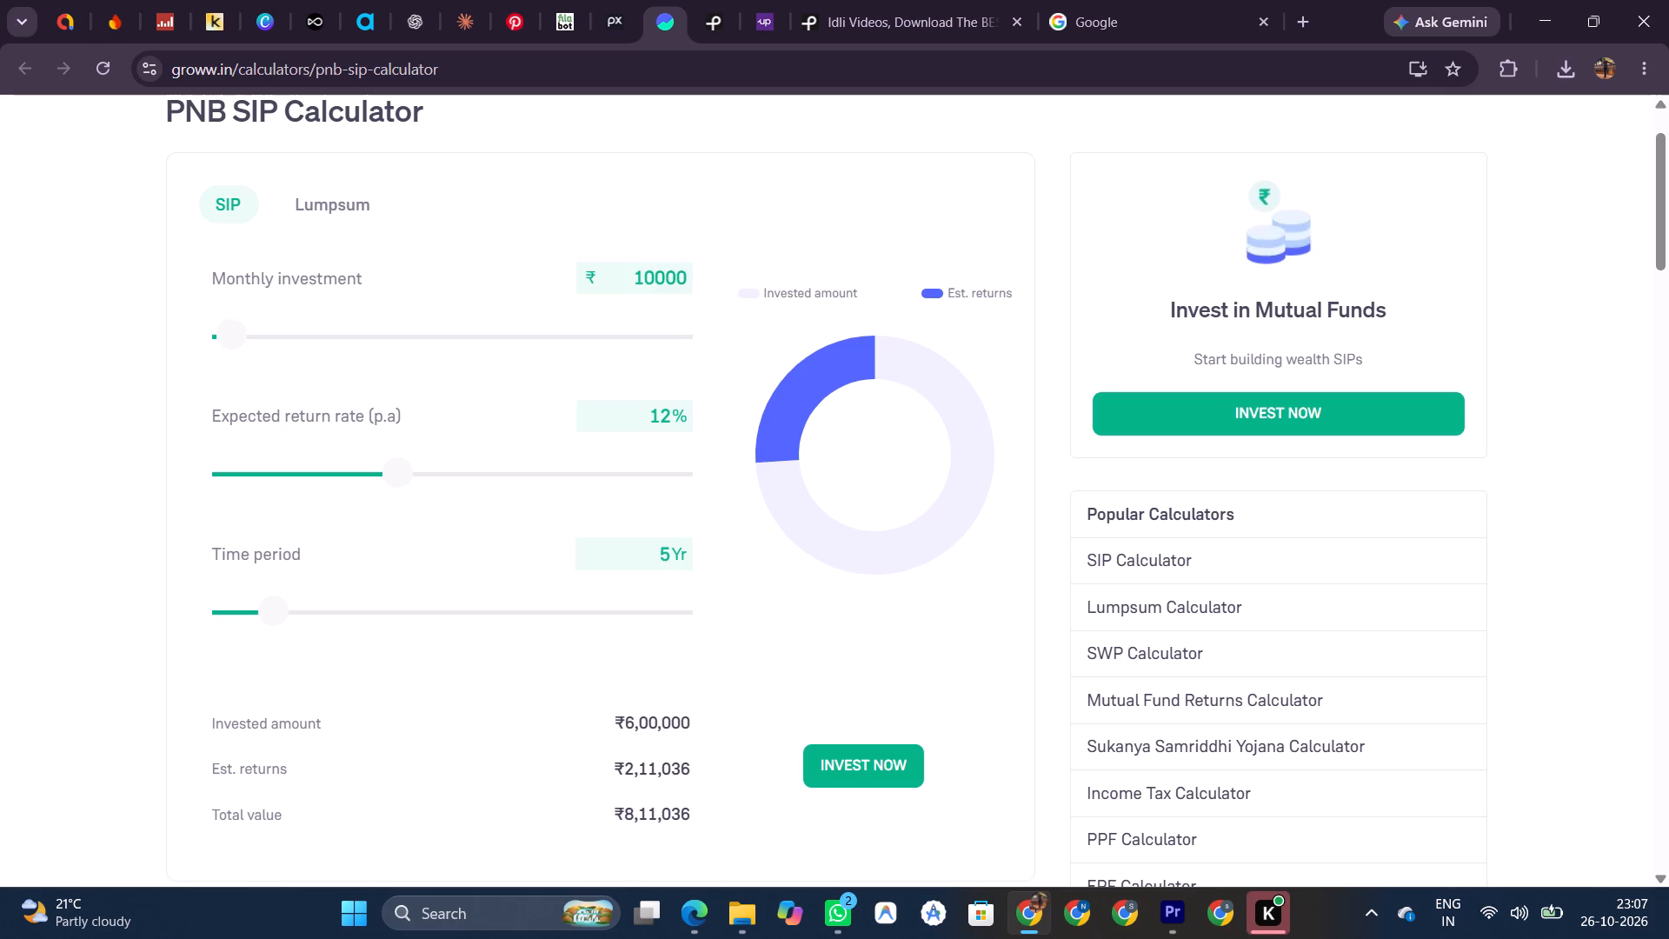
Switch the calculator from SIP to Lumpsum and set the time period to 1 year.
scroll(1030, 603, "down", 6)
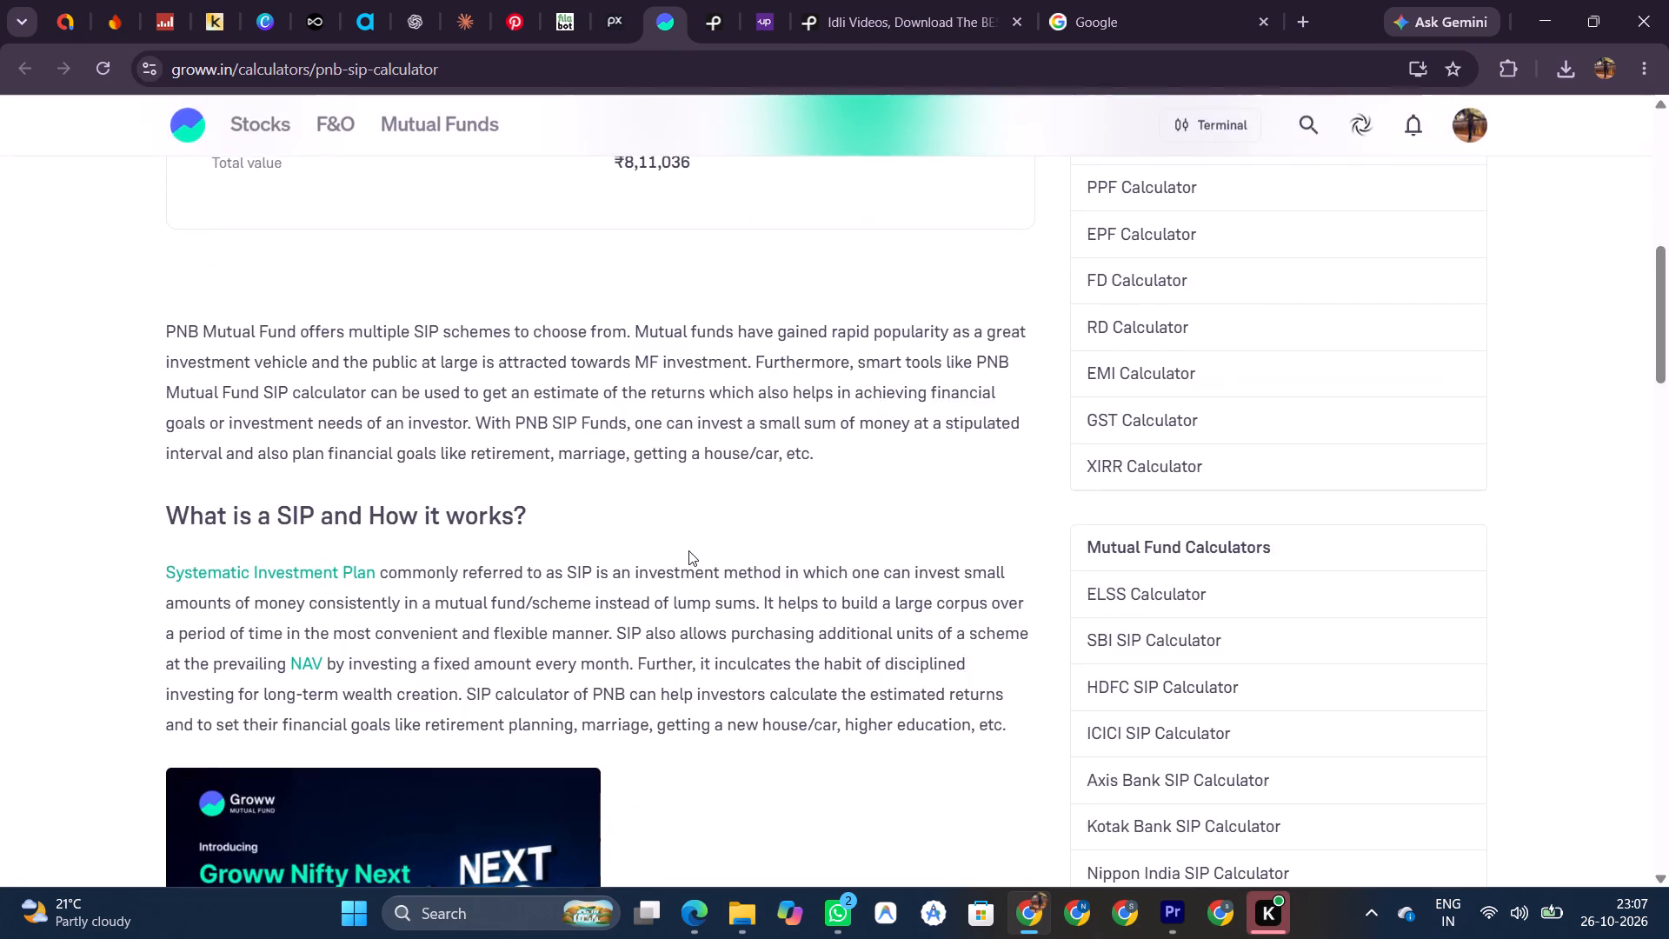
scroll(668, 526, "up", 11)
left_click(301, 316)
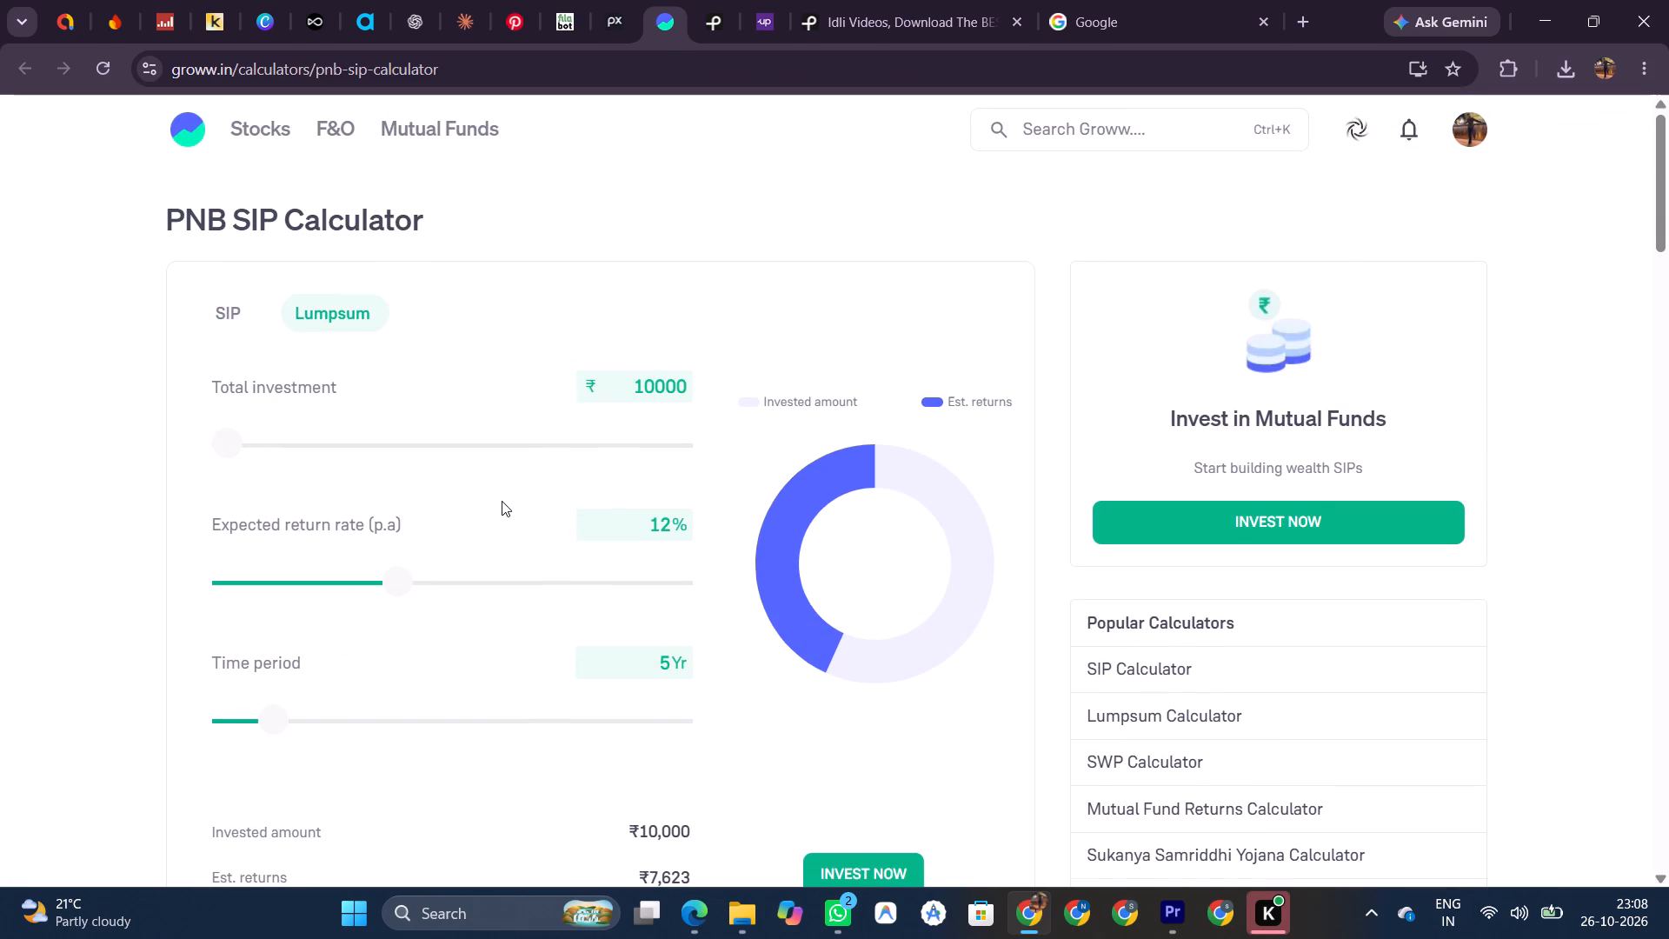
scroll(502, 501, "down", 1)
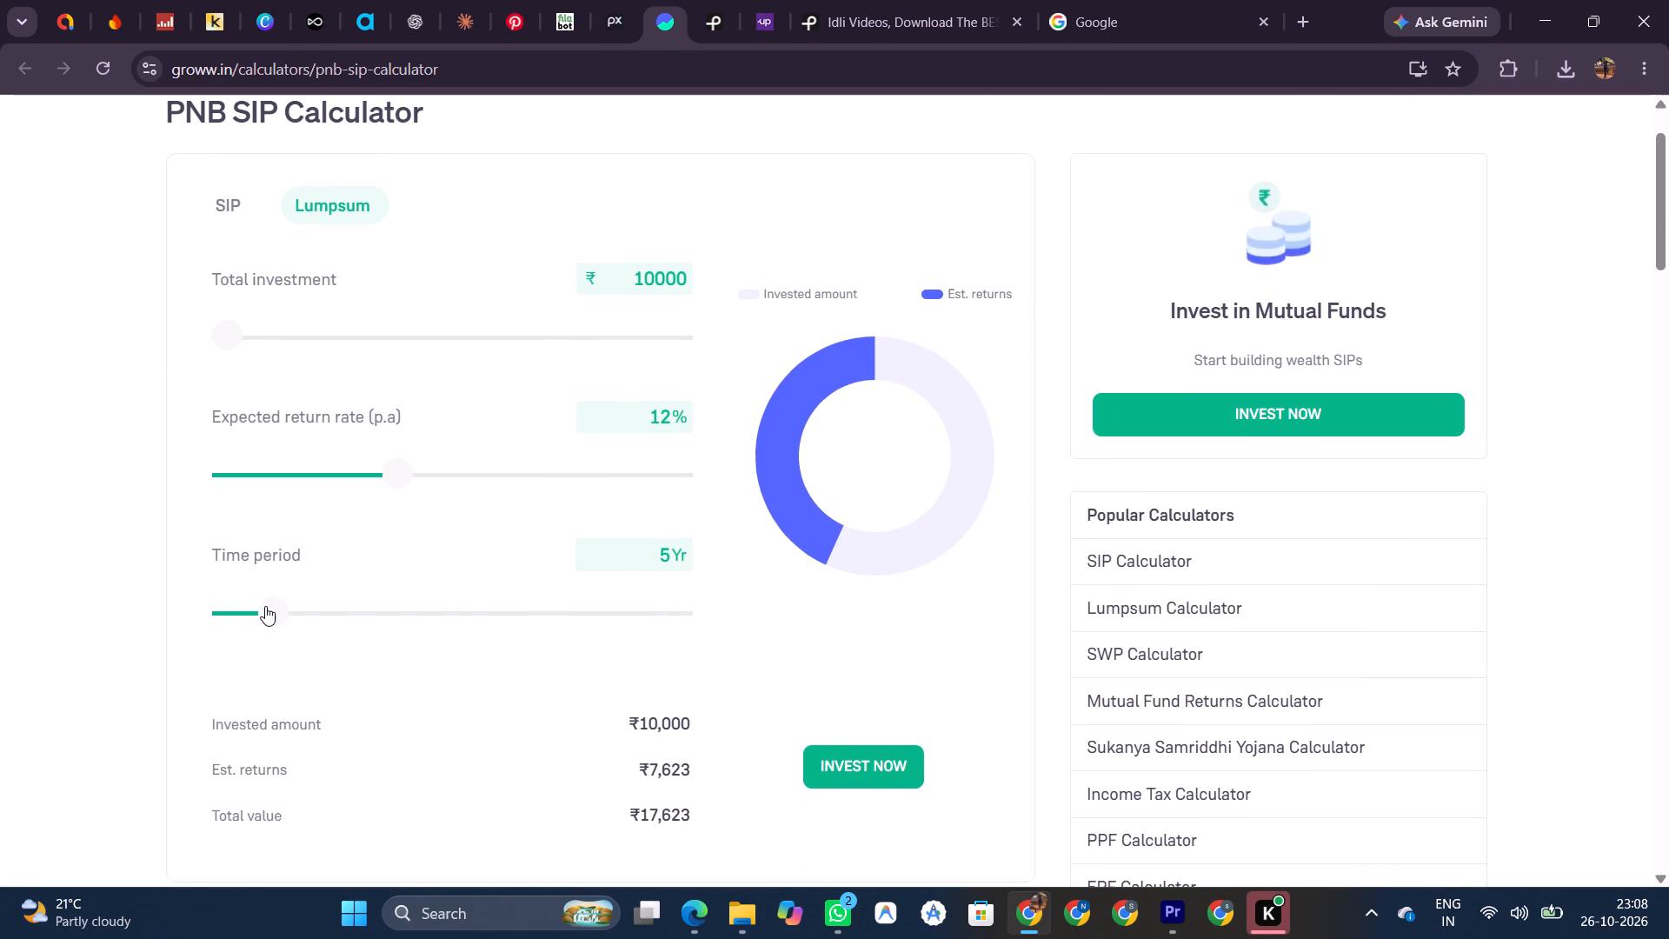
left_click_drag(265, 606, 188, 606)
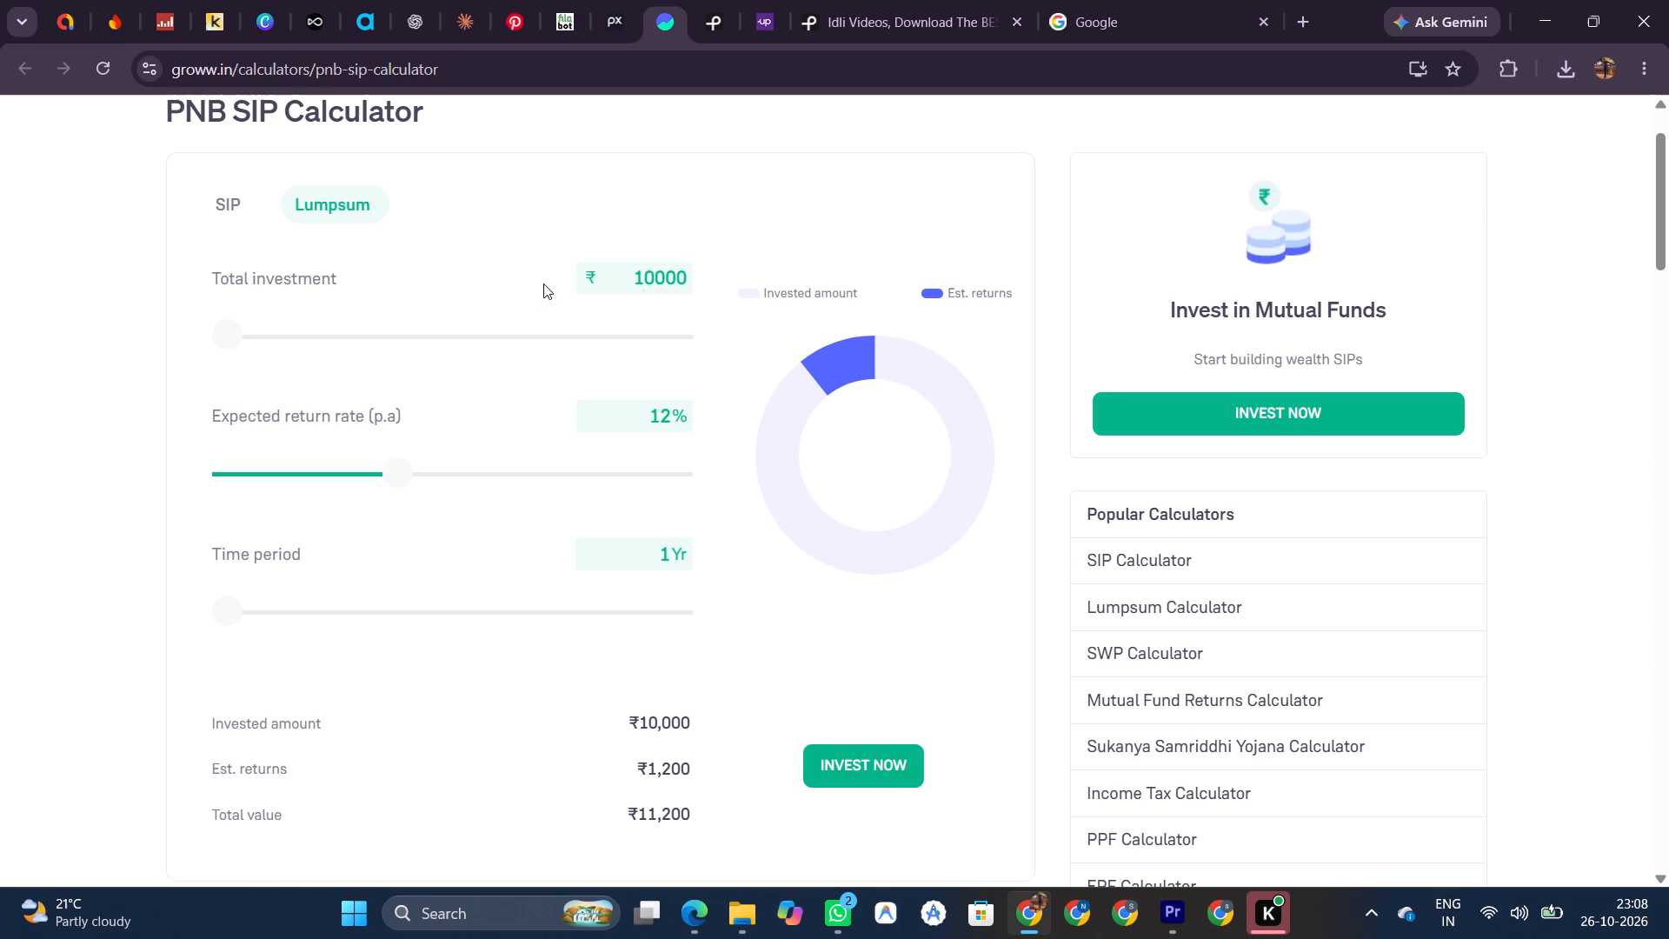
Open the total investment amount of the lumpsum calculation for editing.
left_click(665, 283)
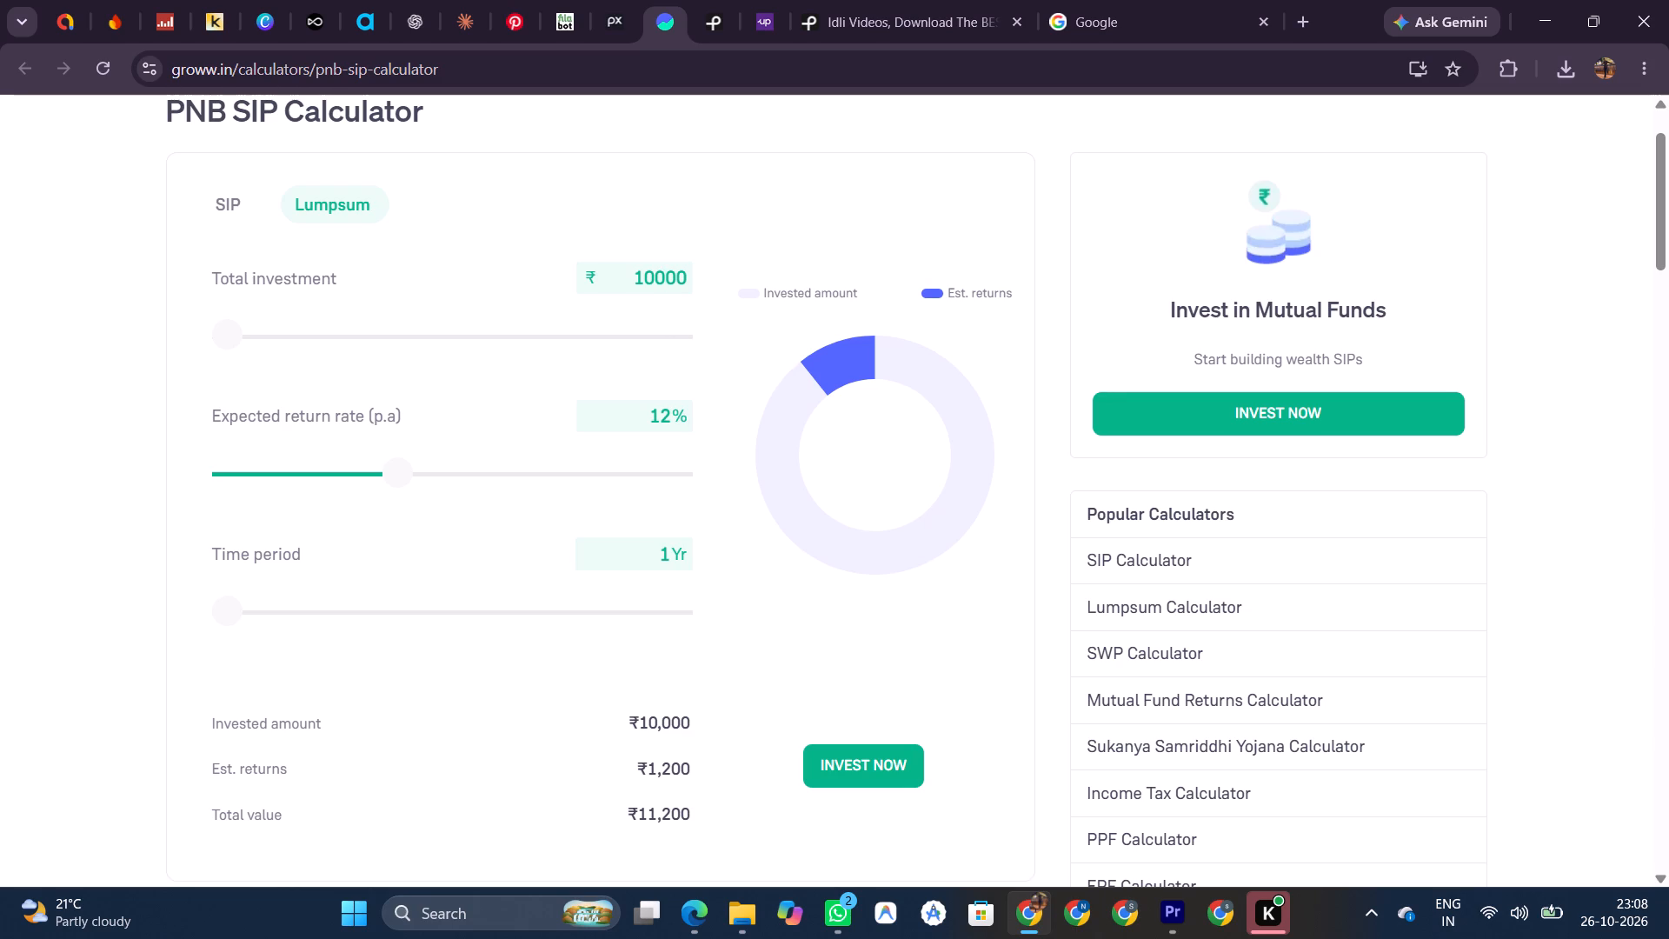